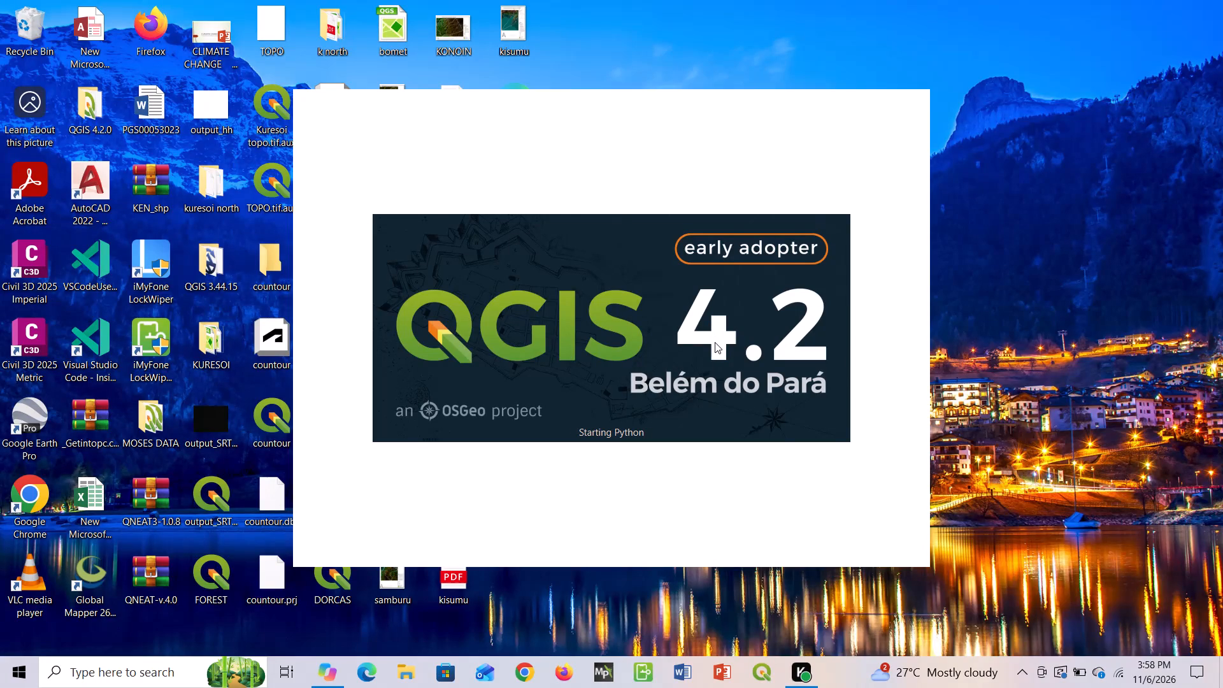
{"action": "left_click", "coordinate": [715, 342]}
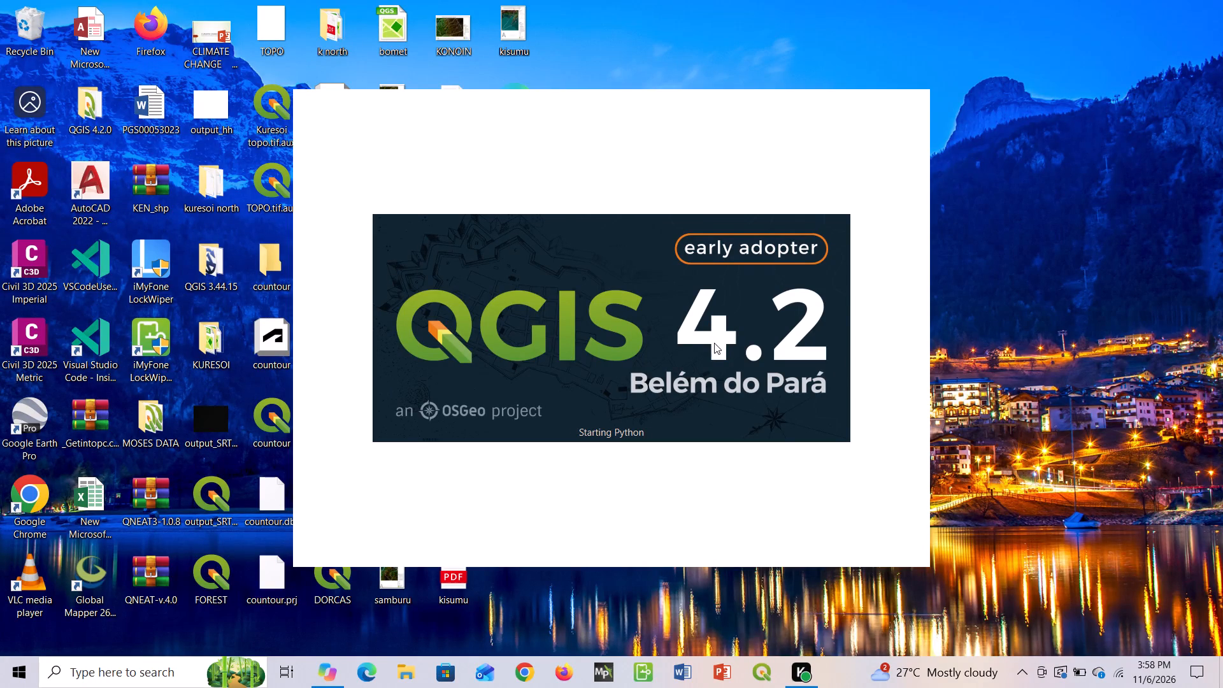
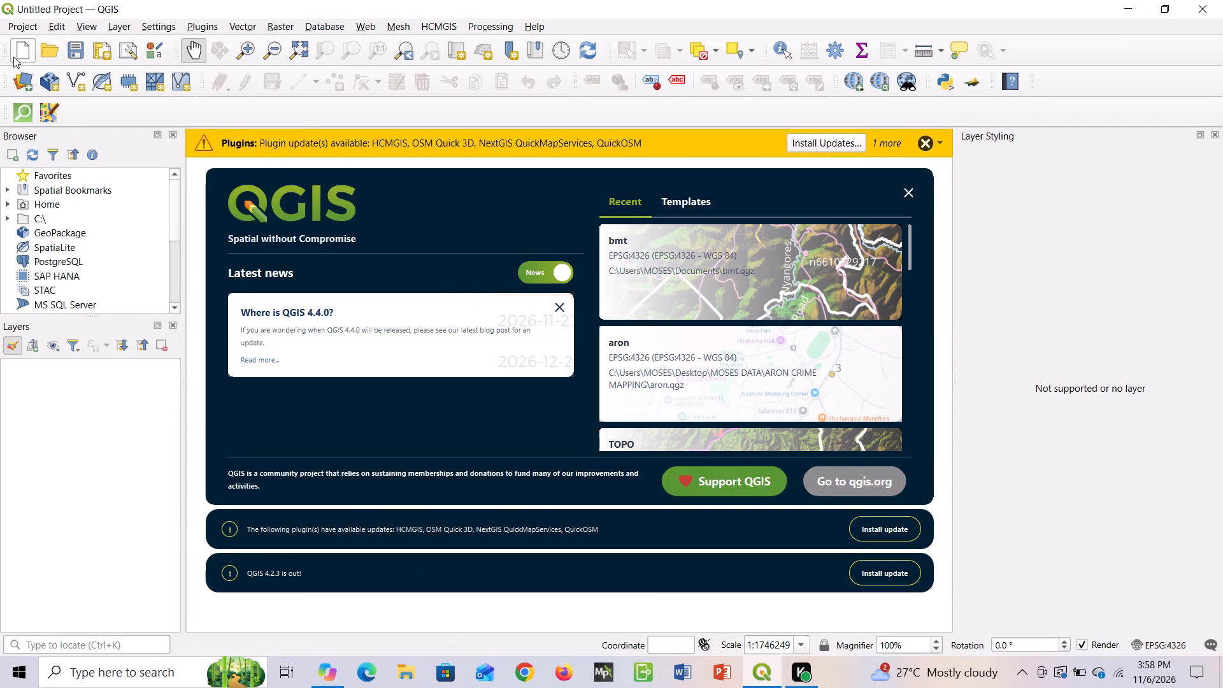
Create a new blank project and dismiss the plugin and version update notices.
{"action": "left_click", "coordinate": [15, 24]}
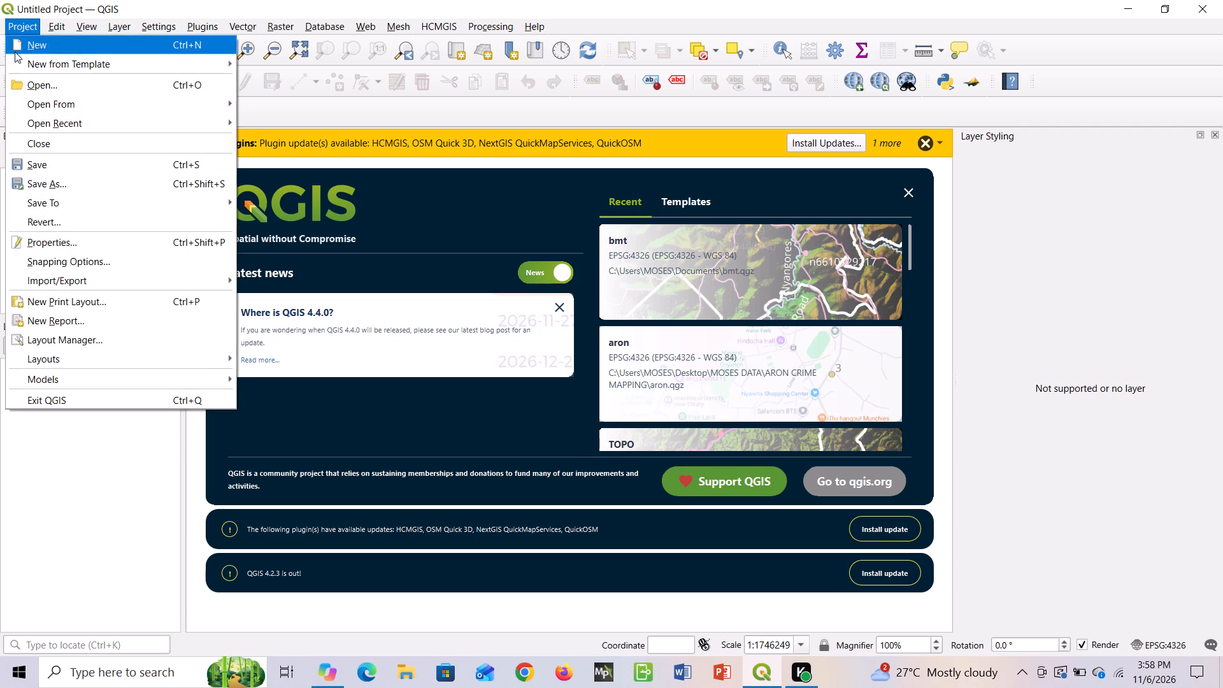
{"action": "left_click", "coordinate": [27, 40]}
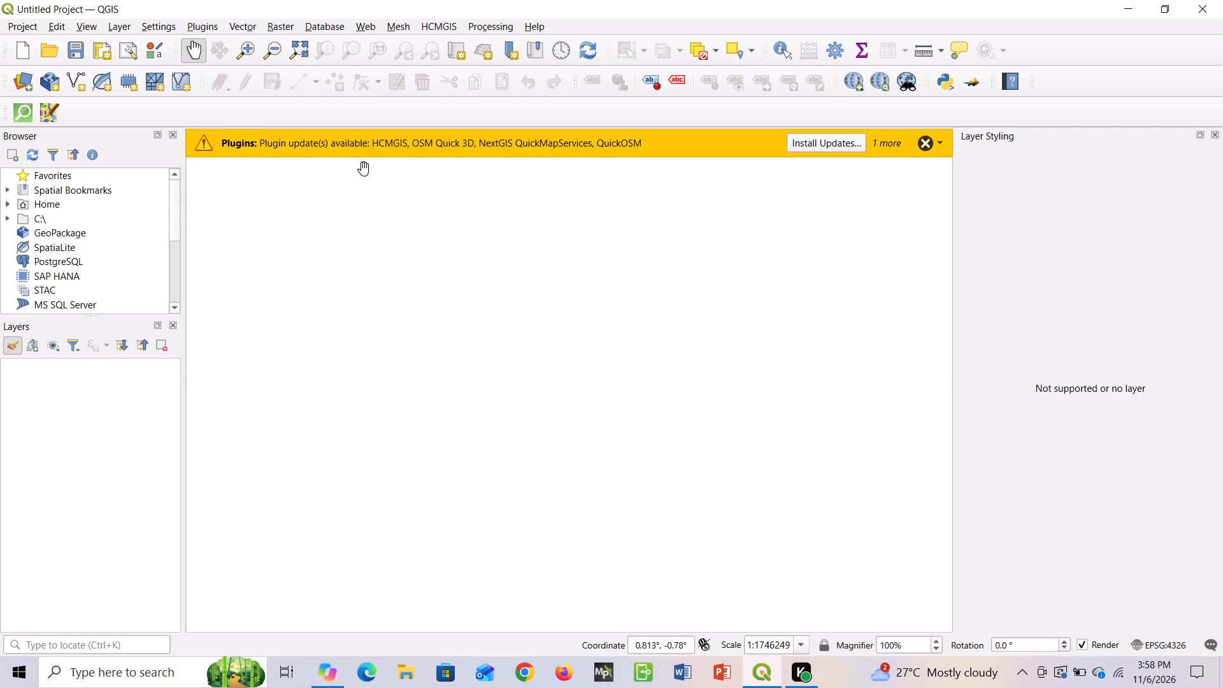
{"action": "left_click", "coordinate": [919, 142]}
{"action": "left_click", "coordinate": [919, 142]}
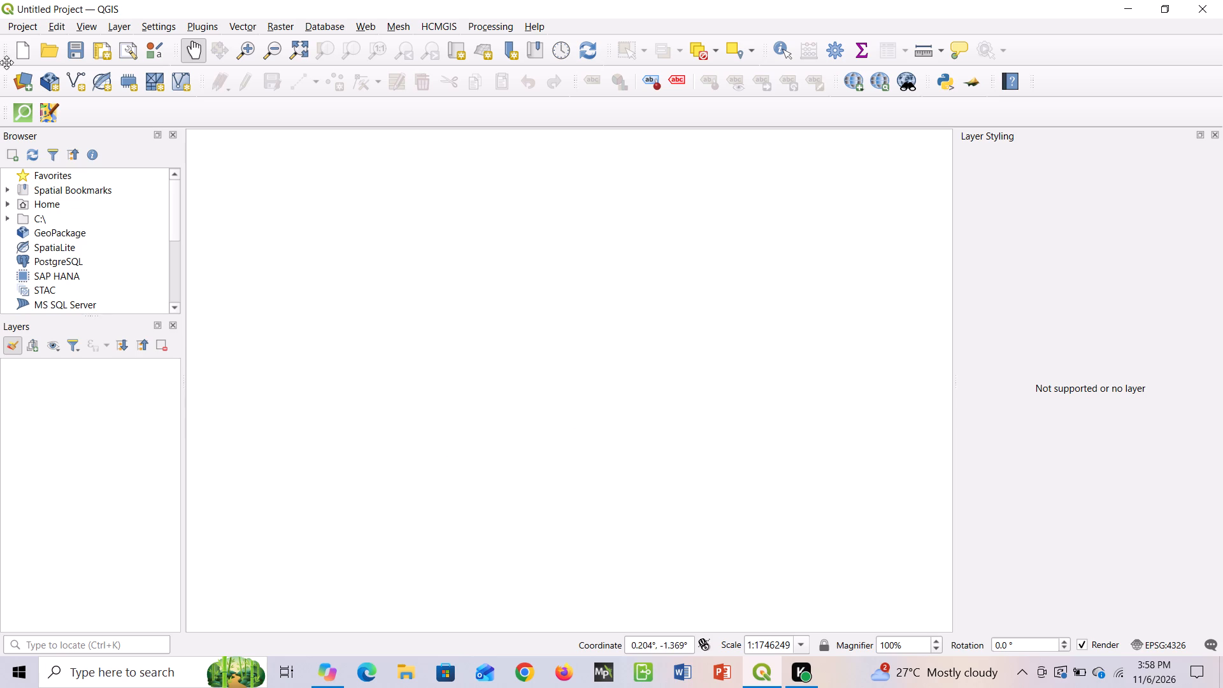
Start adding a vector layer and browse for its dataset in the MOSES DATA folder on the Desktop.
{"action": "left_click", "coordinate": [125, 24]}
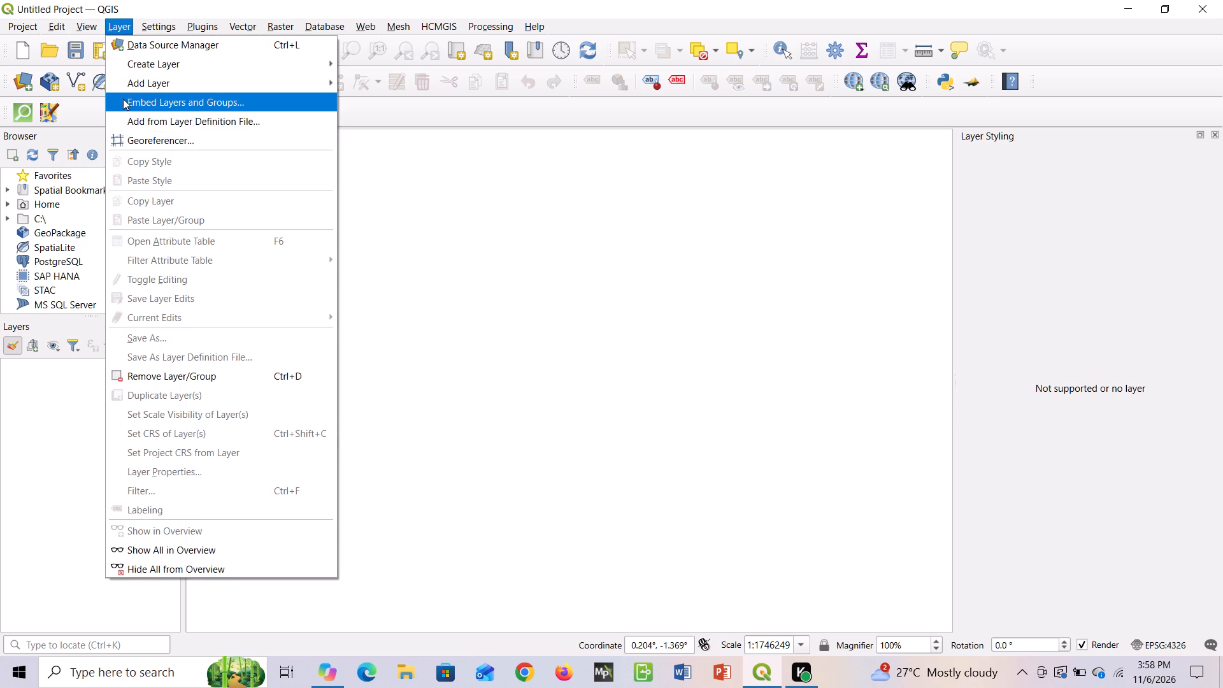
{"action": "left_click", "coordinate": [124, 80]}
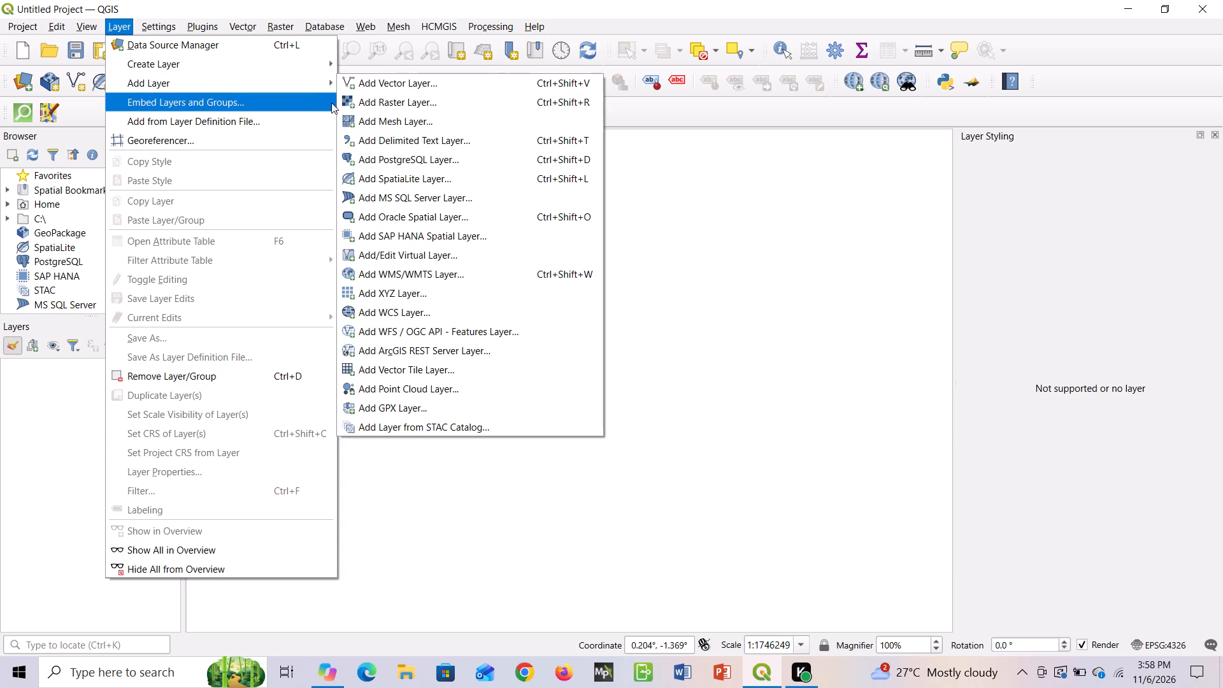
{"action": "left_click", "coordinate": [372, 81]}
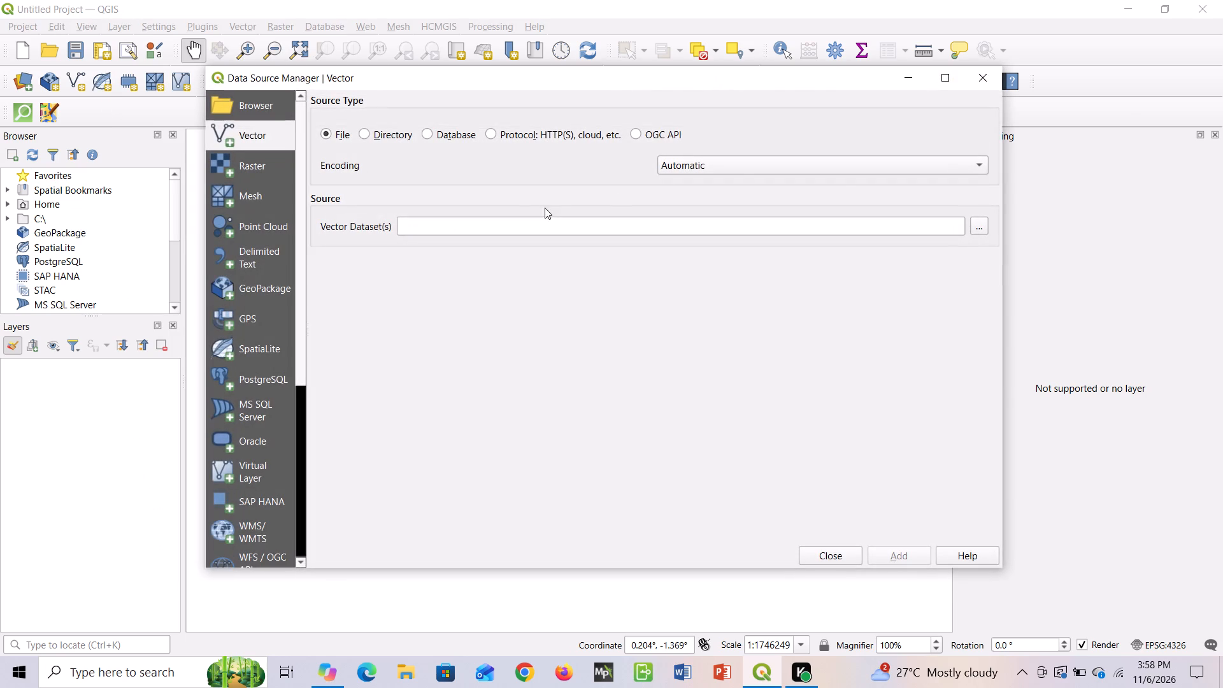
{"action": "left_click", "coordinate": [970, 228]}
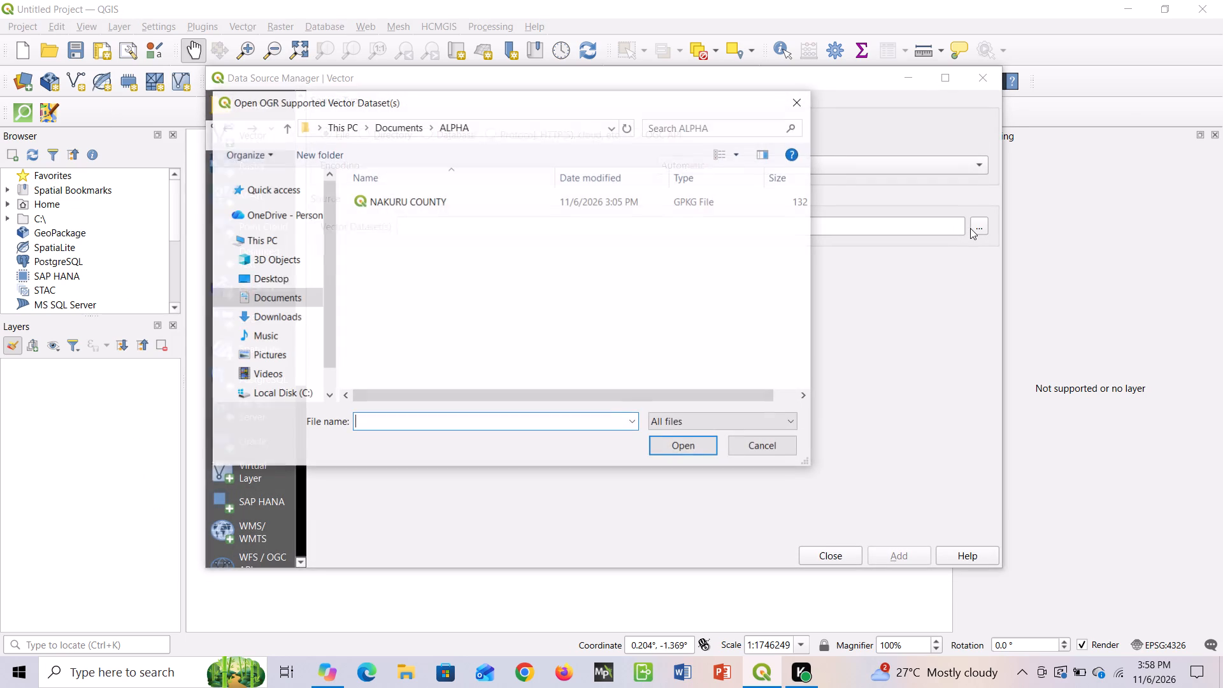
{"action": "left_click", "coordinate": [262, 285]}
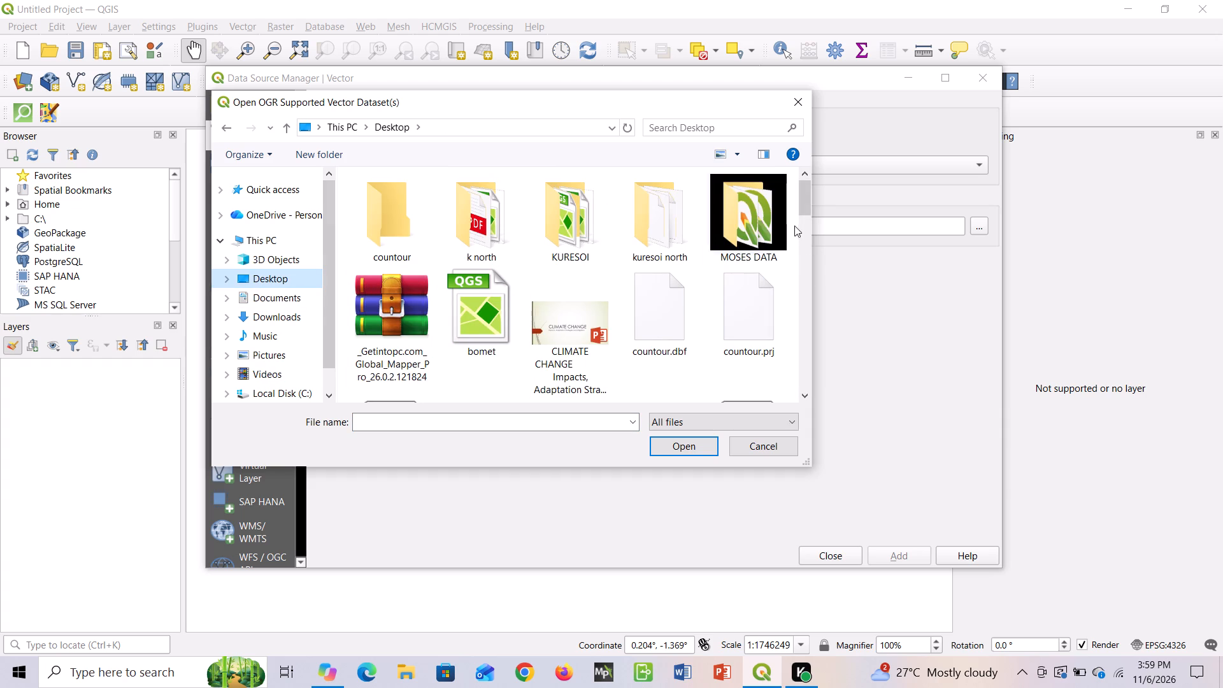
{"action": "left_click", "coordinate": [776, 226]}
{"action": "left_click", "coordinate": [775, 226]}
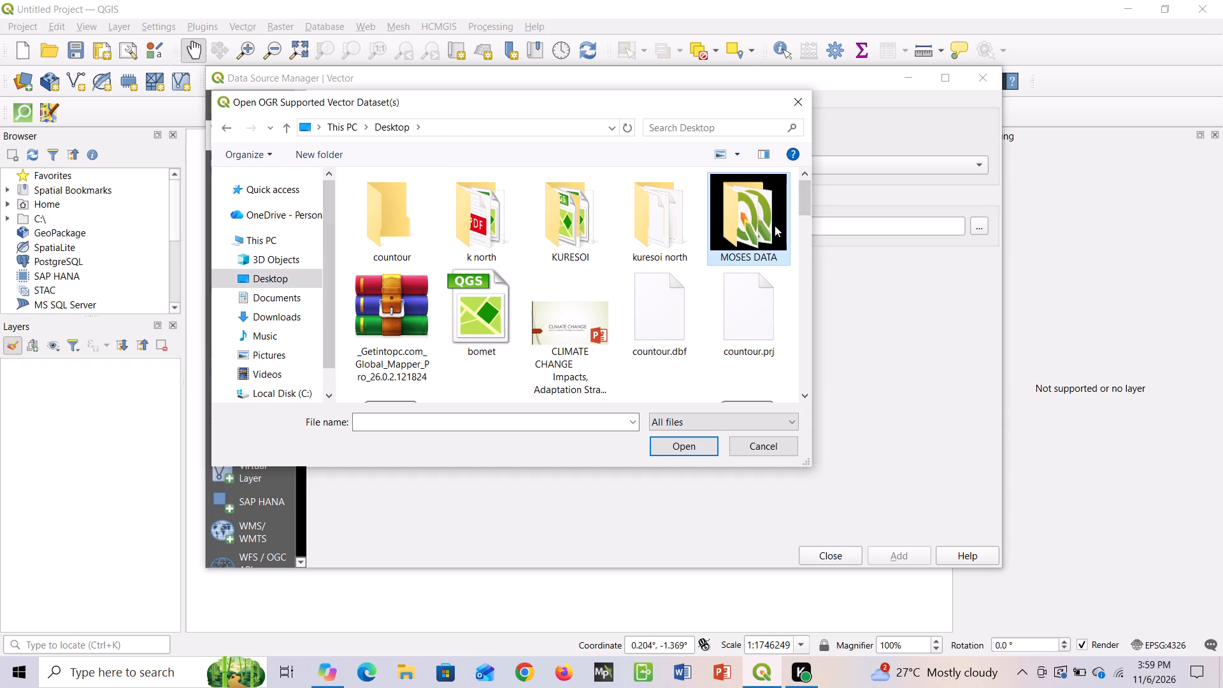
{"action": "left_click", "coordinate": [775, 226]}
{"action": "left_click", "coordinate": [771, 226]}
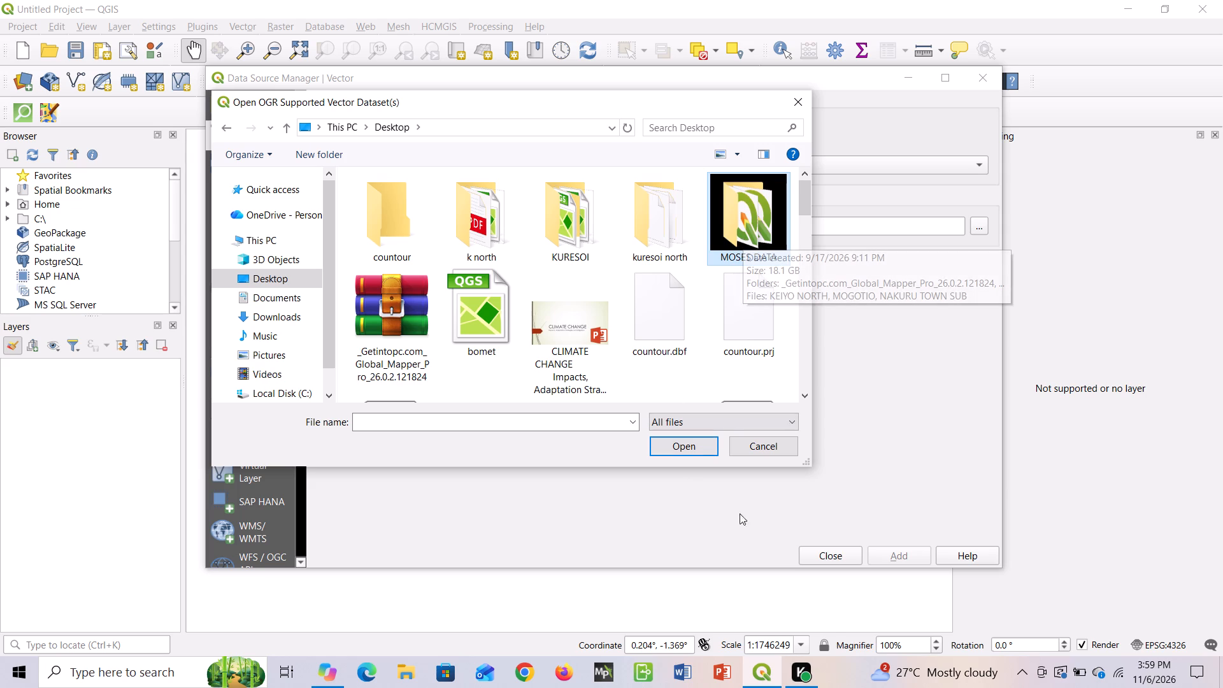
{"action": "double_click", "coordinate": [770, 242]}
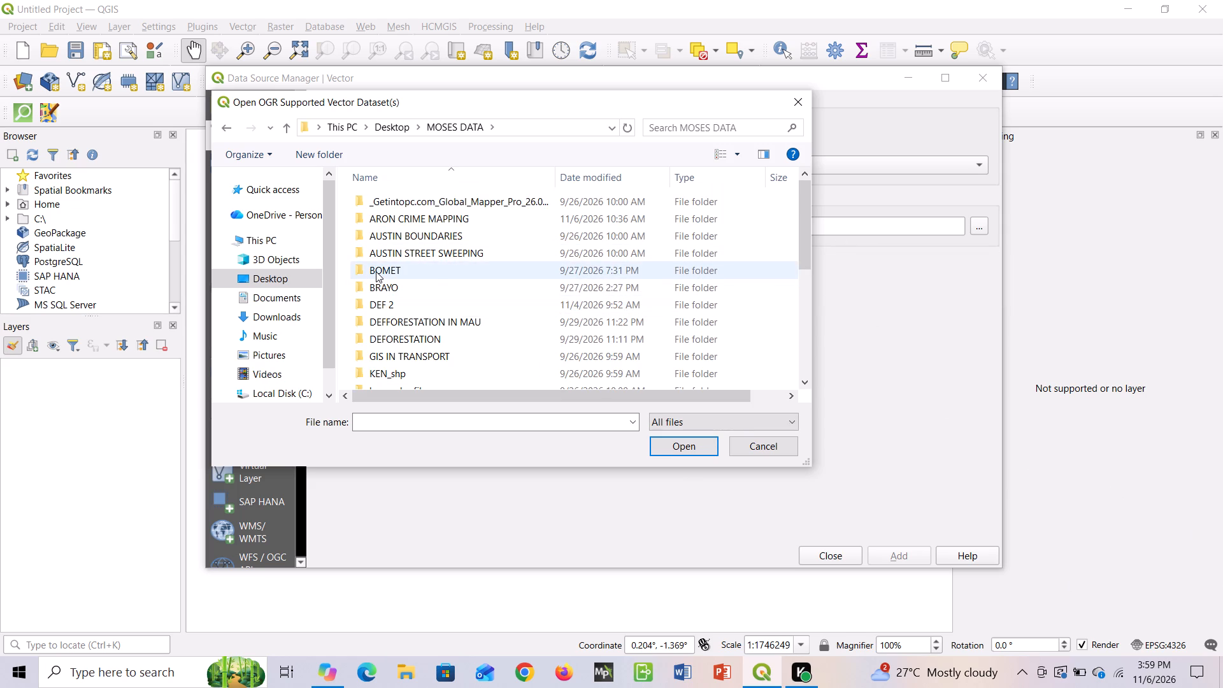
Choose ken_admin1.shx from kenya shp files > hotosm_ken_admin_osm_shp as the vector dataset.
{"action": "scroll", "coordinate": [376, 271], "scroll_direction": "up", "scroll_amount": 1}
{"action": "scroll", "coordinate": [376, 271], "scroll_direction": "down", "scroll_amount": 1}
{"action": "scroll", "coordinate": [385, 248], "scroll_direction": "up", "scroll_amount": 1}
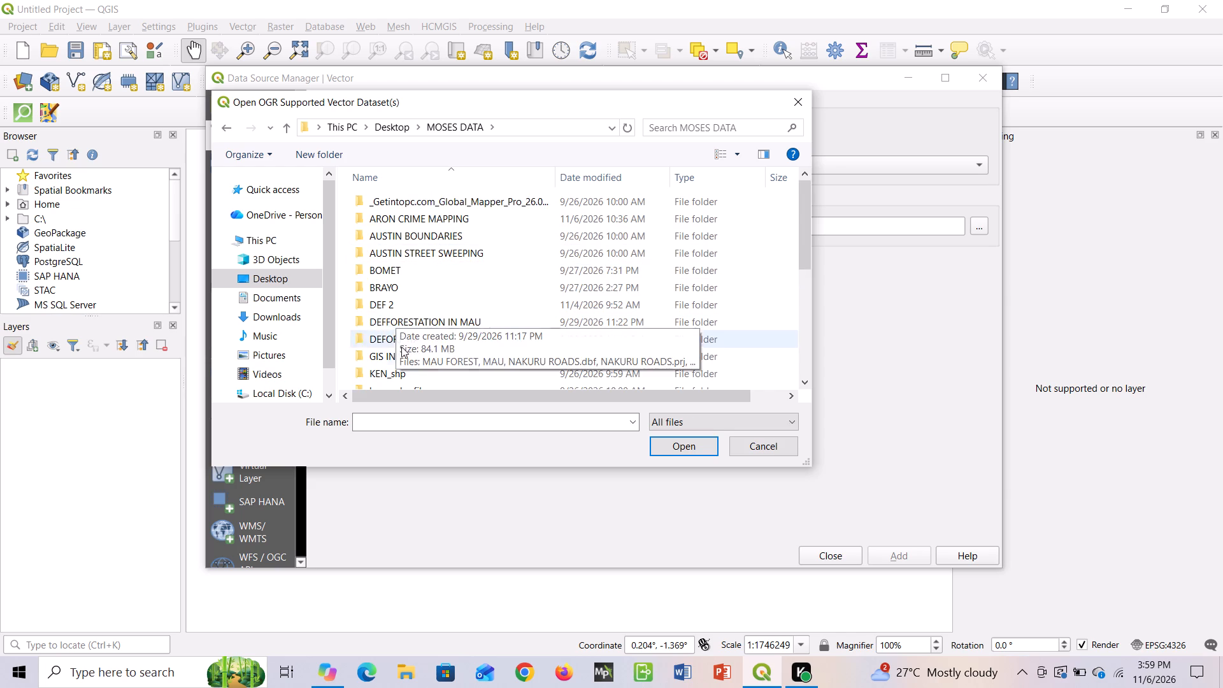
{"action": "scroll", "coordinate": [401, 362], "scroll_direction": "down", "scroll_amount": 1}
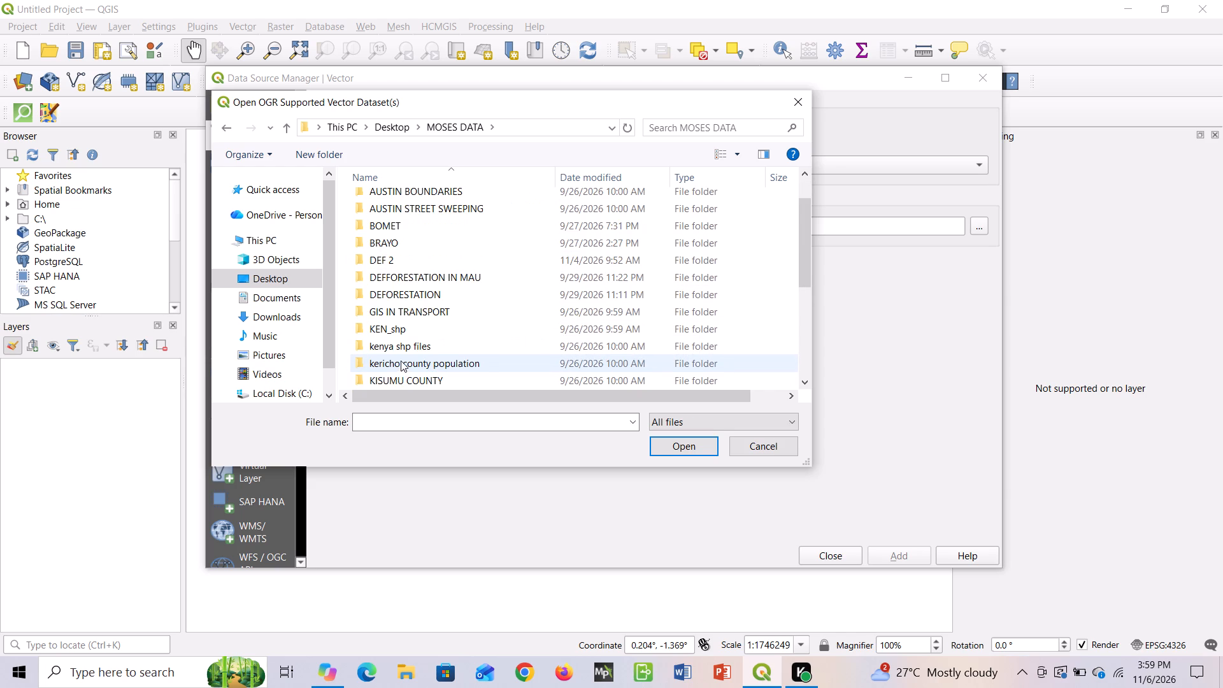
{"action": "scroll", "coordinate": [401, 361], "scroll_direction": "up", "scroll_amount": 2}
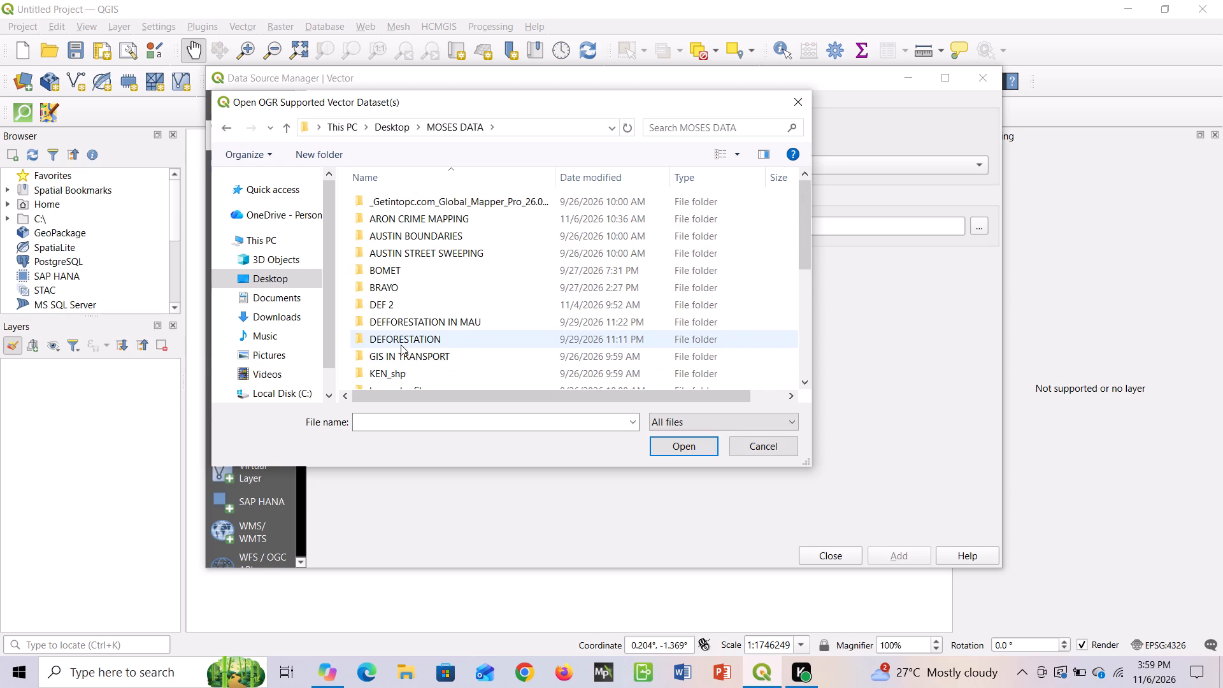
{"action": "scroll", "coordinate": [401, 345], "scroll_direction": "down", "scroll_amount": 1}
{"action": "left_click", "coordinate": [401, 345]}
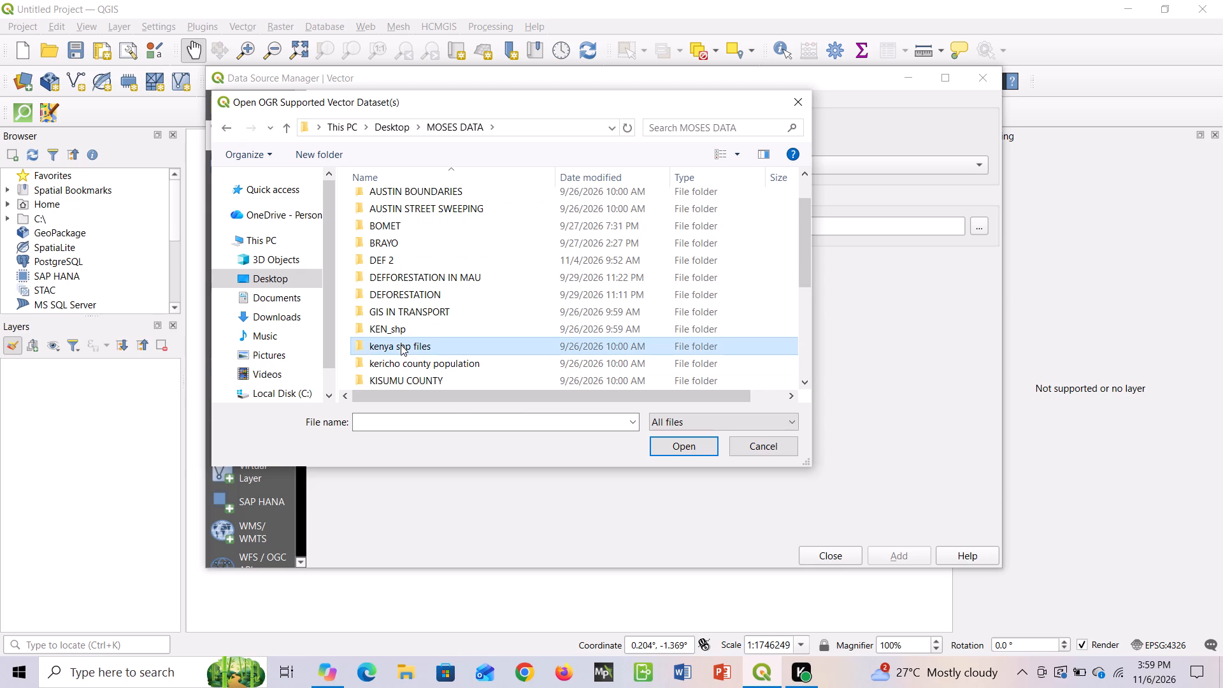
{"action": "double_click", "coordinate": [401, 345]}
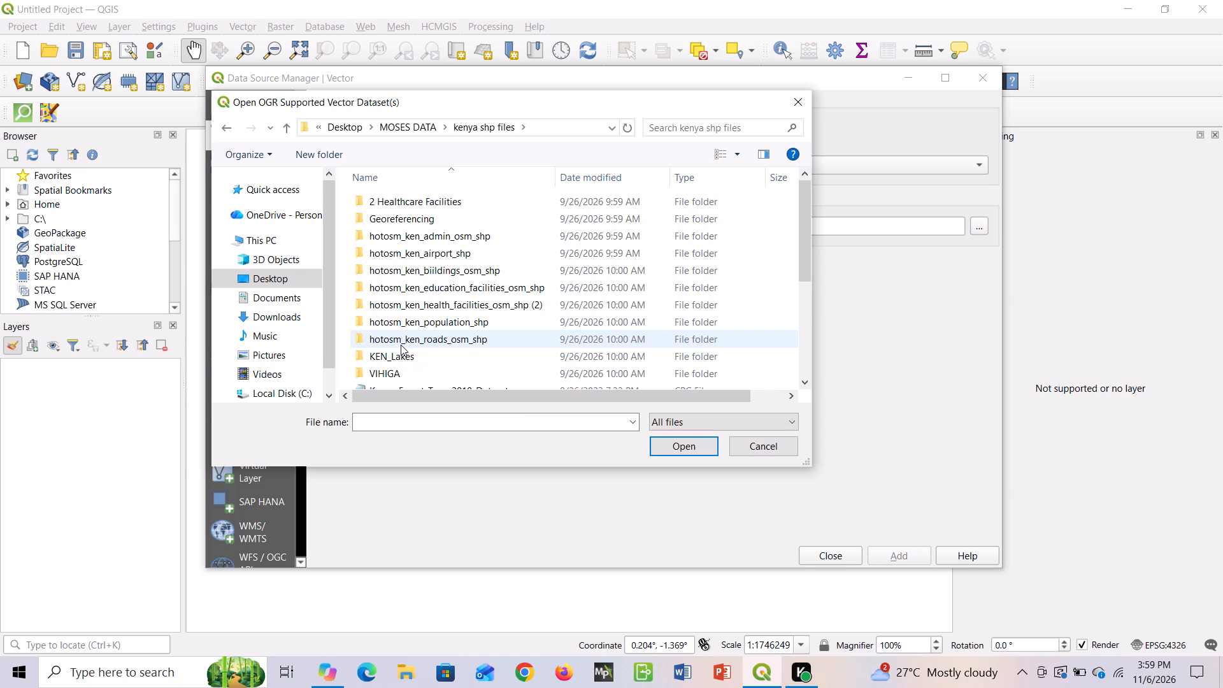
{"action": "double_click", "coordinate": [414, 238]}
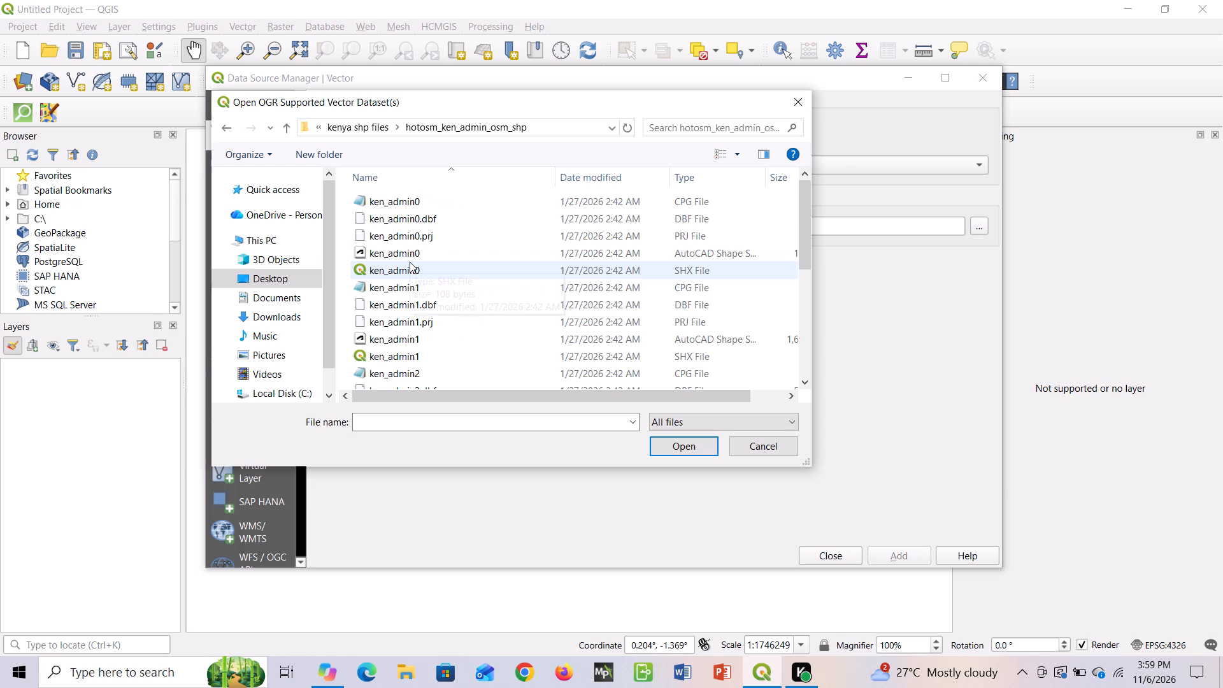
{"action": "double_click", "coordinate": [395, 352]}
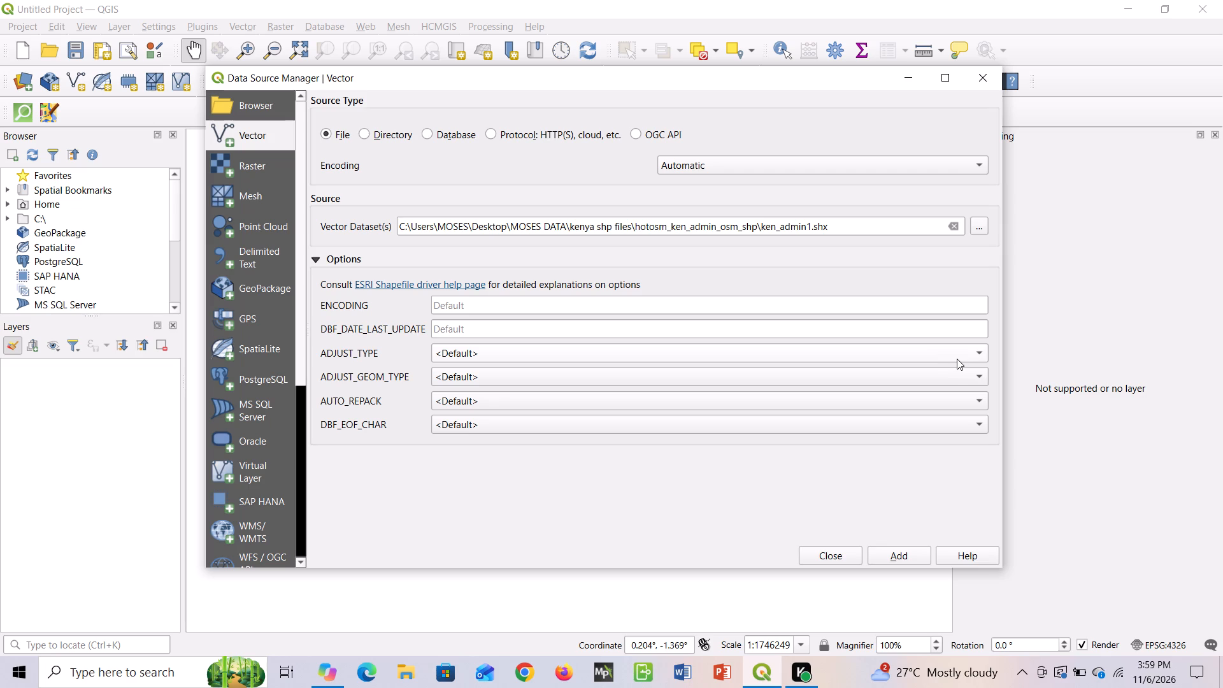
Add the ken_admin1 dataset to the project with default options and close the Data Source Manager.
{"action": "left_click", "coordinate": [983, 348]}
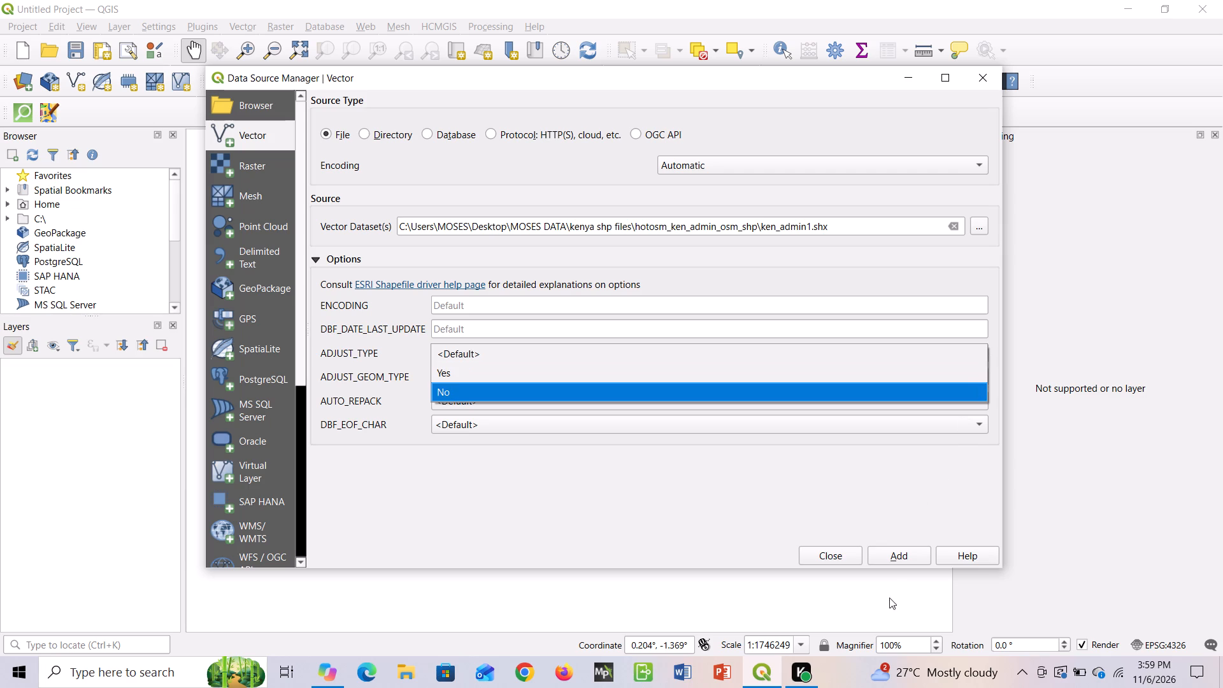
{"action": "left_click", "coordinate": [903, 551]}
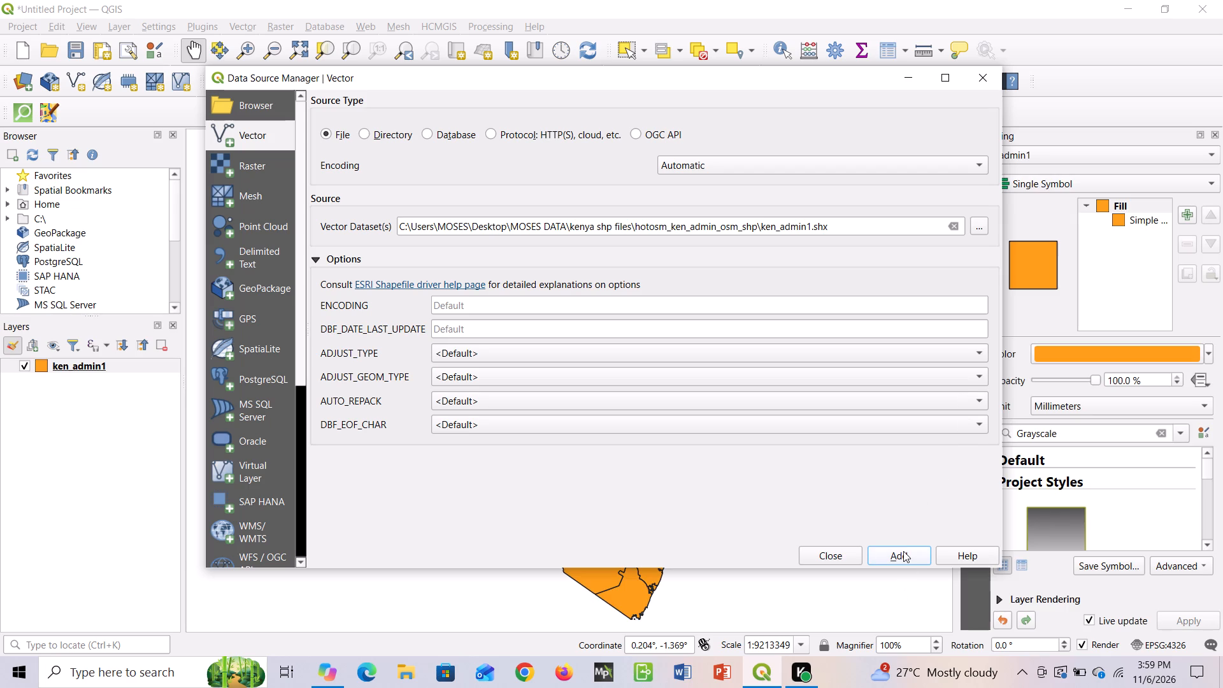
{"action": "left_click", "coordinate": [845, 548]}
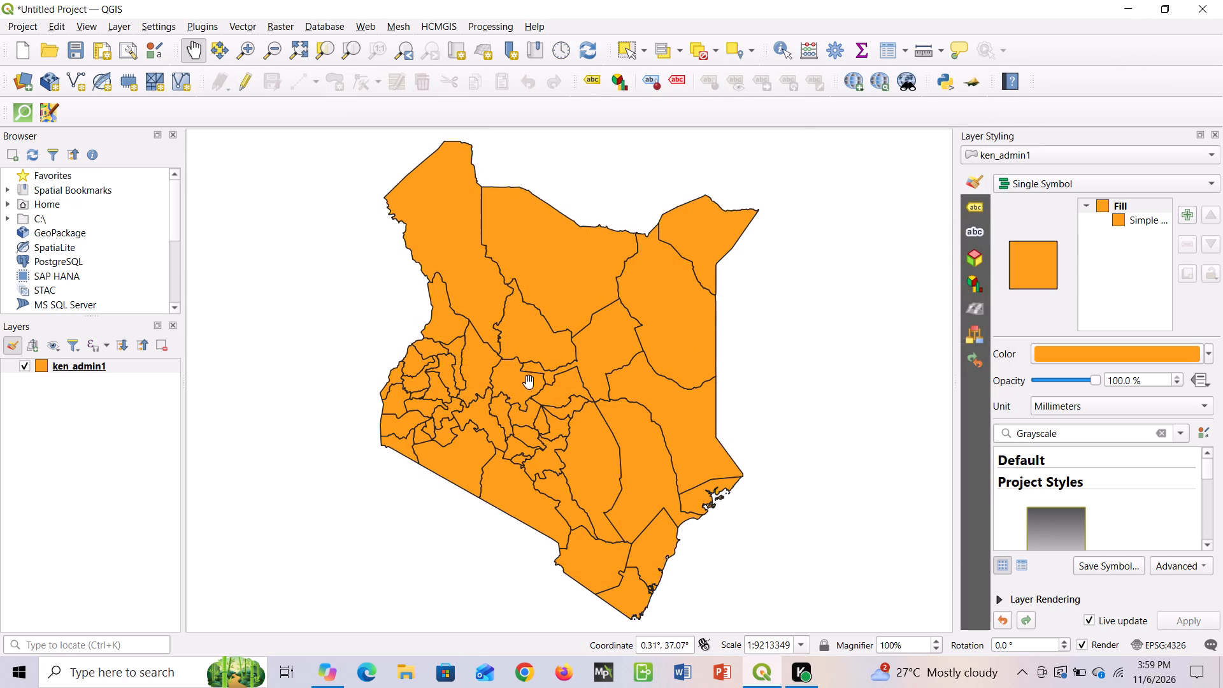
Examine the county boundaries of the ken_admin1 layer, focusing on the small counties in western Kenya.
{"action": "scroll", "coordinate": [526, 382], "scroll_direction": "down", "scroll_amount": 3}
{"action": "scroll", "coordinate": [526, 380], "scroll_direction": "up", "scroll_amount": 5}
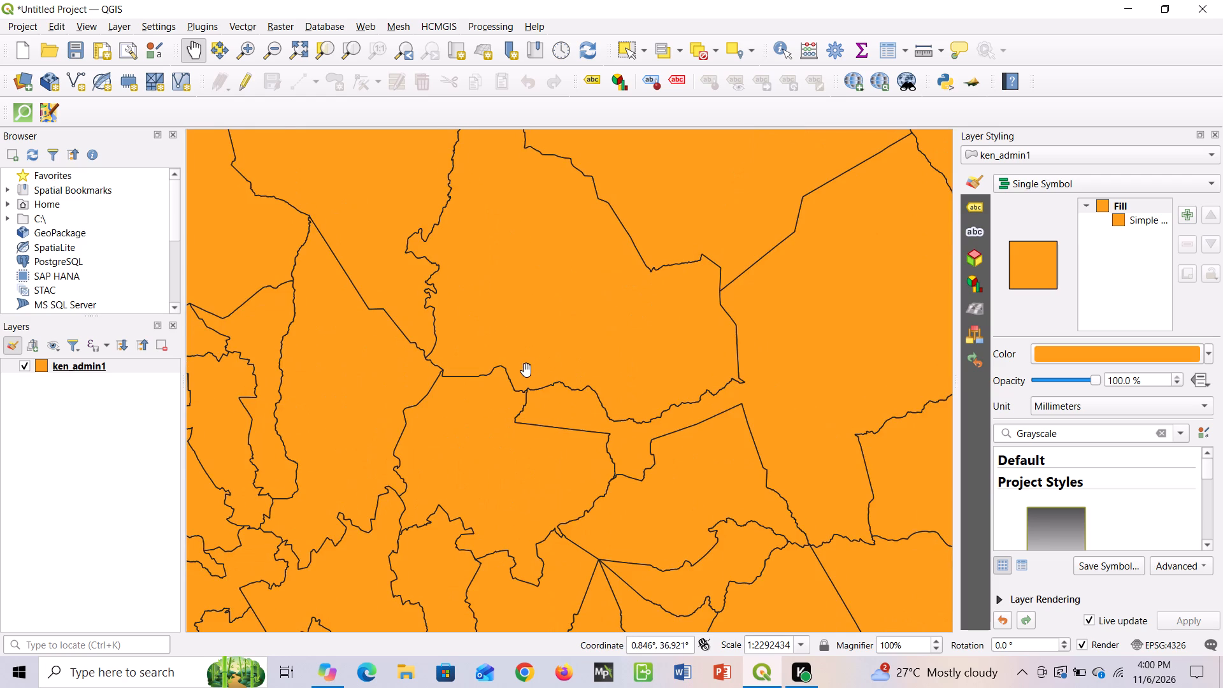
{"action": "scroll", "coordinate": [526, 370], "scroll_direction": "down", "scroll_amount": 2}
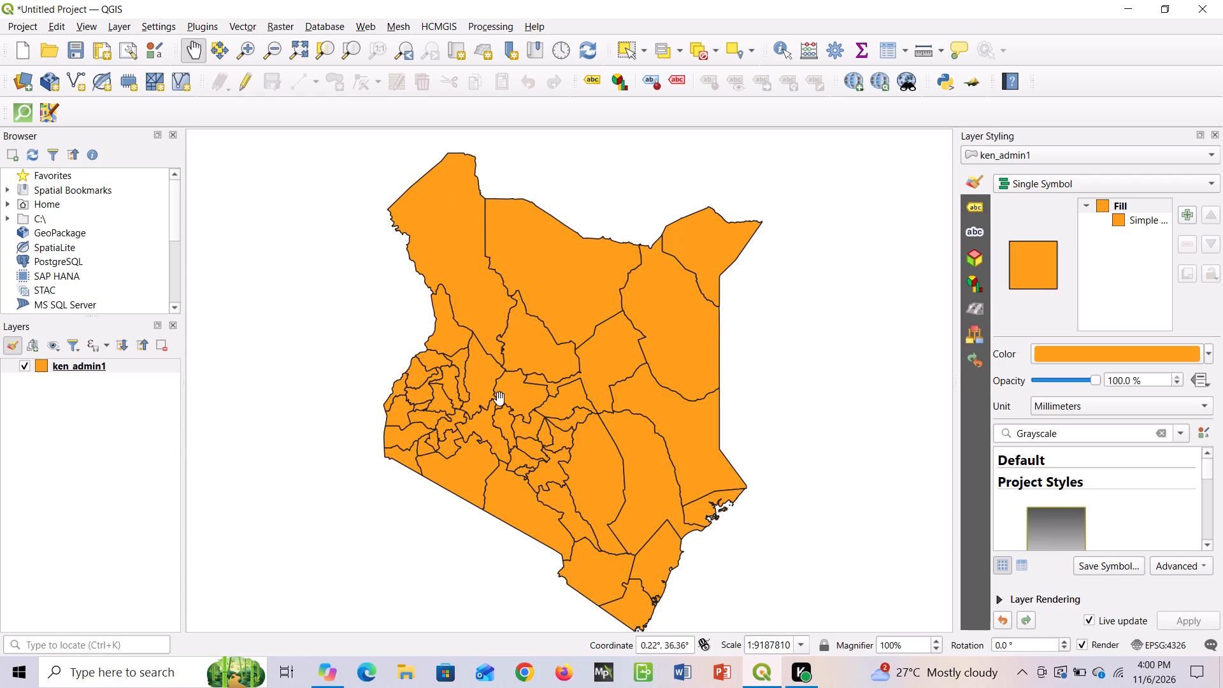
{"action": "left_click", "coordinate": [448, 429]}
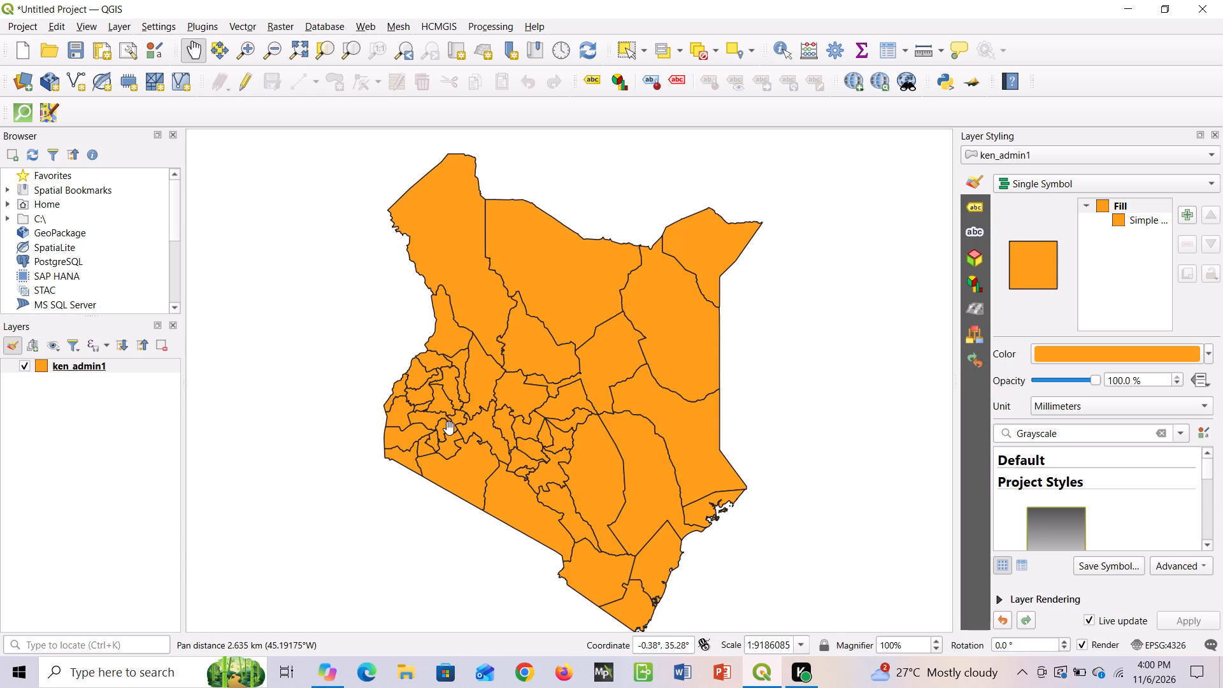
{"action": "left_click", "coordinate": [447, 428]}
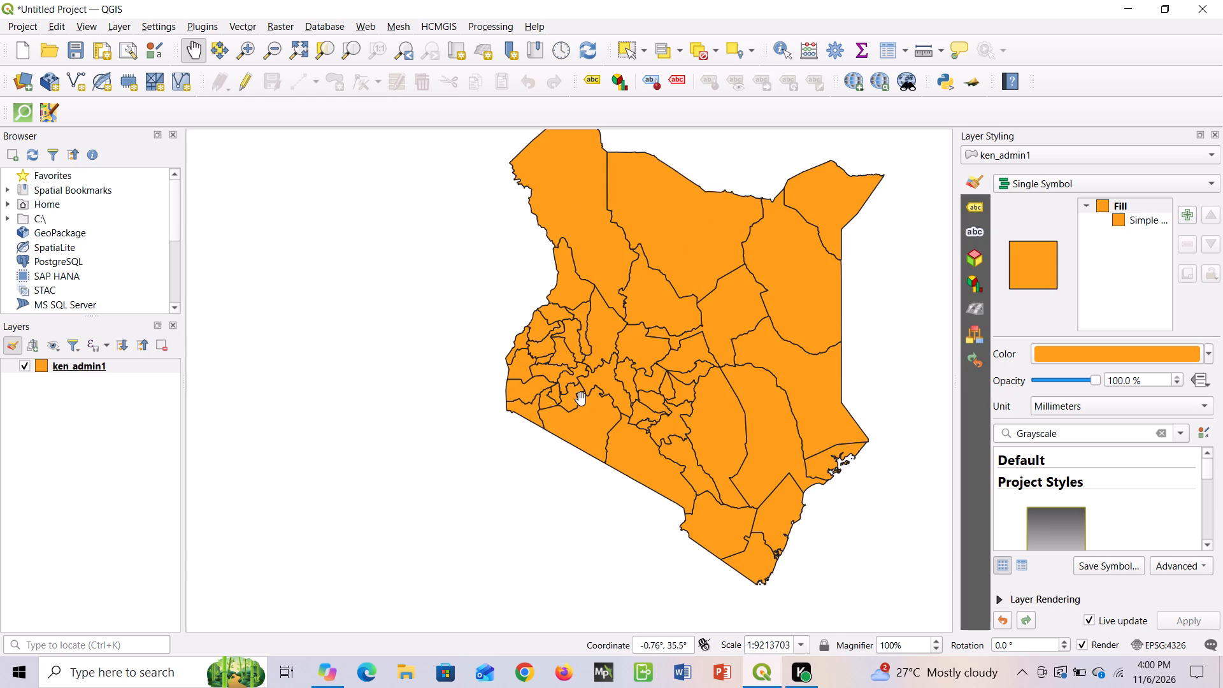
{"action": "left_click", "coordinate": [558, 375]}
{"action": "left_click", "coordinate": [558, 375]}
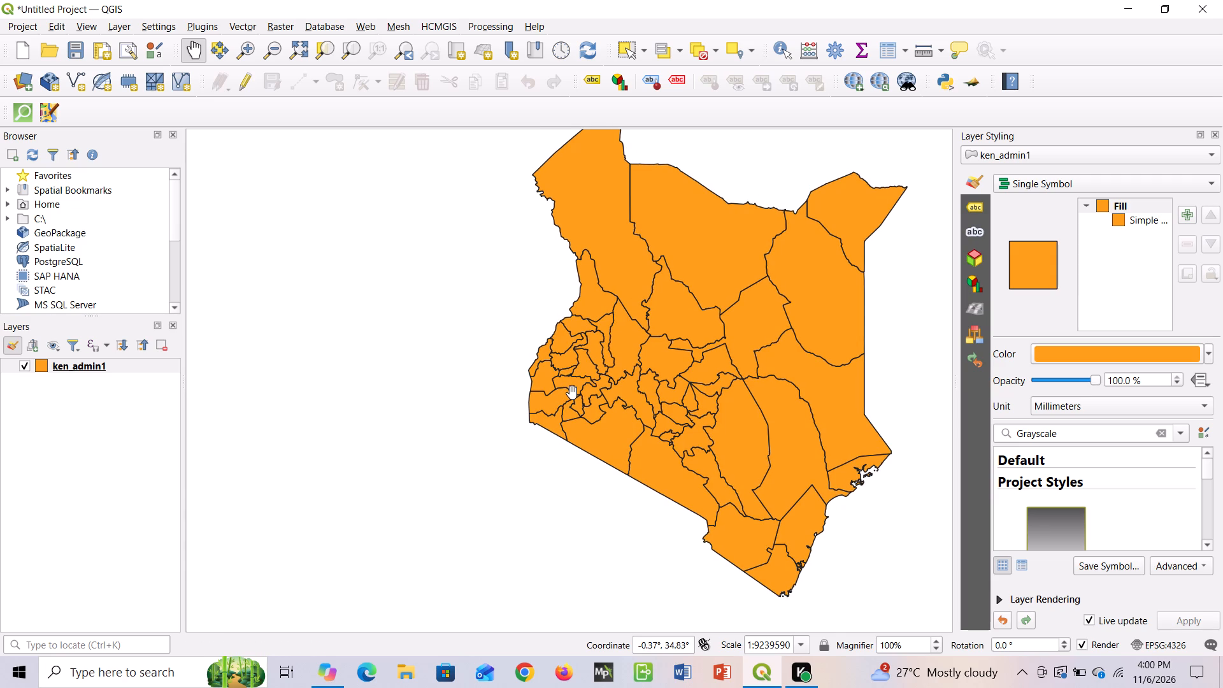
Select the single county polygon in western Kenya near -0.1°, 34.86° in the ken_admin1 layer.
{"action": "right_click", "coordinate": [578, 385]}
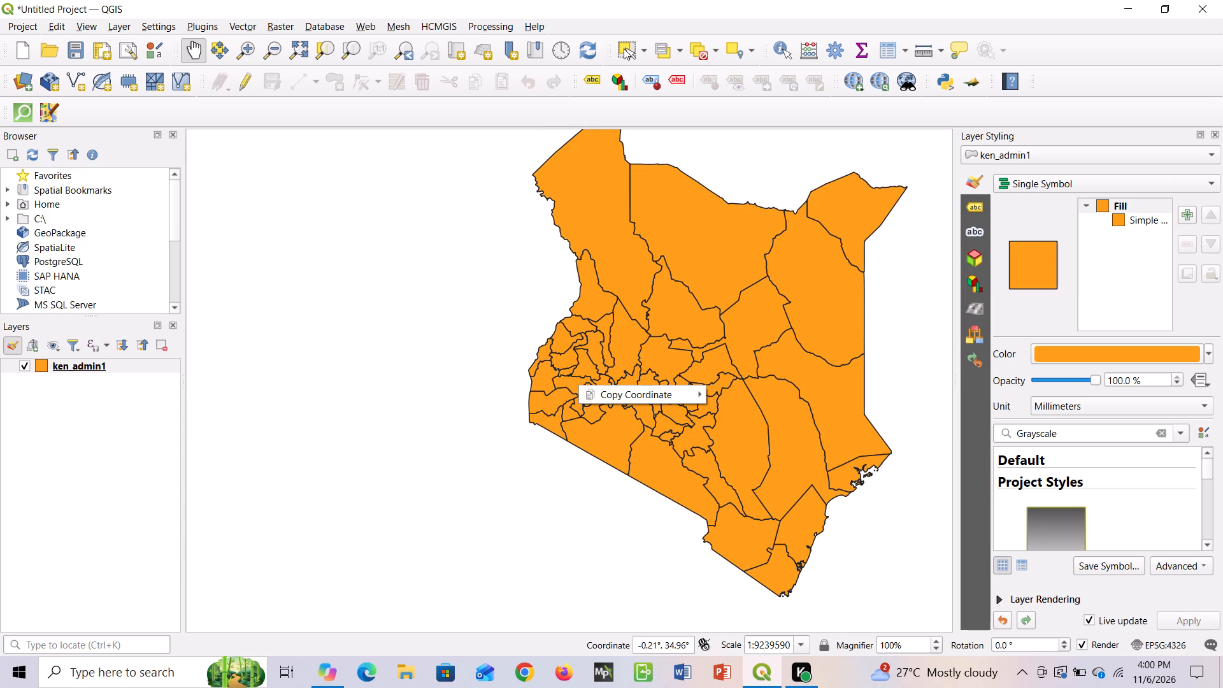
{"action": "left_click", "coordinate": [640, 47]}
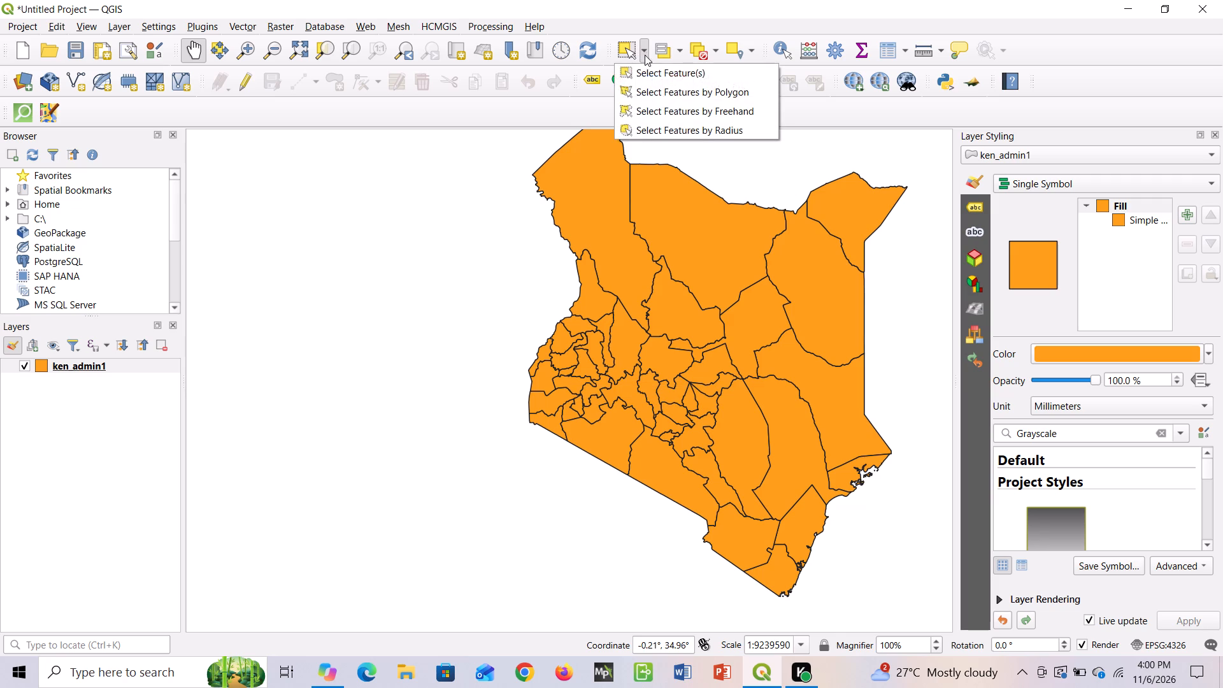
{"action": "left_click", "coordinate": [651, 80]}
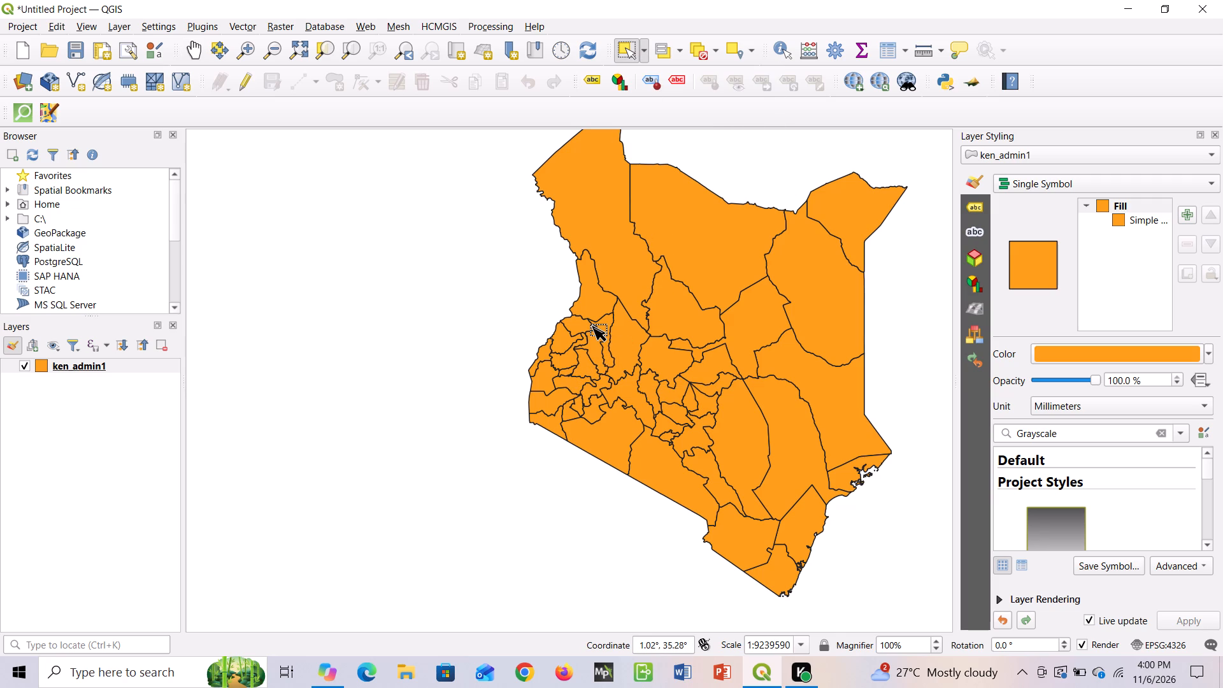
{"action": "left_click", "coordinate": [573, 380]}
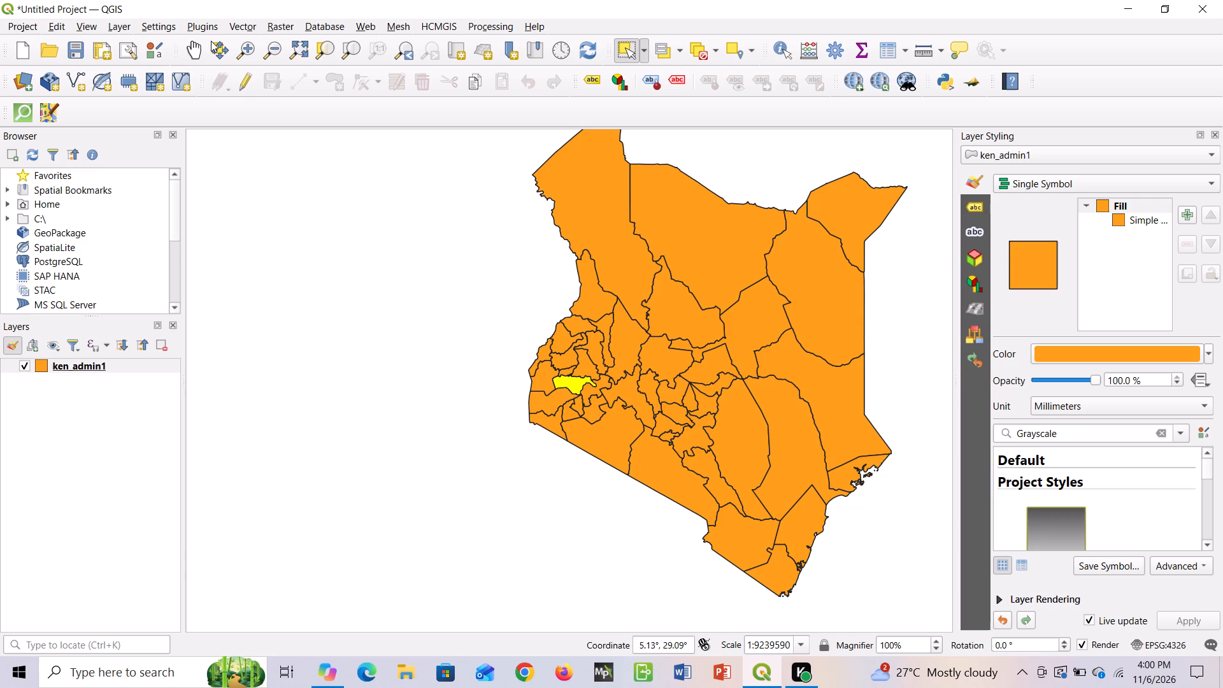
{"action": "left_click", "coordinate": [194, 42]}
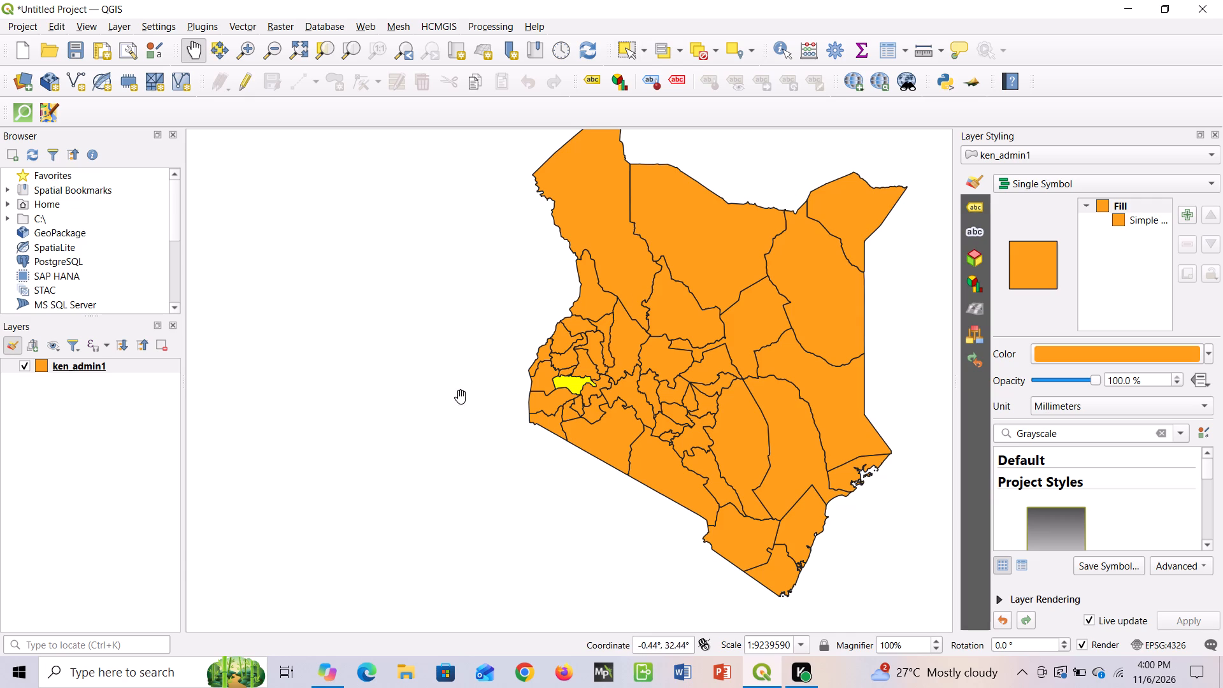
{"action": "left_click", "coordinate": [575, 394]}
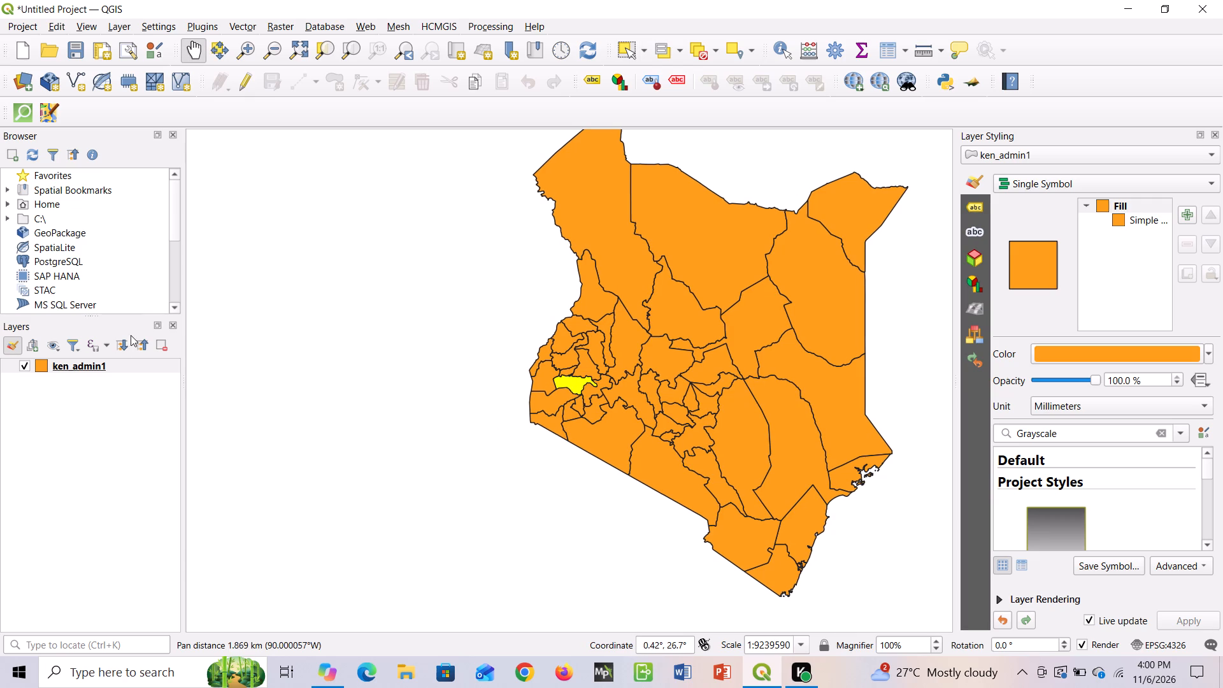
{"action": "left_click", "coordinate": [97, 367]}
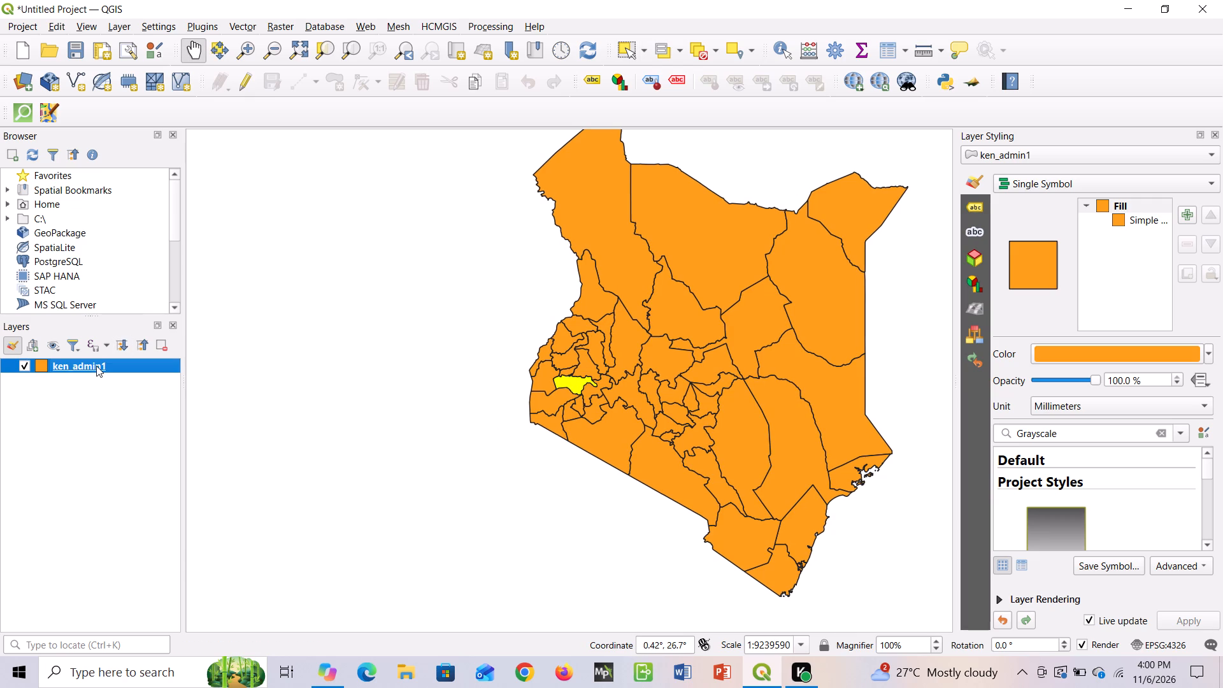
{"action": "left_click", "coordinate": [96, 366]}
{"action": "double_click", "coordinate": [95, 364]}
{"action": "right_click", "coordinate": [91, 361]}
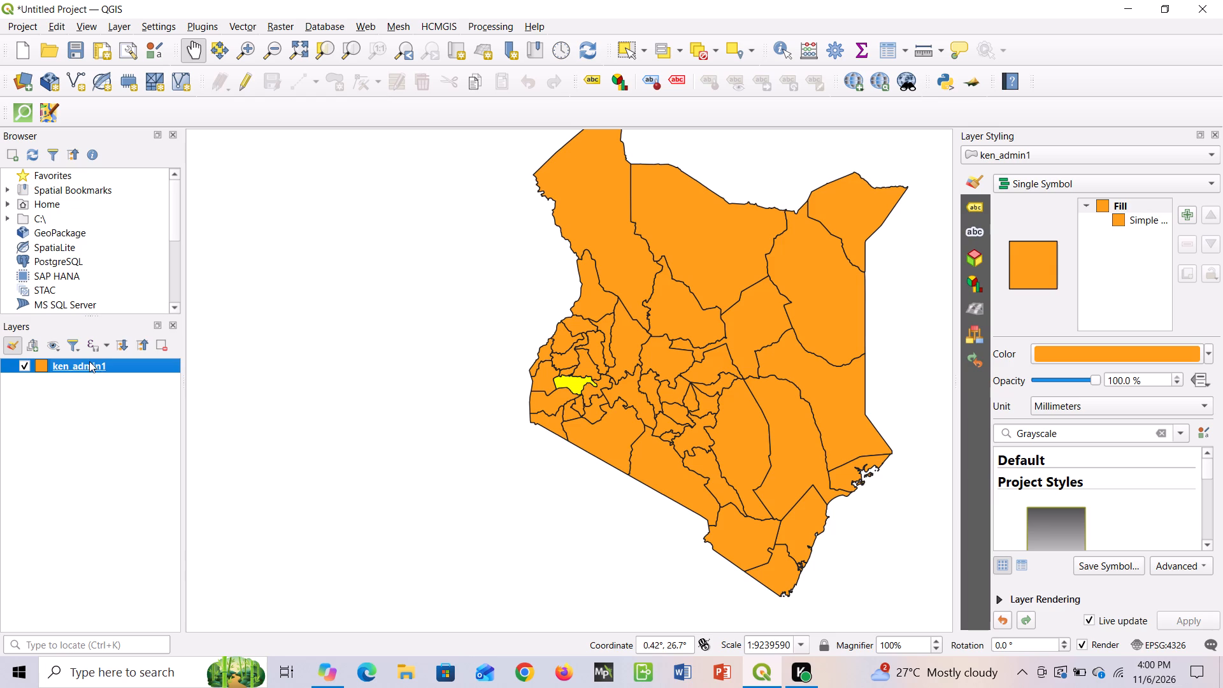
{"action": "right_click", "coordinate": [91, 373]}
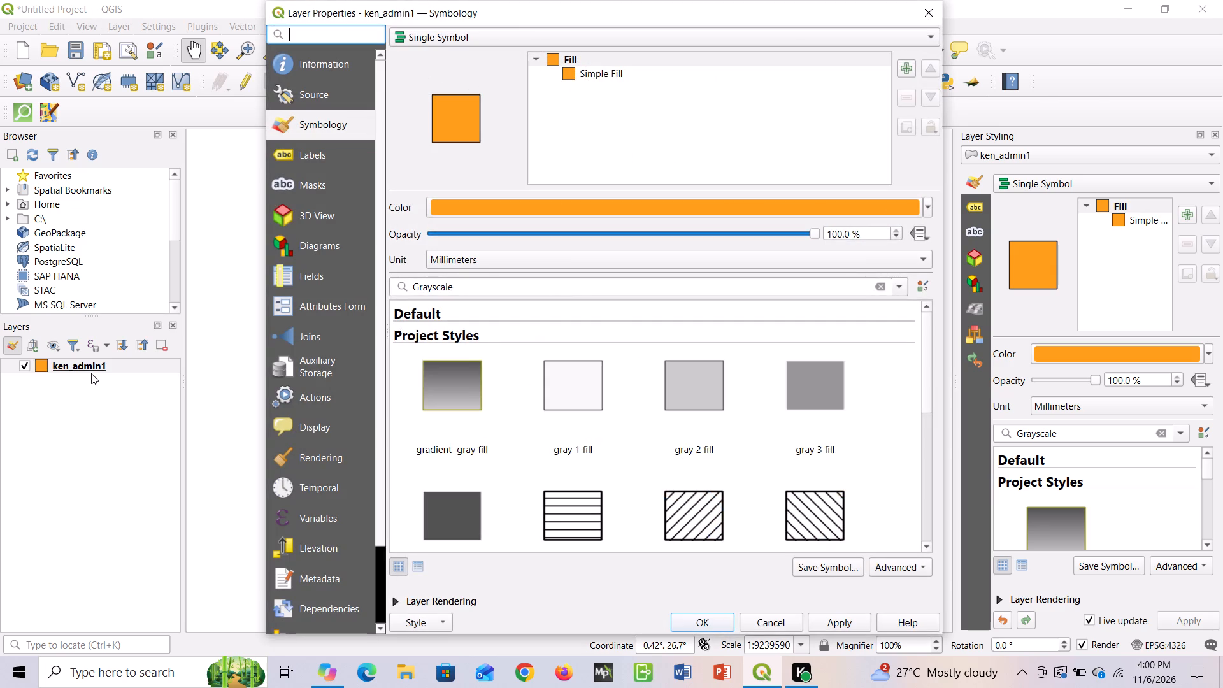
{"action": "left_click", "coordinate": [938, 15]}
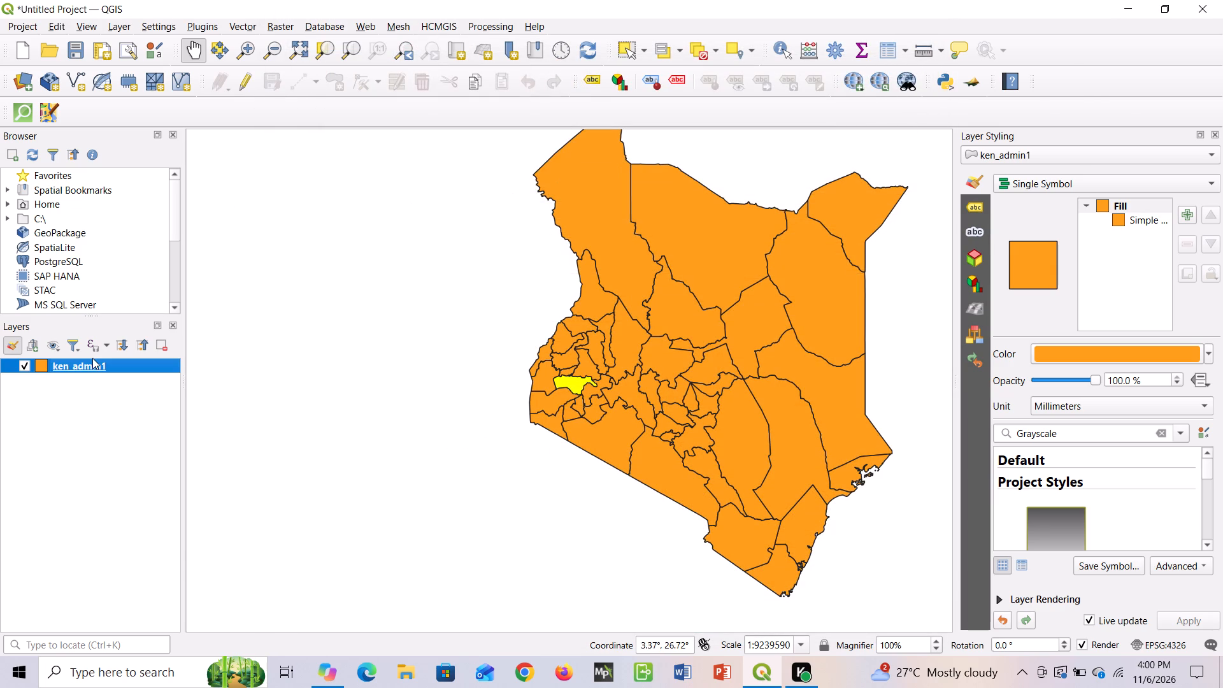
Show the county name labels for the ken_admin1 layer.
{"action": "right_click", "coordinate": [91, 362]}
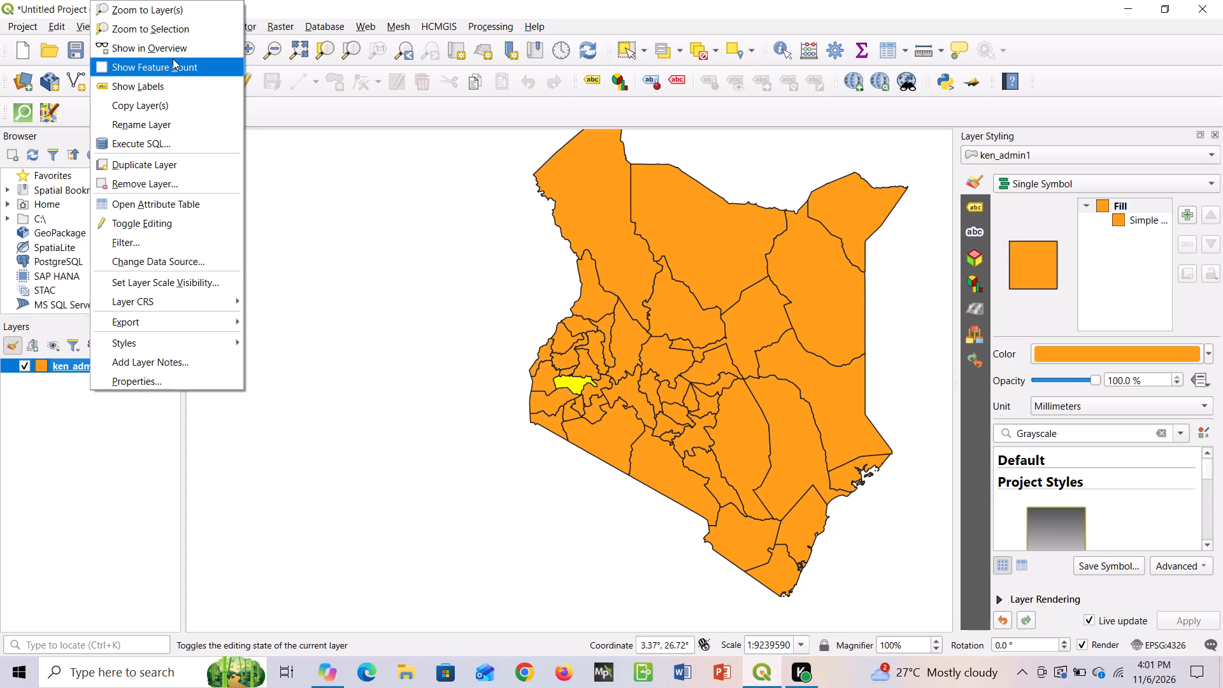
{"action": "left_click", "coordinate": [175, 83]}
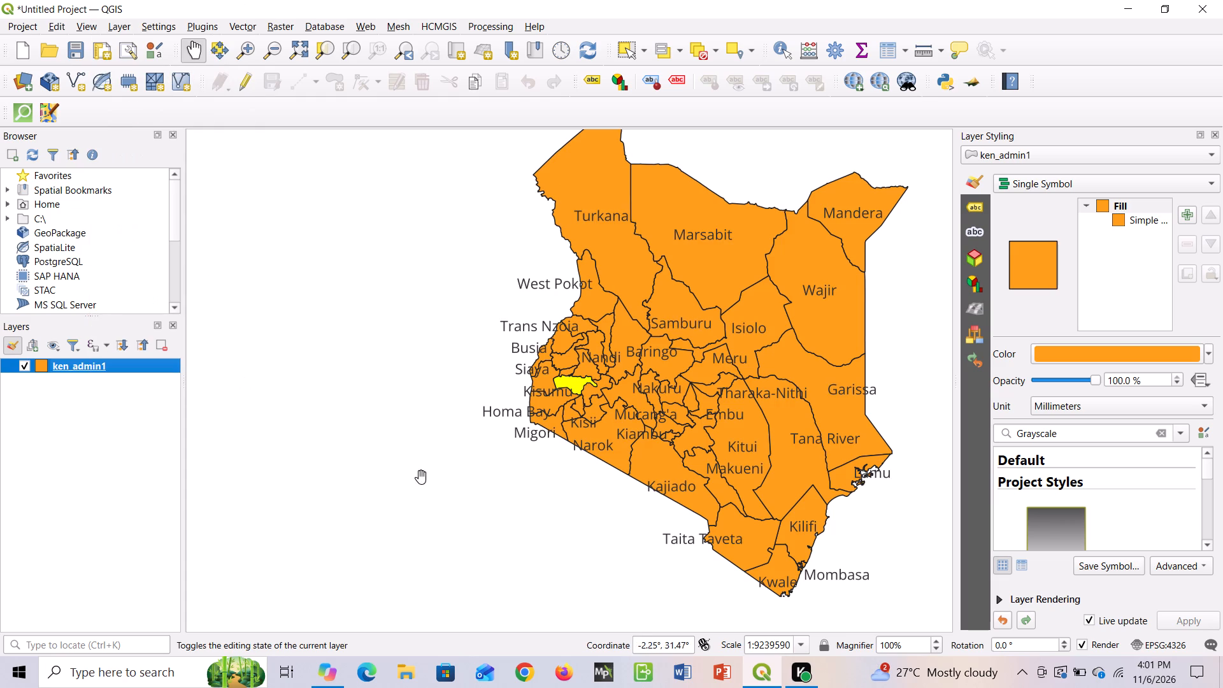
Examine the labelled counties of western Kenya around Kisumu, Homa Bay, Kisii and Nyamira to locate the target county.
{"action": "scroll", "coordinate": [444, 462], "scroll_direction": "down", "scroll_amount": 2}
{"action": "scroll", "coordinate": [446, 462], "scroll_direction": "up", "scroll_amount": 3}
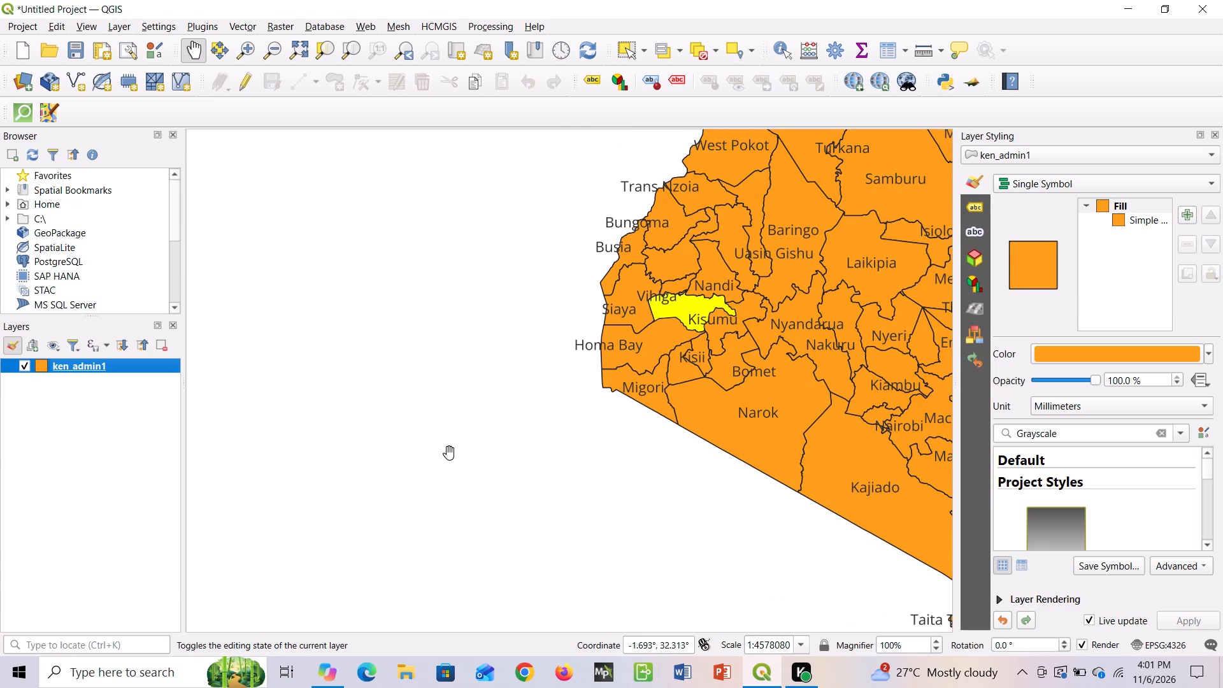
{"action": "left_click_drag", "start_coordinate": [701, 379], "coordinate": [665, 380]}
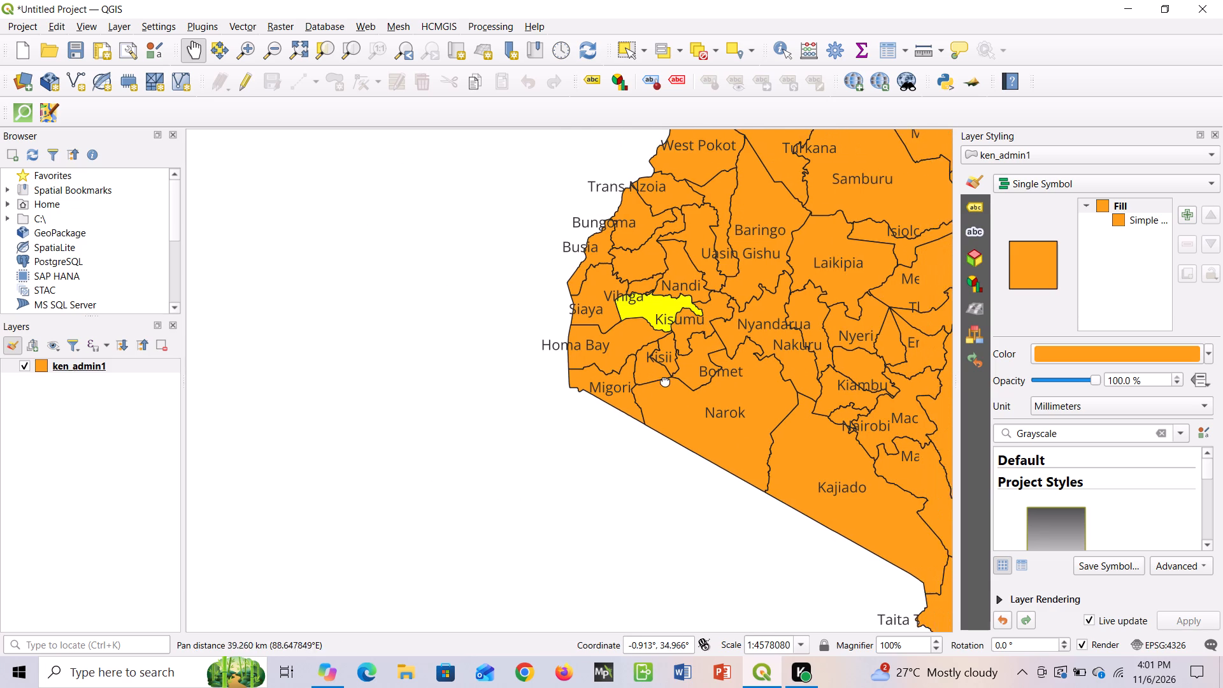
{"action": "left_click_drag", "start_coordinate": [665, 380], "coordinate": [573, 460]}
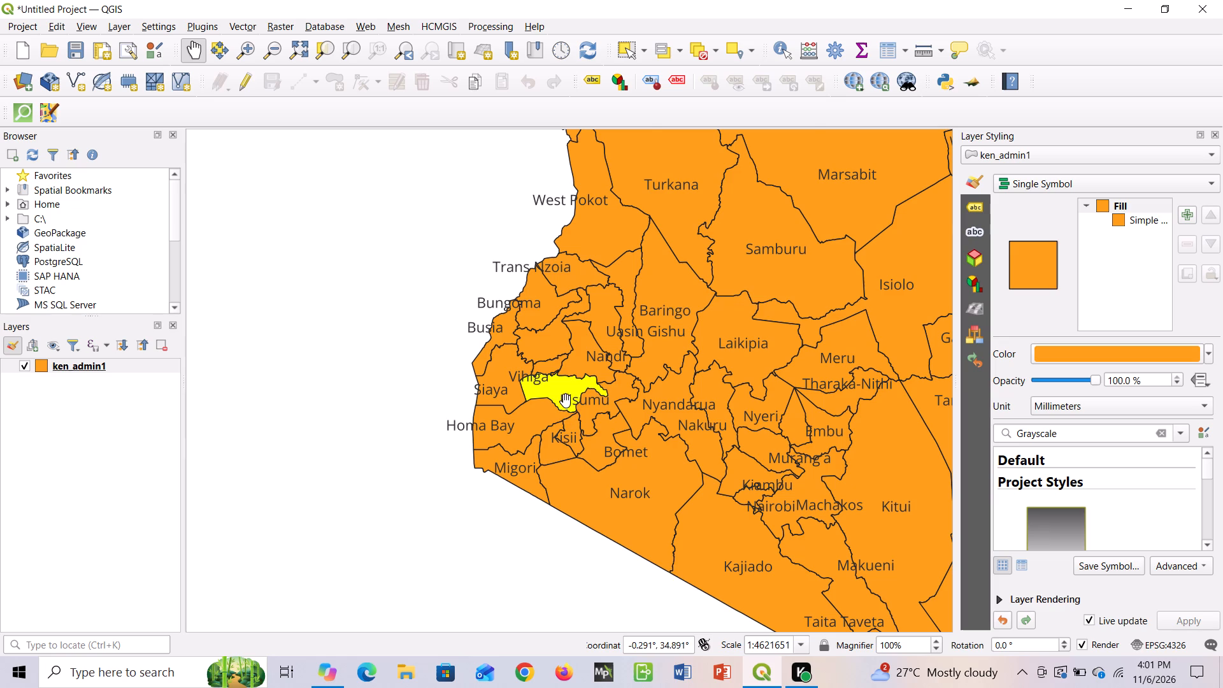
{"action": "scroll", "coordinate": [566, 401], "scroll_direction": "up", "scroll_amount": 2}
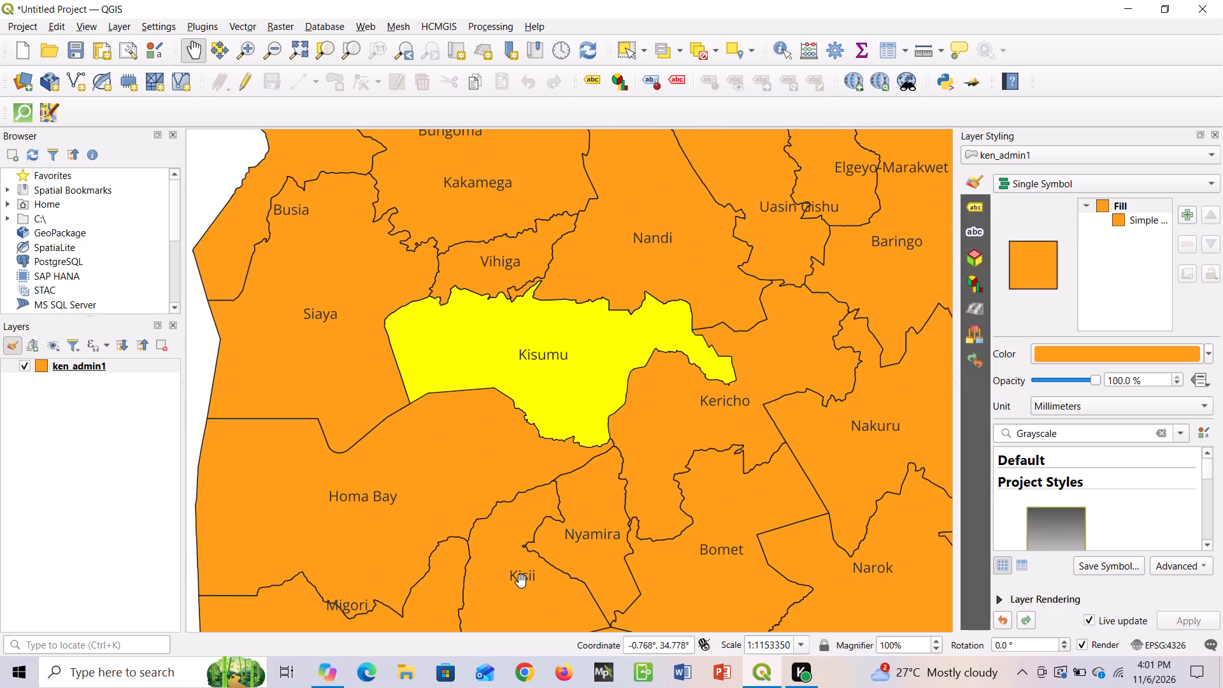
{"action": "left_click_drag", "start_coordinate": [515, 570], "coordinate": [559, 410]}
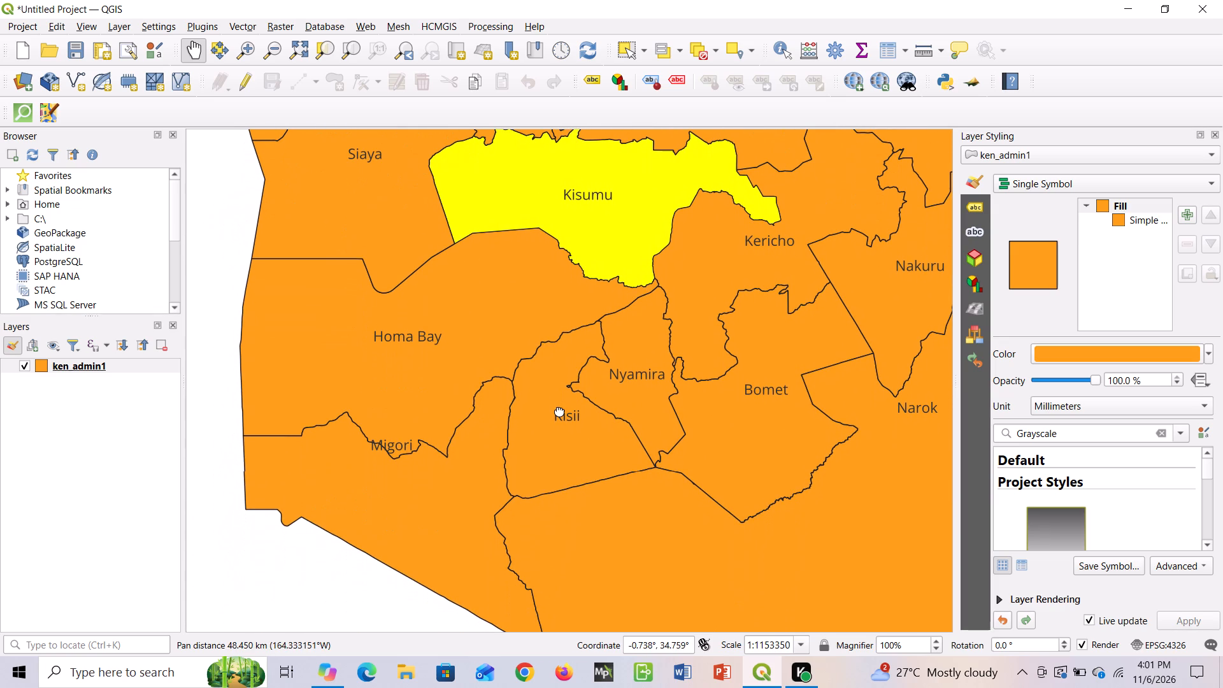
{"action": "left_click_drag", "start_coordinate": [559, 410], "coordinate": [548, 562]}
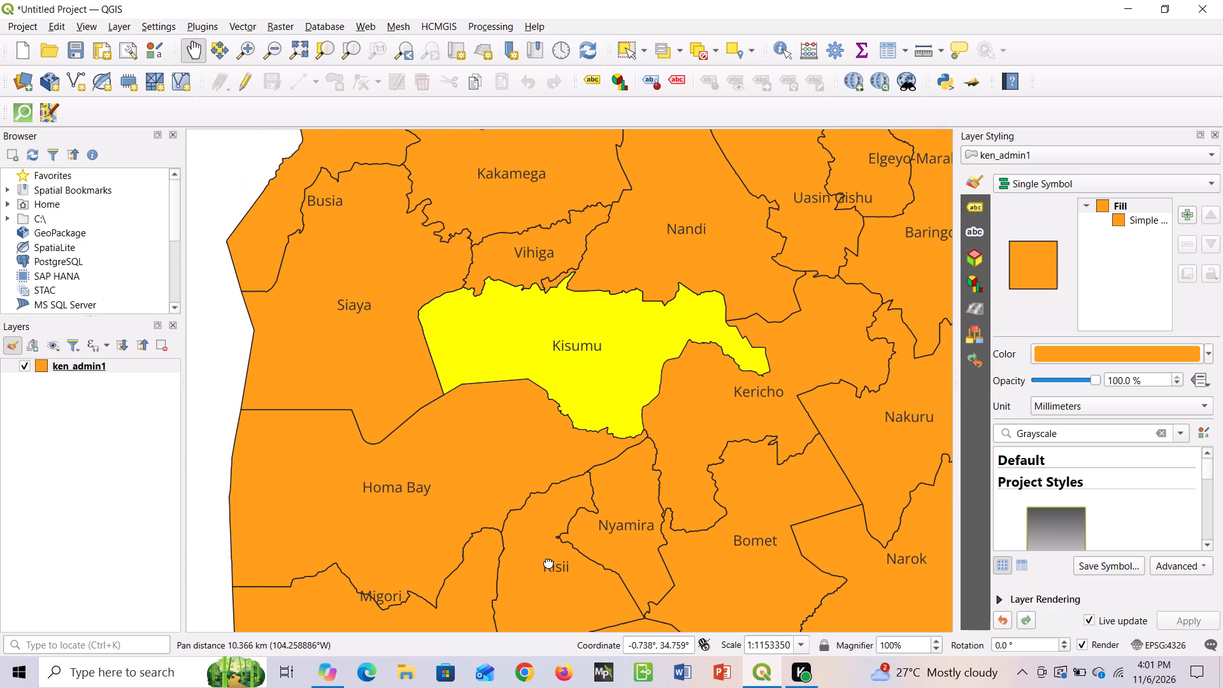
{"action": "left_click_drag", "start_coordinate": [548, 562], "coordinate": [672, 495]}
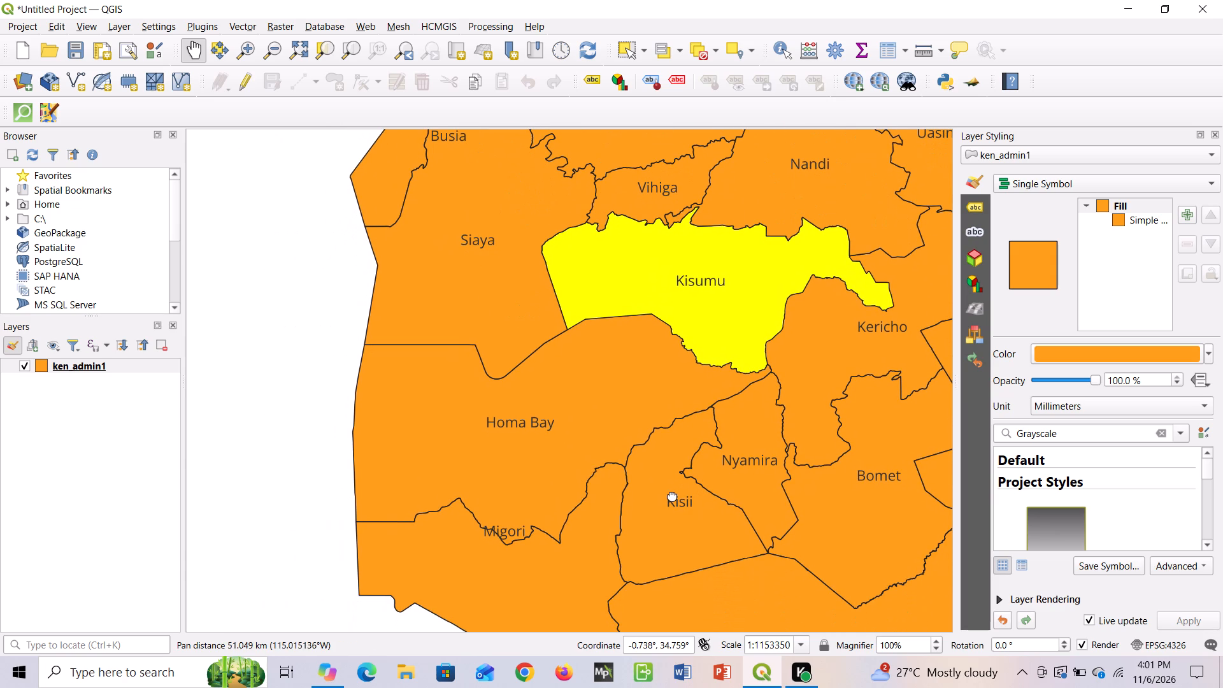
{"action": "left_click_drag", "start_coordinate": [672, 495], "coordinate": [595, 516]}
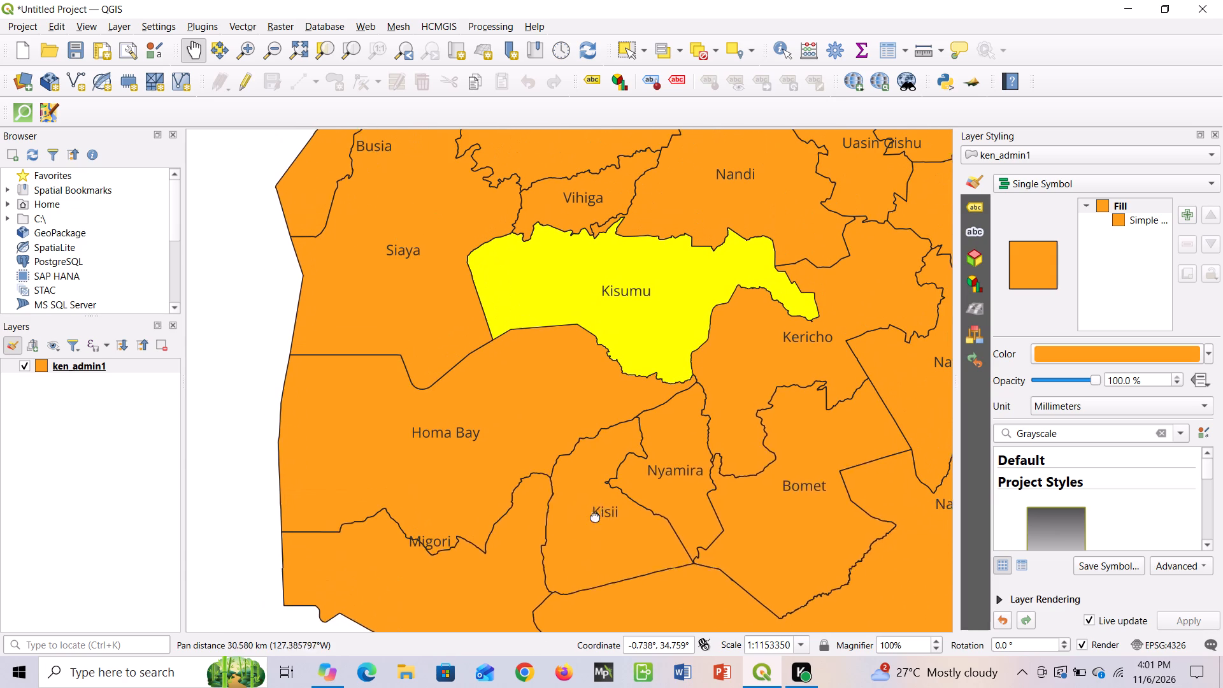
{"action": "left_click_drag", "start_coordinate": [595, 516], "coordinate": [593, 519]}
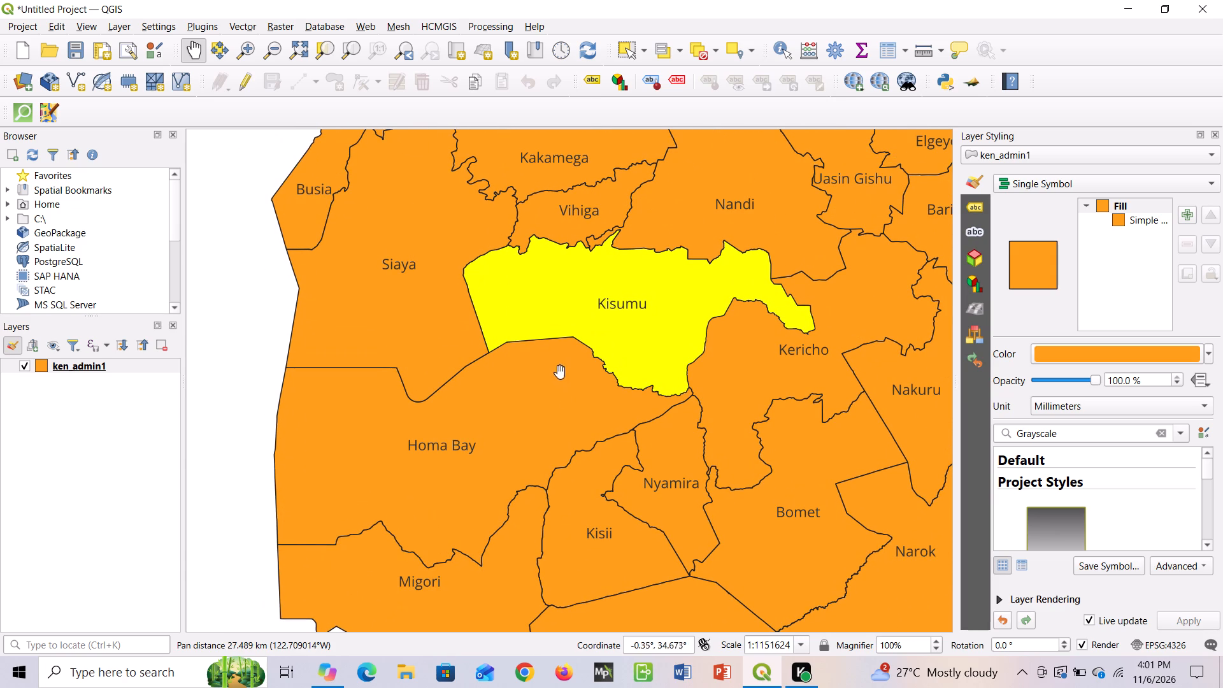
{"action": "left_click_drag", "start_coordinate": [550, 325], "coordinate": [550, 326]}
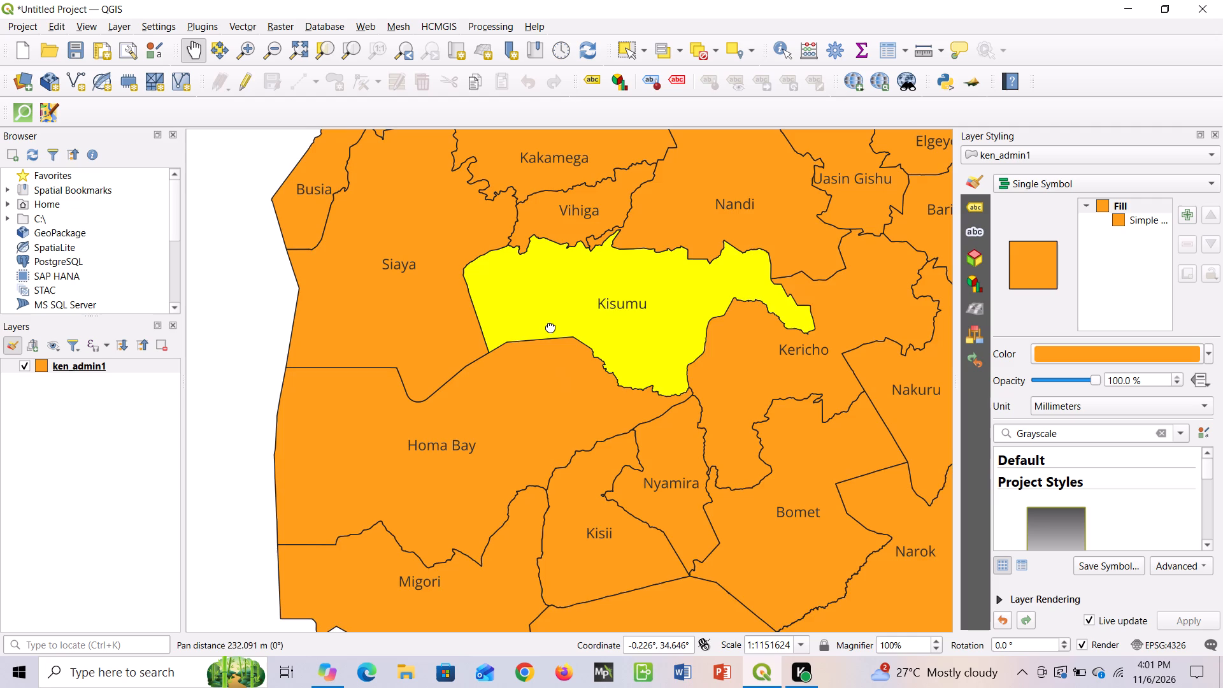
{"action": "left_click_drag", "start_coordinate": [550, 326], "coordinate": [538, 348]}
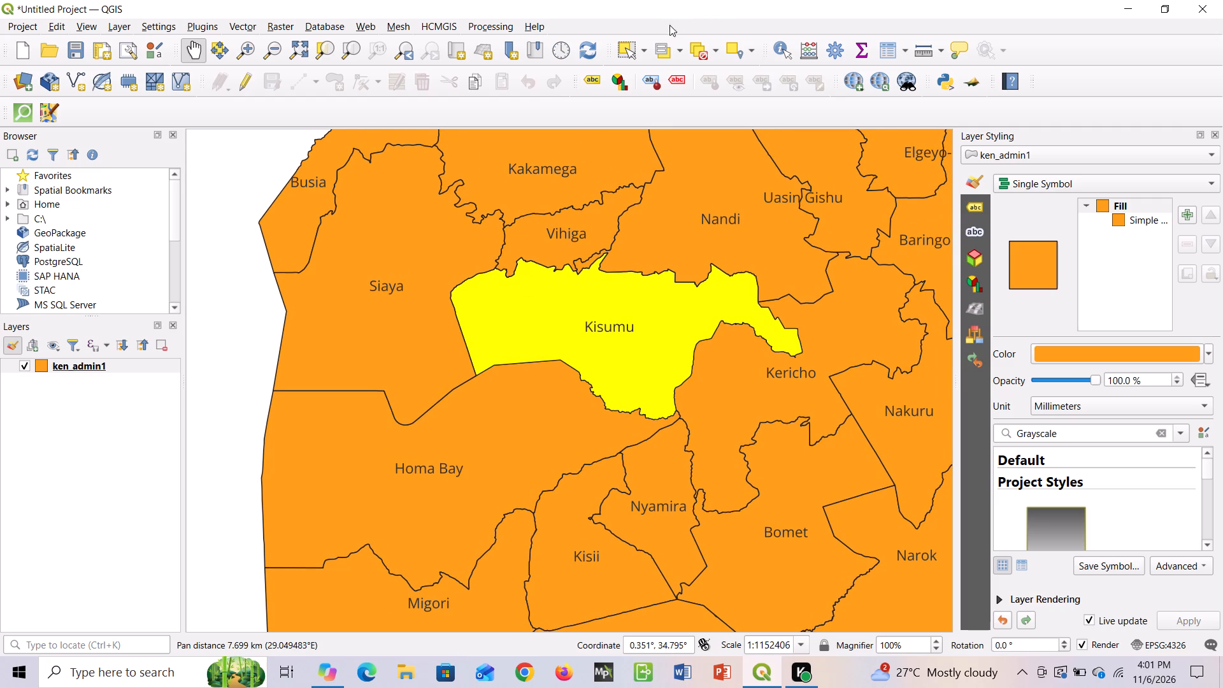
Select only the Kisii county polygon in the ken_admin1 layer in place of Kisumu, and return to the Pan tool.
{"action": "left_click", "coordinate": [645, 48]}
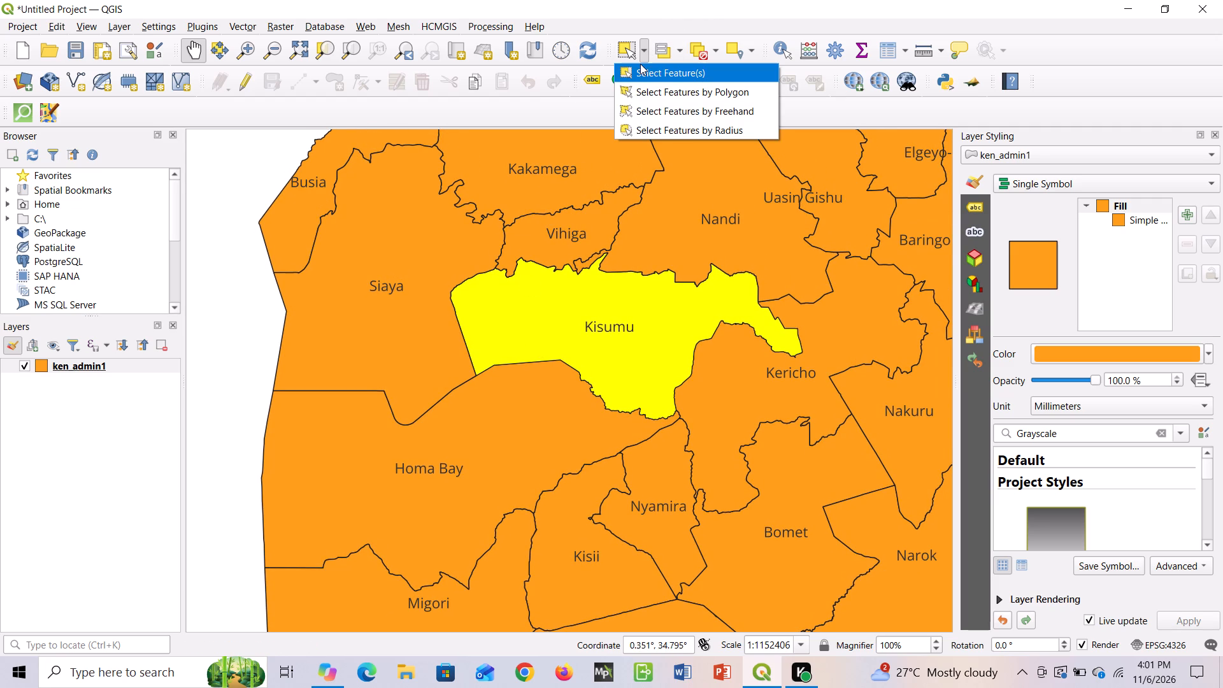
{"action": "left_click", "coordinate": [640, 67]}
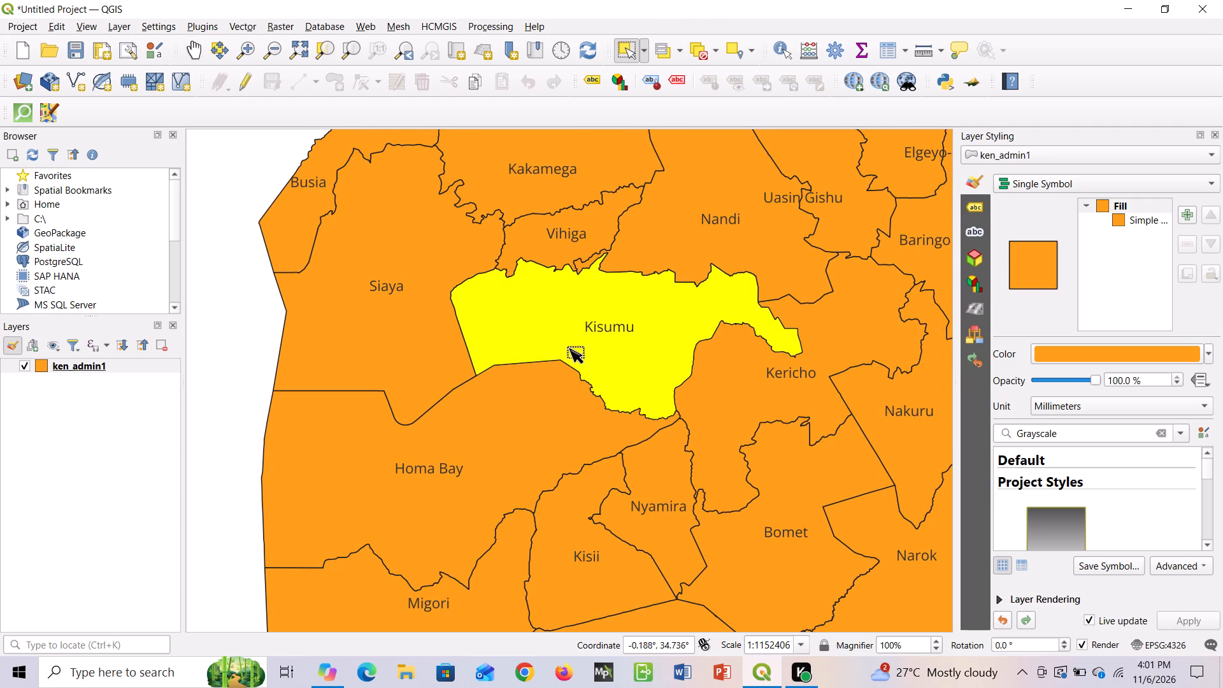
{"action": "left_click", "coordinate": [550, 575]}
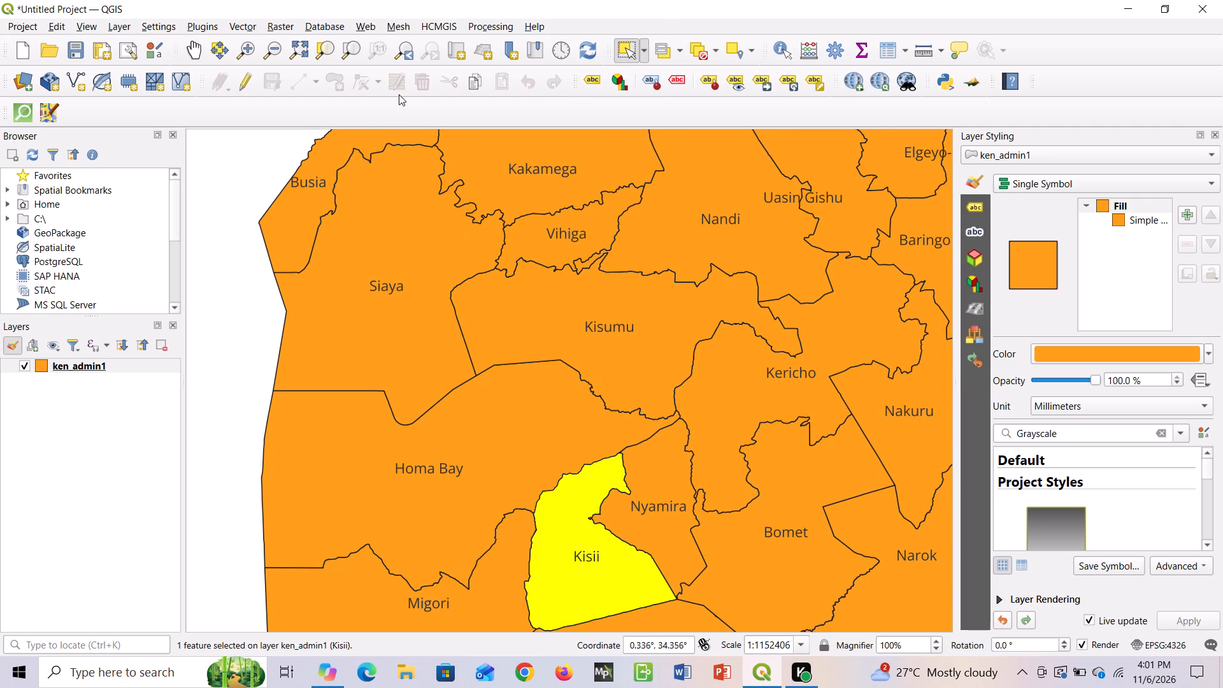
{"action": "left_click", "coordinate": [190, 53]}
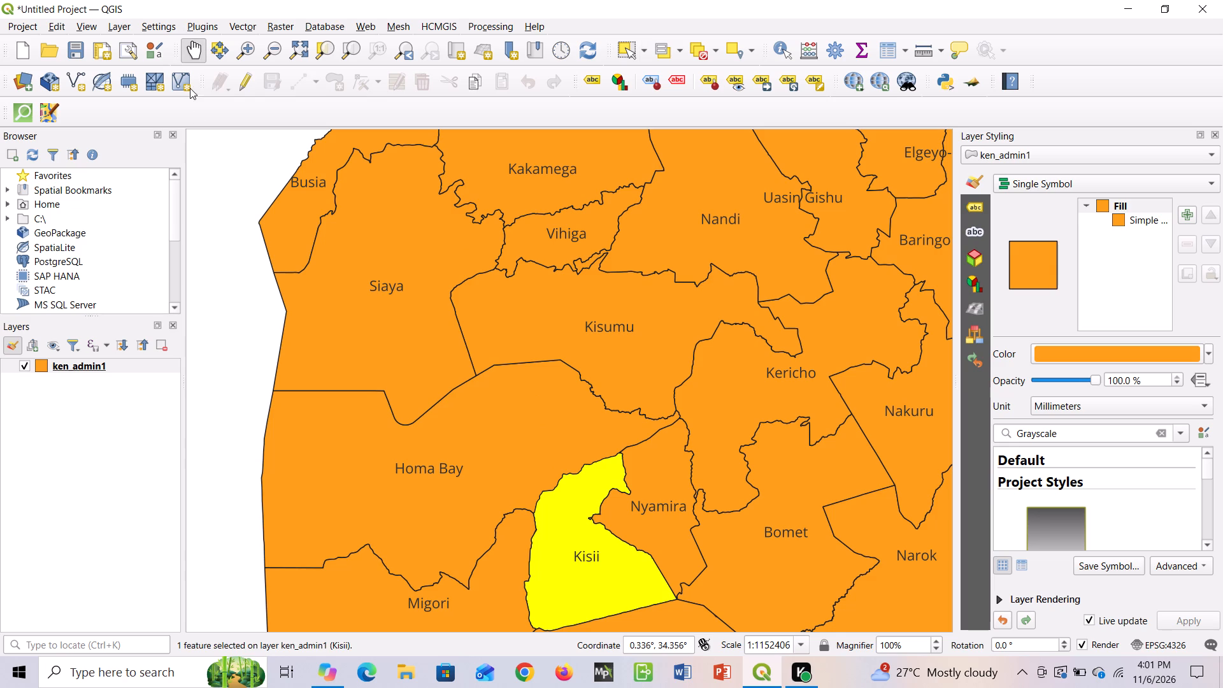
Export only the selected Kisii feature of ken_admin1 as GeoPackage KISII.gpkg in Documents > ALPHA and add it to the map.
{"action": "left_click", "coordinate": [147, 363]}
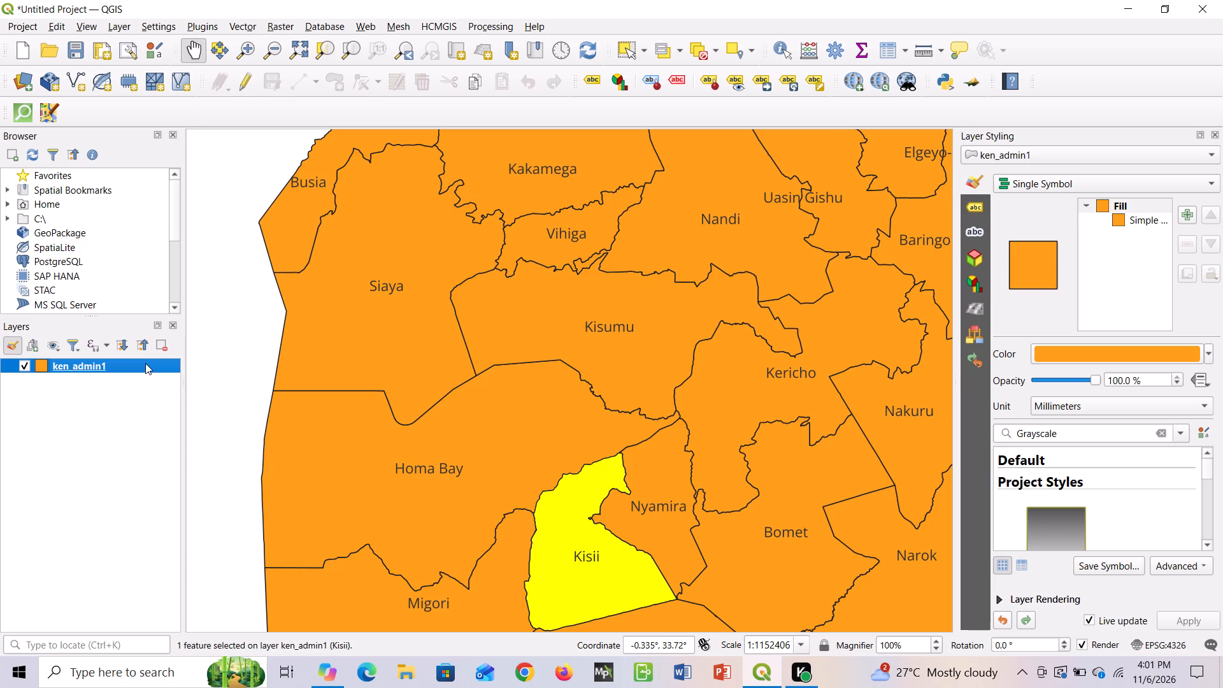
{"action": "left_click", "coordinate": [145, 363]}
{"action": "right_click", "coordinate": [145, 363]}
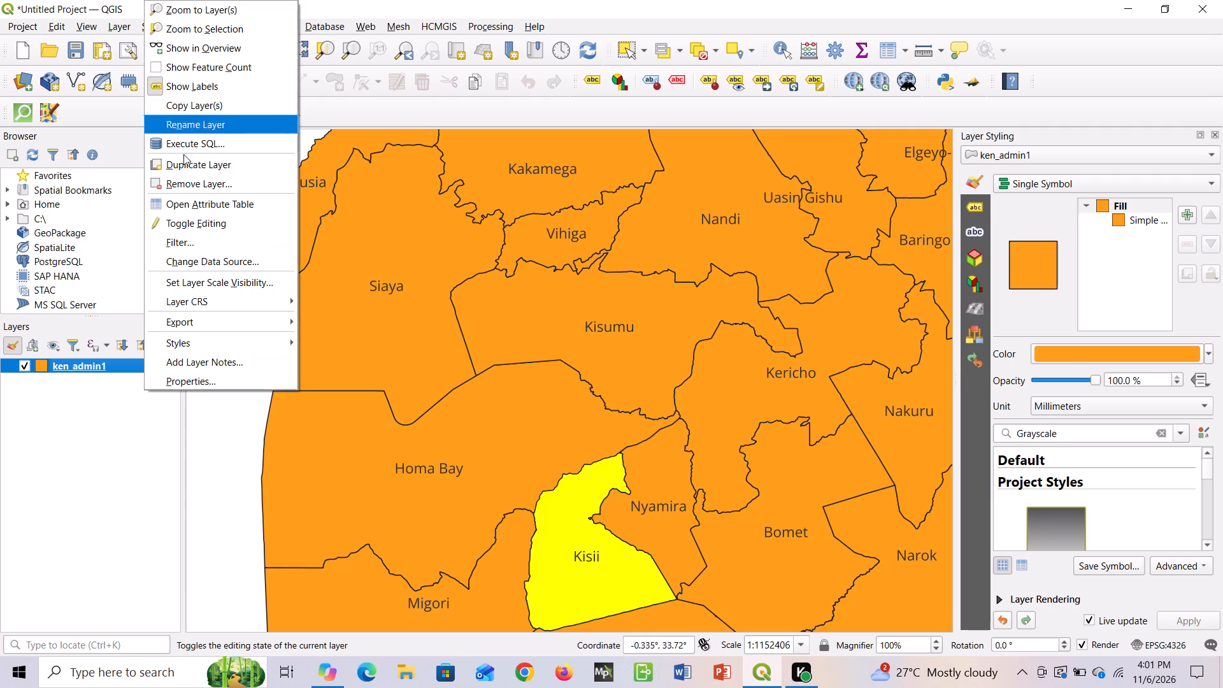
{"action": "left_click", "coordinate": [194, 315]}
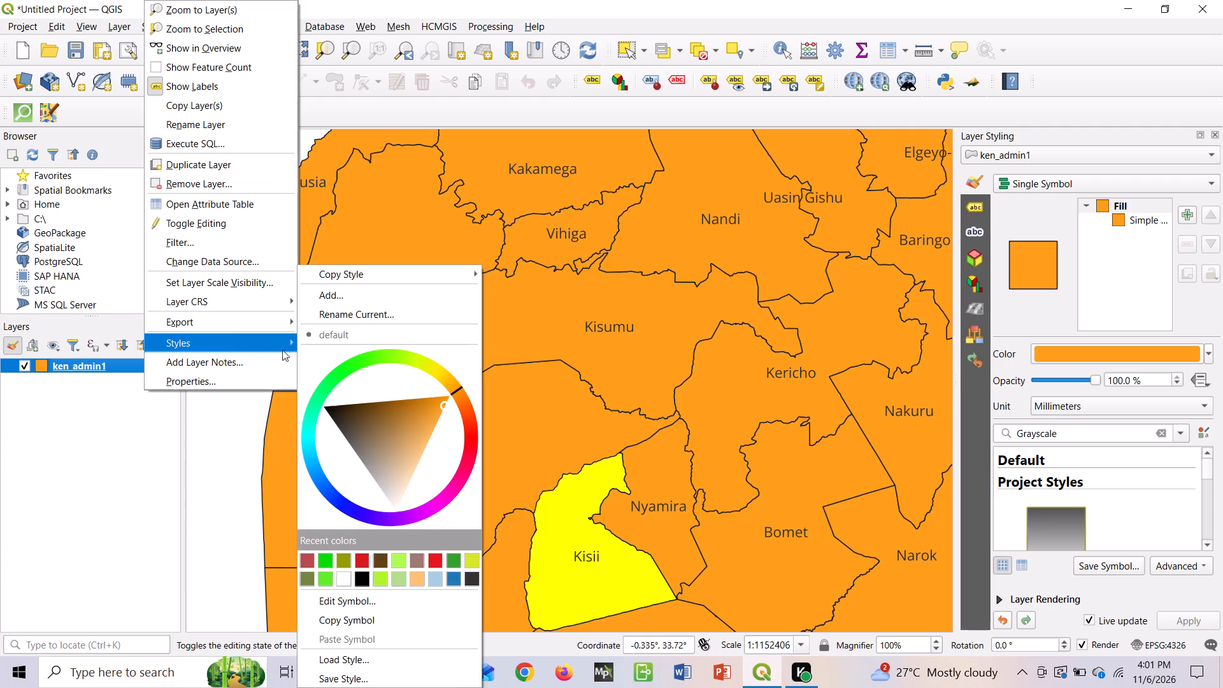
{"action": "left_click", "coordinate": [231, 317]}
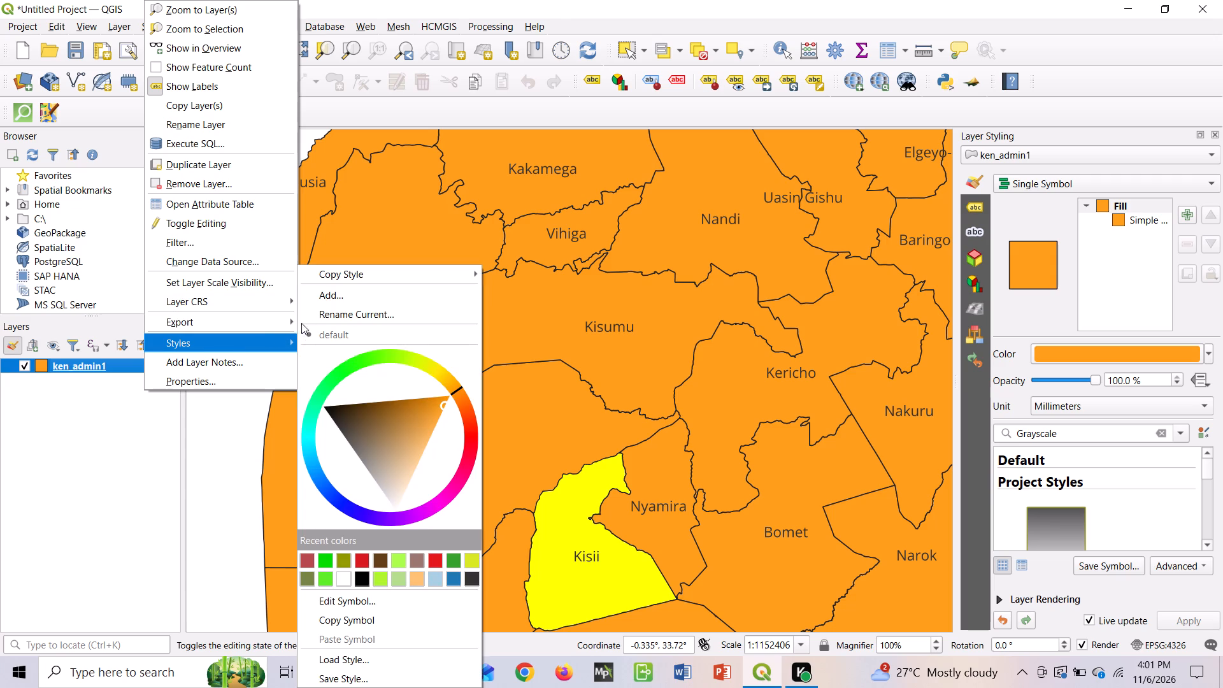
{"action": "left_click", "coordinate": [290, 317]}
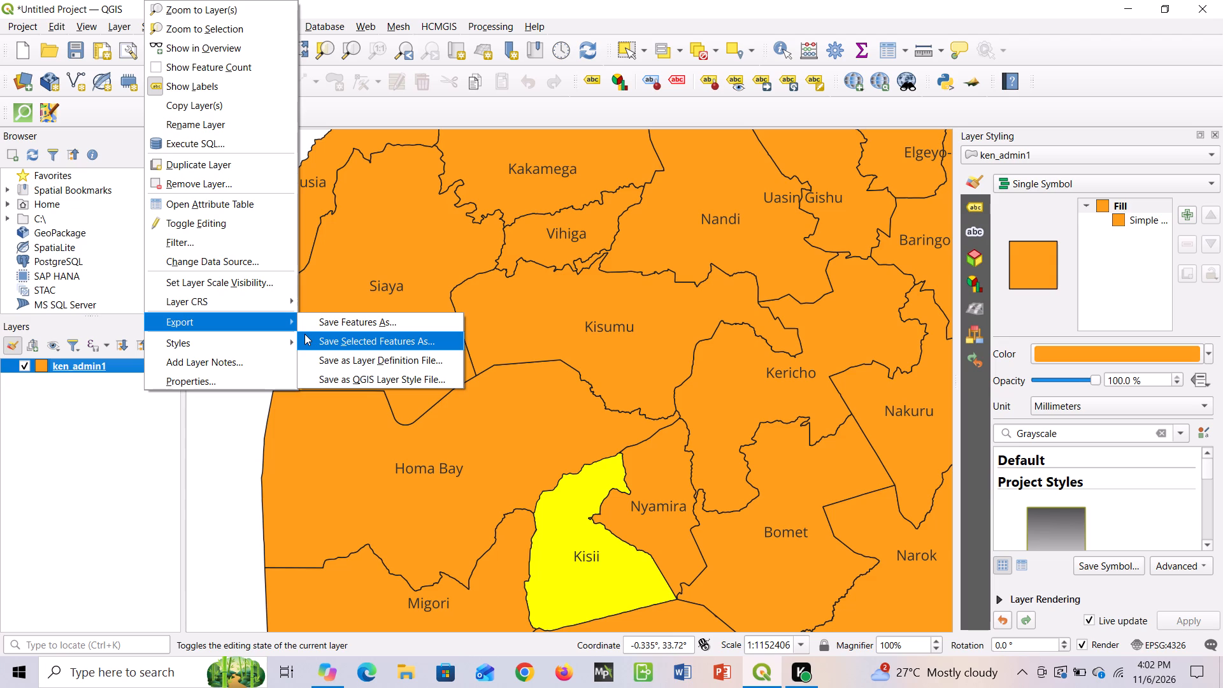
{"action": "left_click", "coordinate": [339, 349]}
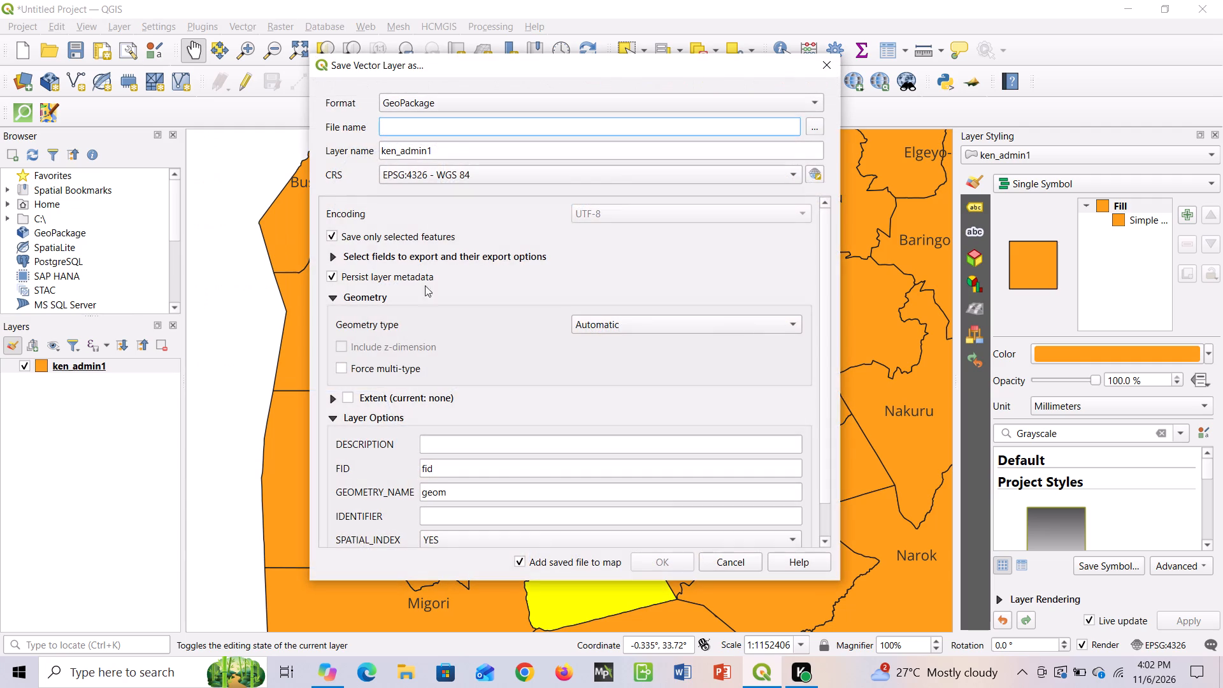
{"action": "left_click", "coordinate": [812, 128]}
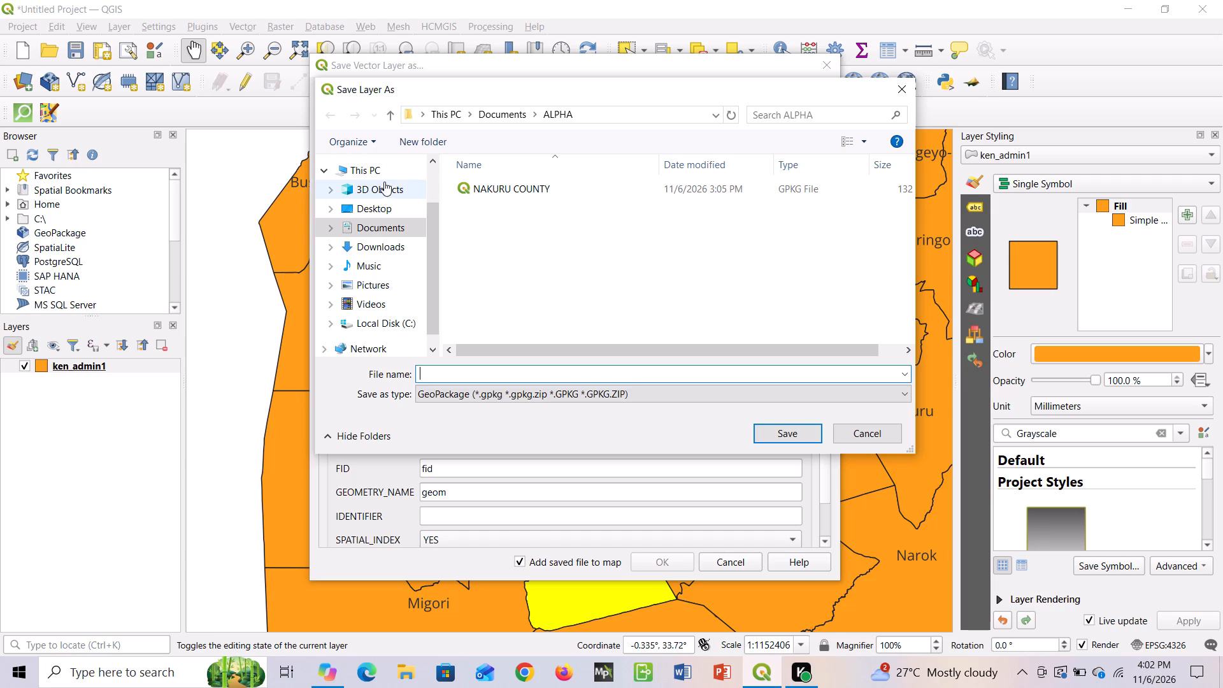
Name the output file KISII in Documents > ALPHA and export the selected Kisii feature as a GeoPackage added to the map.
{"action": "left_click", "coordinate": [424, 367]}
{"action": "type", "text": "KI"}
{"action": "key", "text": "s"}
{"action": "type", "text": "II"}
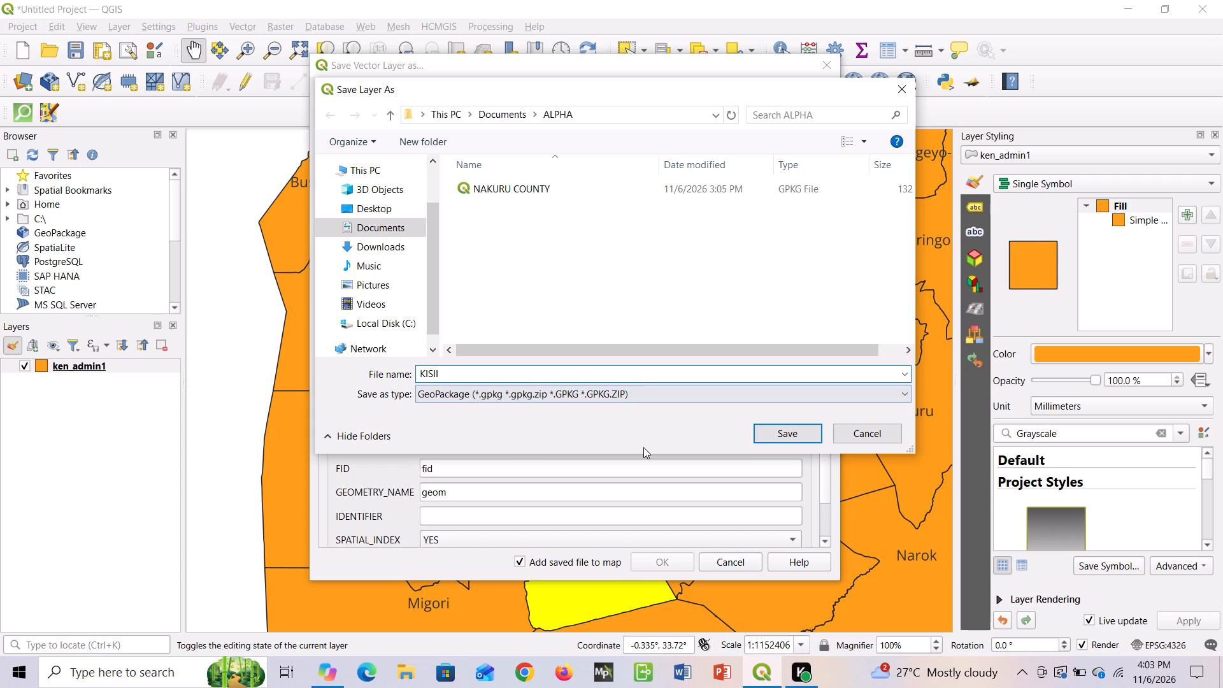
{"action": "left_click", "coordinate": [777, 434]}
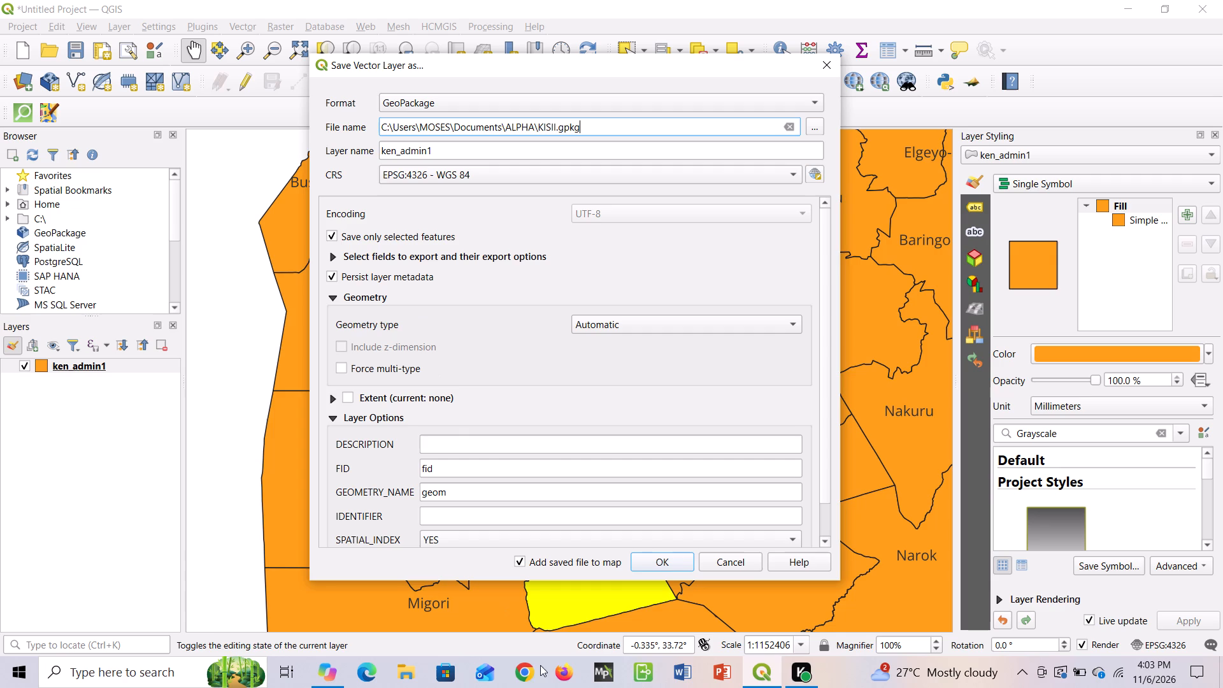
{"action": "left_click", "coordinate": [651, 563]}
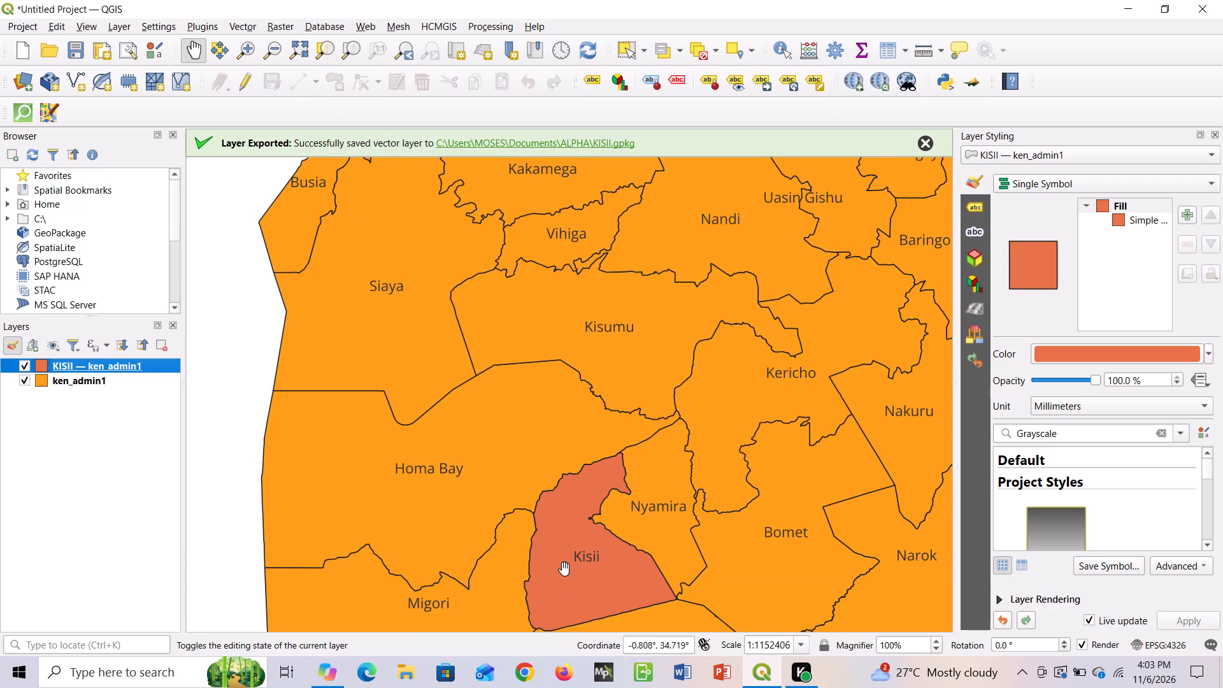
Hide the ken_admin1 layer, leaving only the exported KISII layer displayed on the map.
{"action": "scroll", "coordinate": [559, 567], "scroll_direction": "up", "scroll_amount": 1}
{"action": "scroll", "coordinate": [558, 566], "scroll_direction": "down", "scroll_amount": 1}
{"action": "left_click_drag", "start_coordinate": [561, 566], "coordinate": [555, 547]}
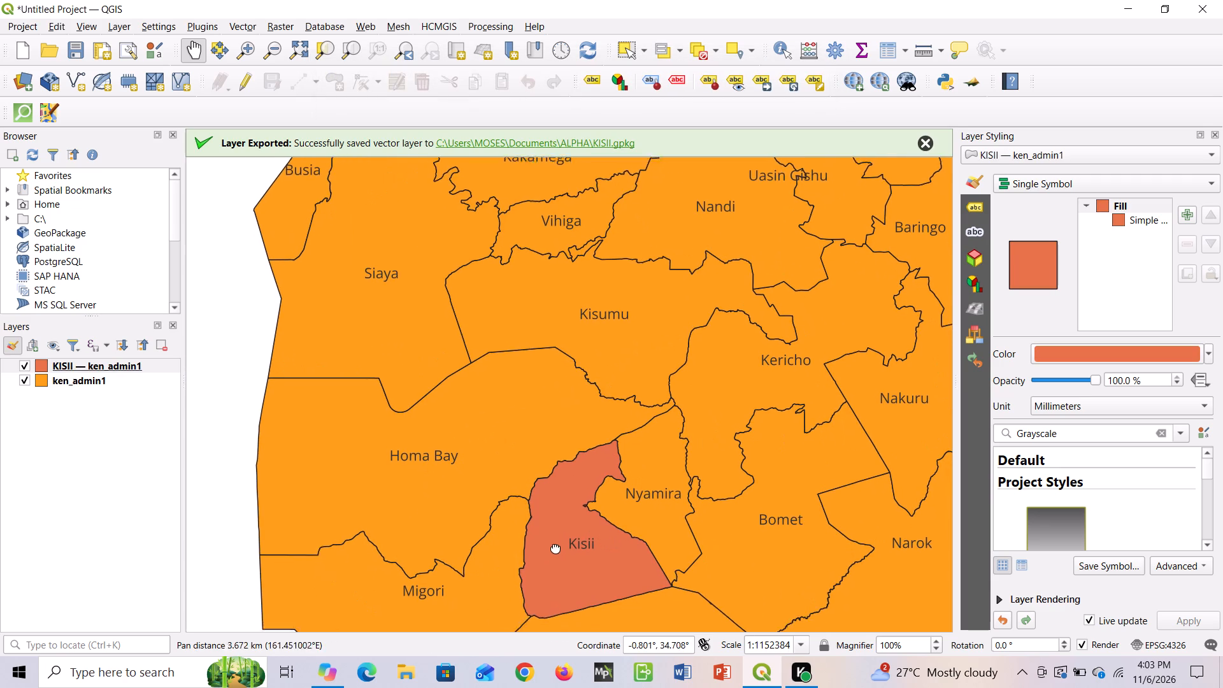
{"action": "left_click_drag", "start_coordinate": [555, 547], "coordinate": [555, 517]}
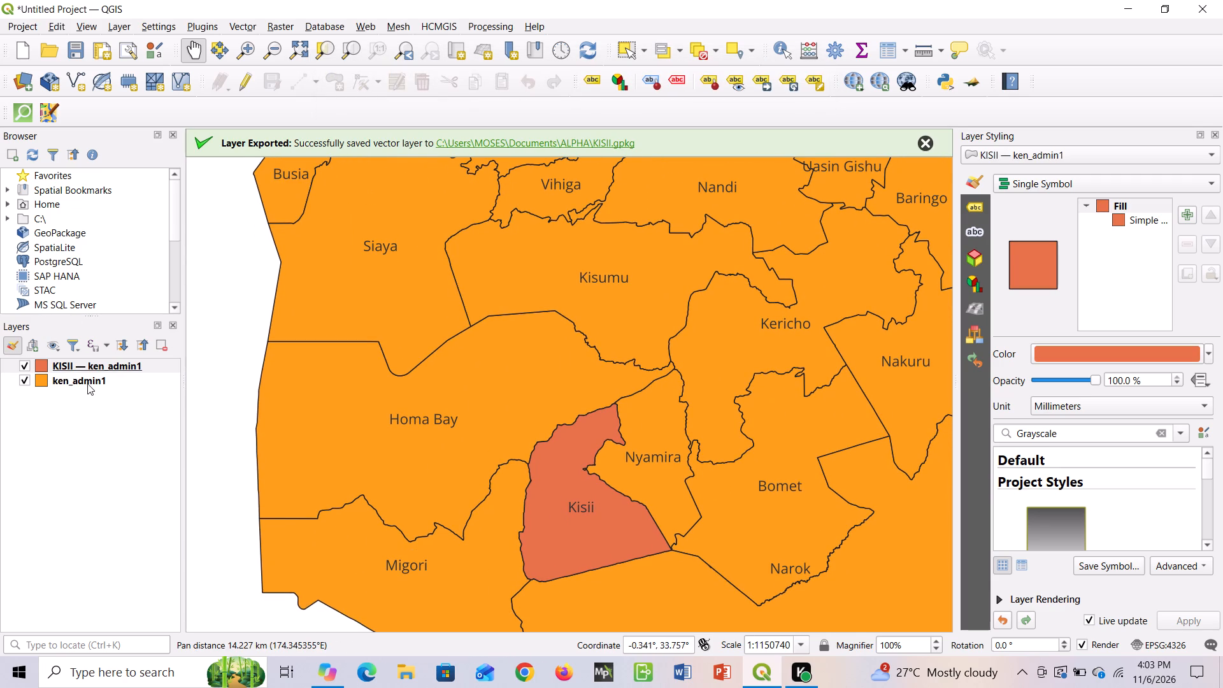
{"action": "left_click", "coordinate": [87, 383]}
{"action": "right_click", "coordinate": [87, 383]}
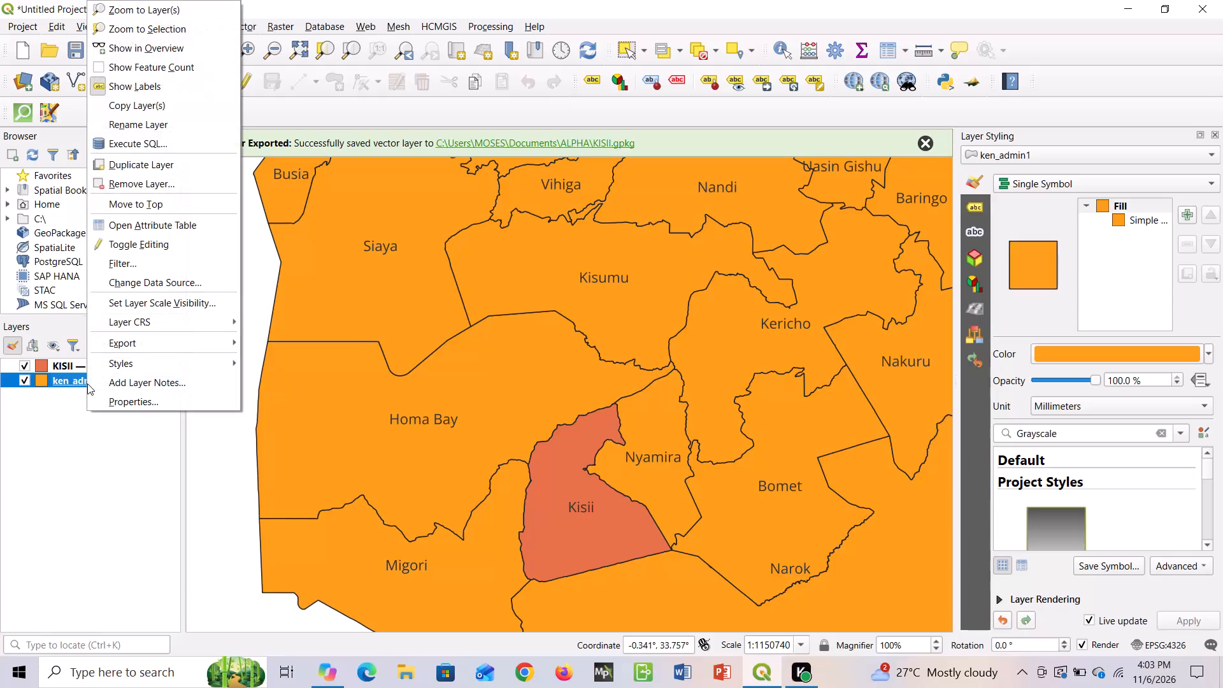
{"action": "left_click", "coordinate": [39, 410]}
{"action": "left_click", "coordinate": [27, 382]}
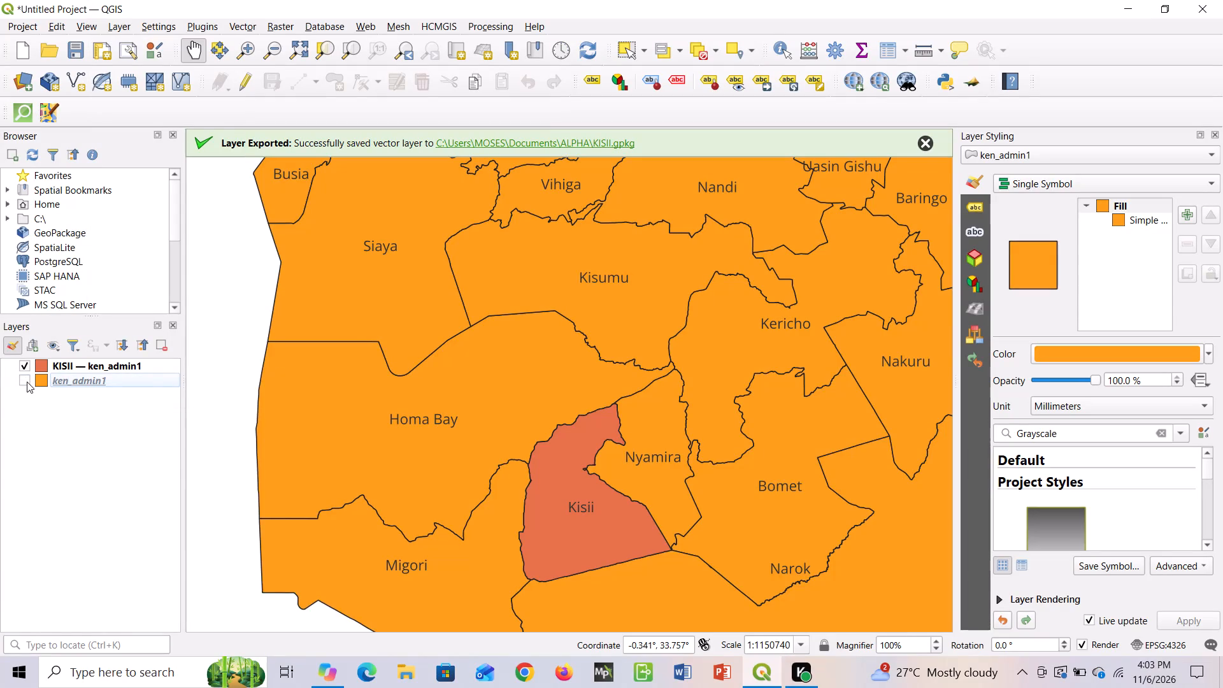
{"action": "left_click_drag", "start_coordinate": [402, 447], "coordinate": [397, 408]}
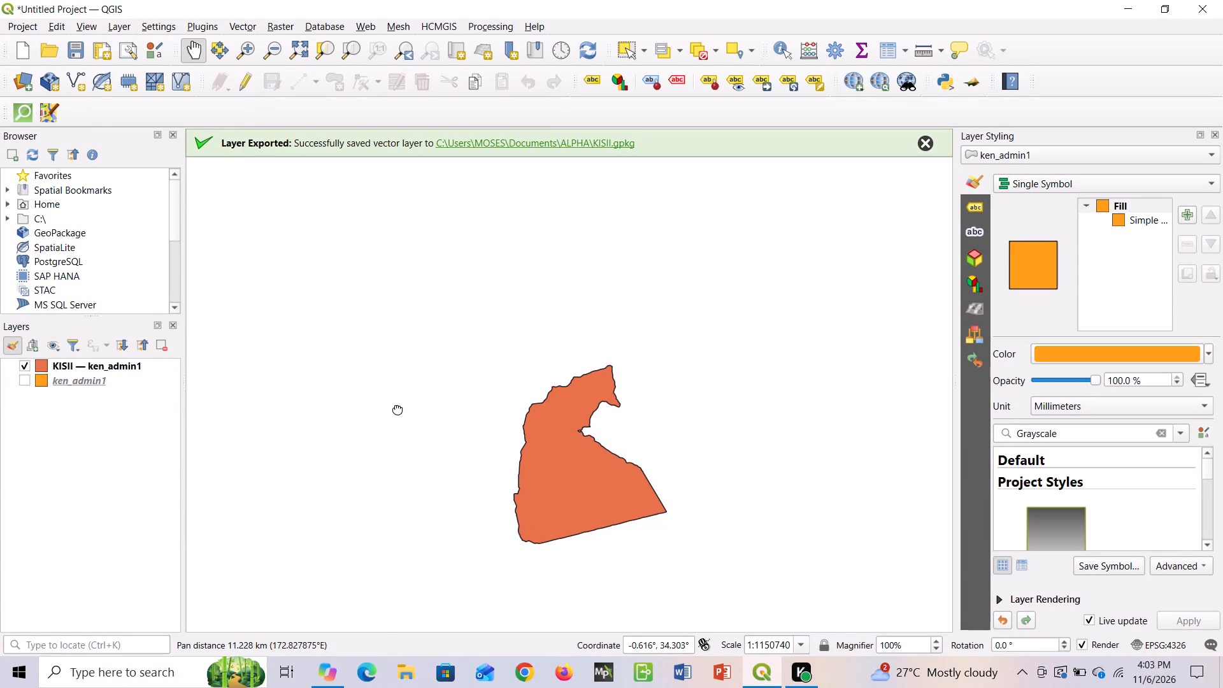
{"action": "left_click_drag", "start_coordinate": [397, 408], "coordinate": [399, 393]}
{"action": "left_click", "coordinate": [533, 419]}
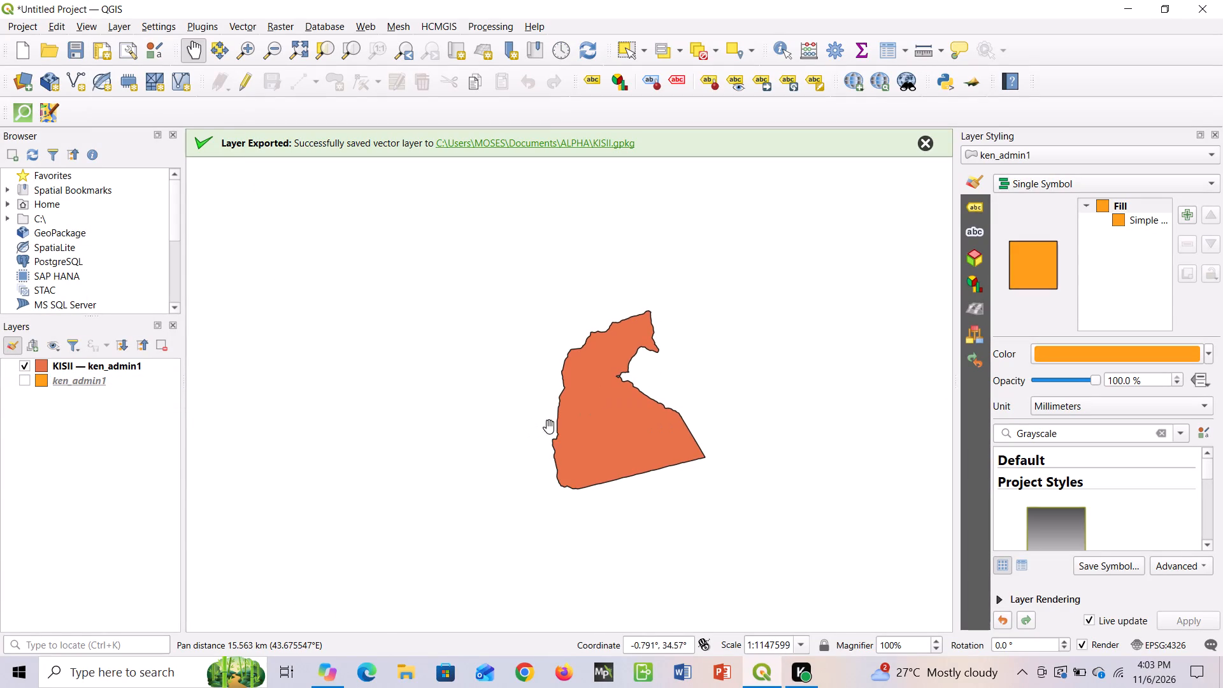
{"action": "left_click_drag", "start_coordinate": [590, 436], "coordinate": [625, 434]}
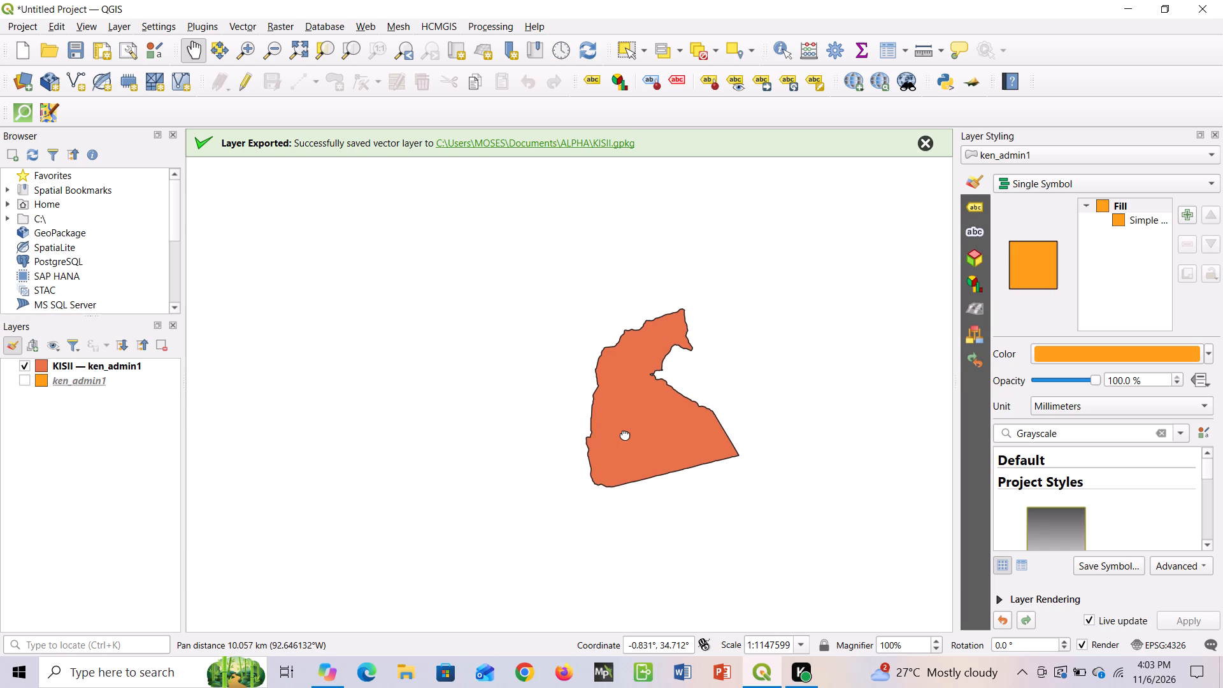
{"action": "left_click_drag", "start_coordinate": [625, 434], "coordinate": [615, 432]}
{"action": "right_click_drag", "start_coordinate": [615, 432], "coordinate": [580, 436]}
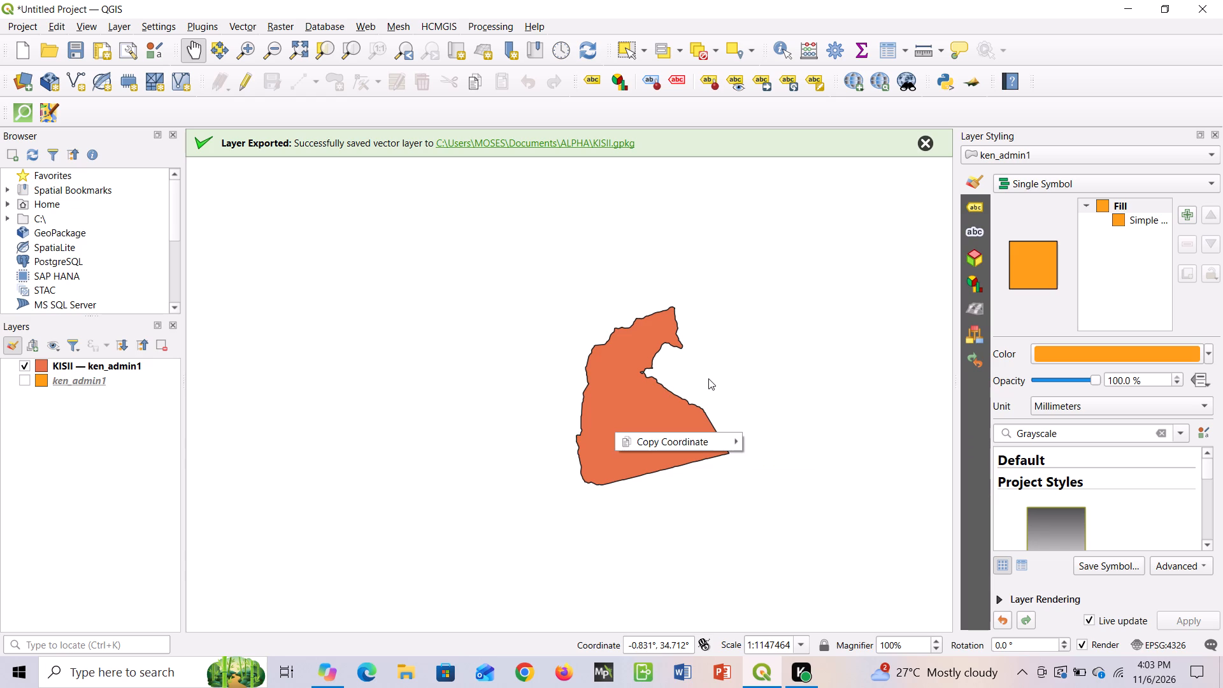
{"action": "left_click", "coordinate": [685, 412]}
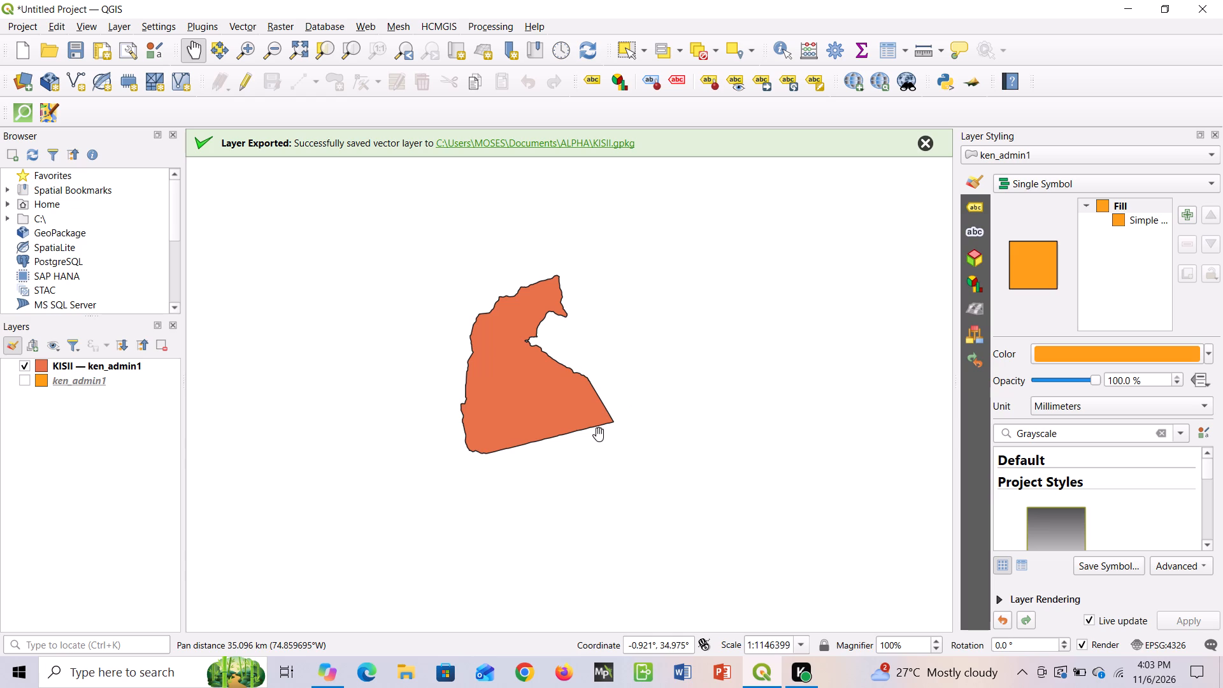
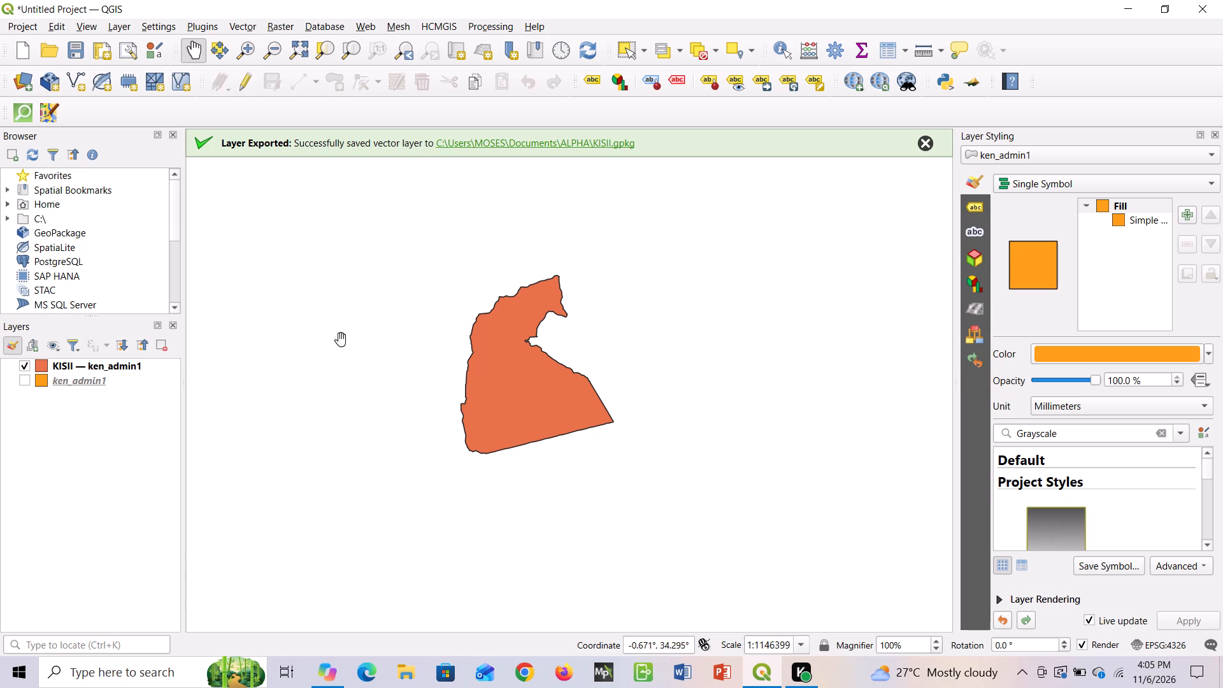
Download the Copernicus Global DSM 30m for the extent of the KISII — ken_admin1 layer with the OpenTopography DEM Downloader.
{"action": "left_click", "coordinate": [255, 27]}
{"action": "left_click", "coordinate": [272, 19]}
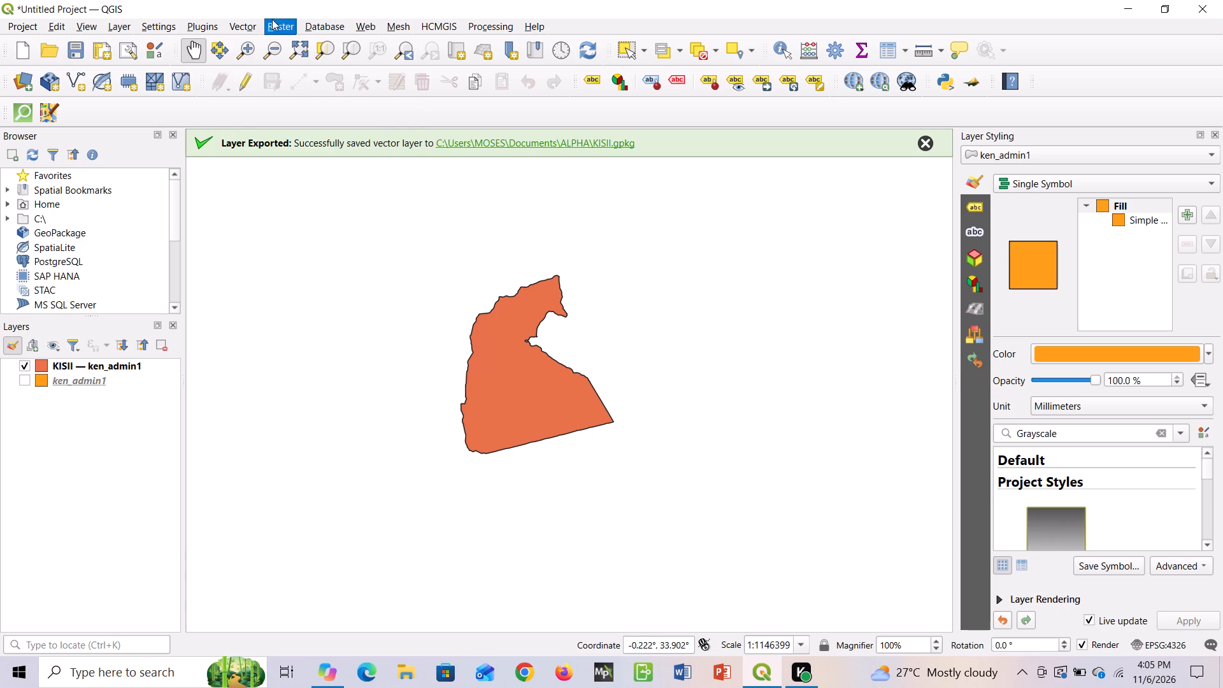
{"action": "left_click", "coordinate": [278, 23]}
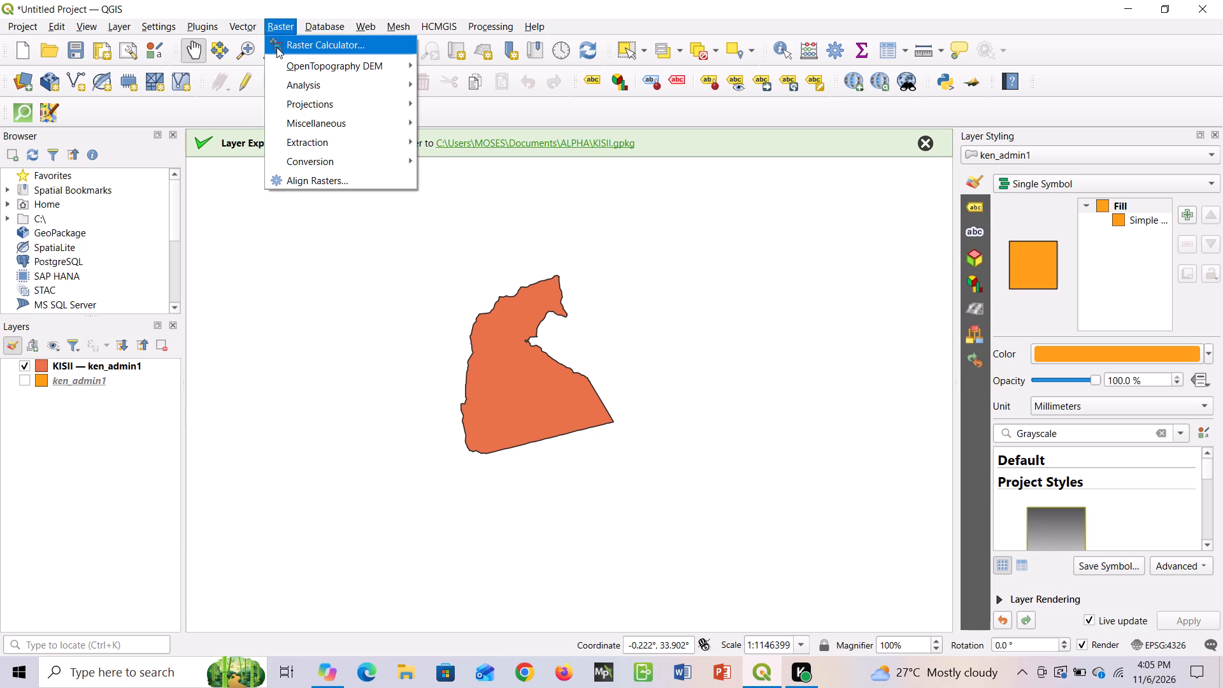
{"action": "left_click", "coordinate": [302, 66]}
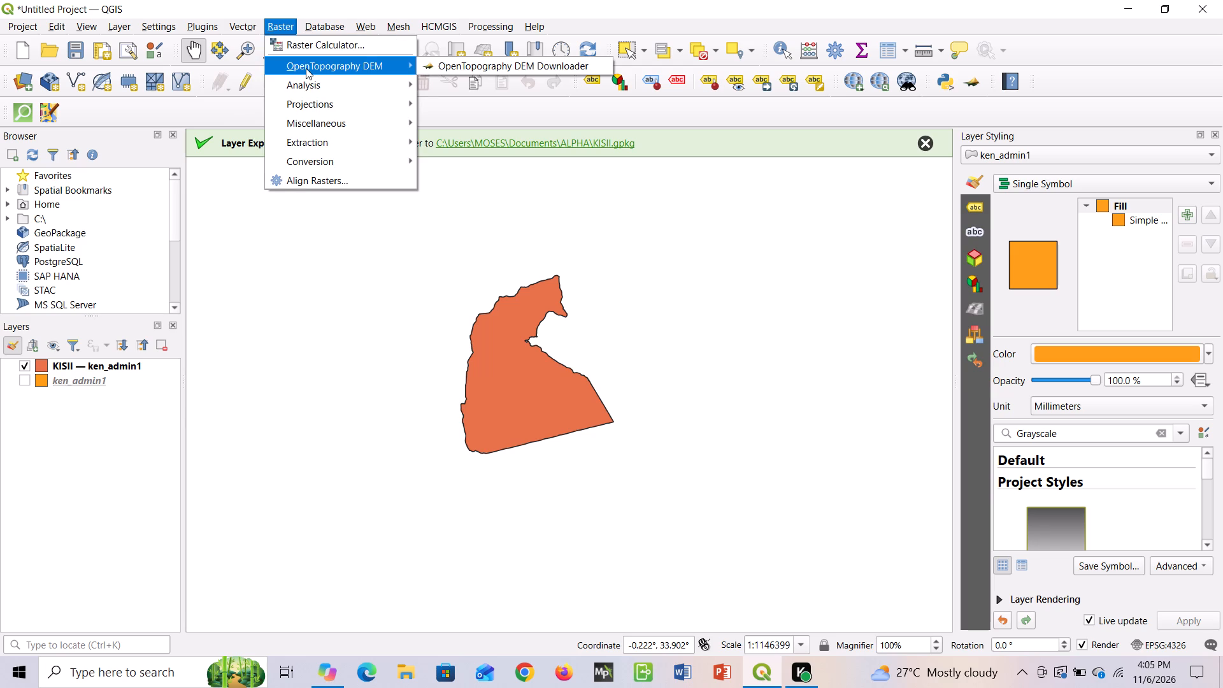
{"action": "left_click", "coordinate": [435, 67]}
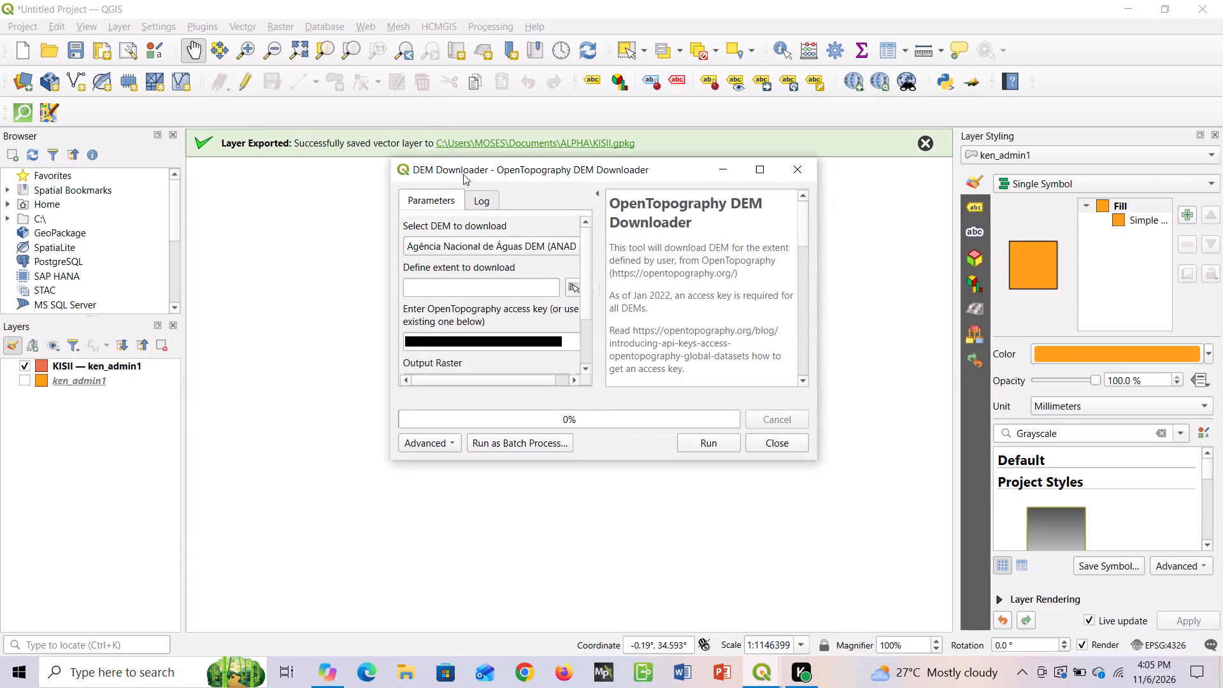
{"action": "left_click", "coordinate": [771, 166]}
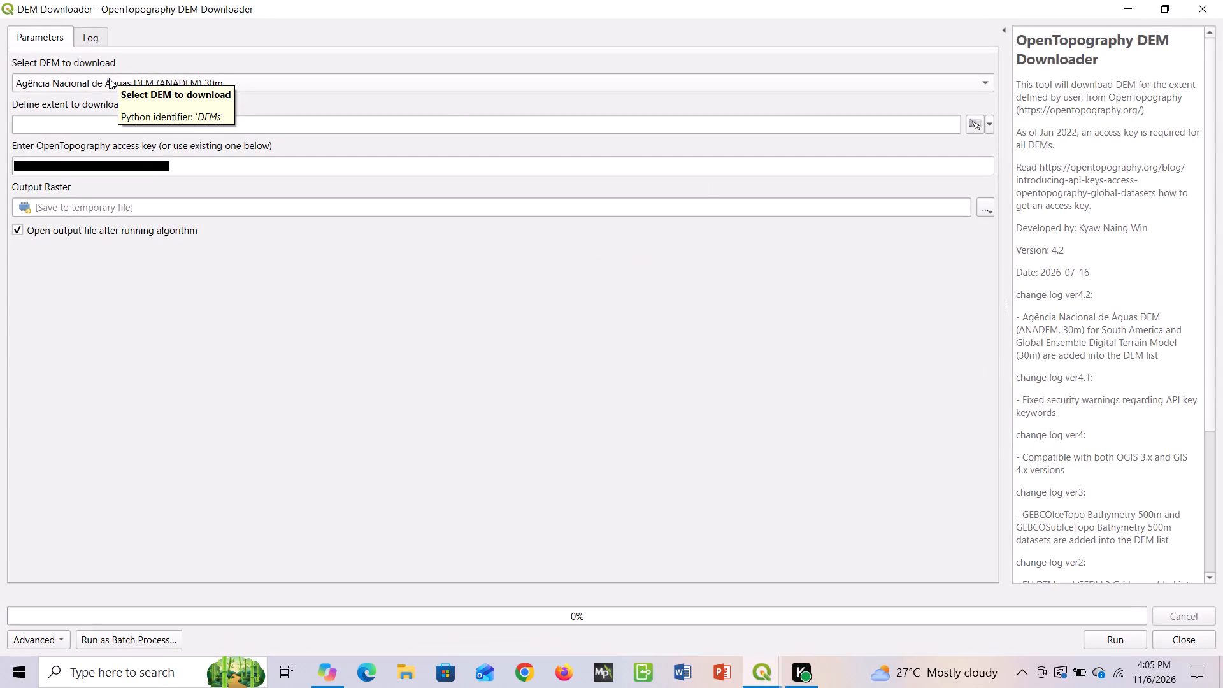
{"action": "left_click", "coordinate": [248, 78]}
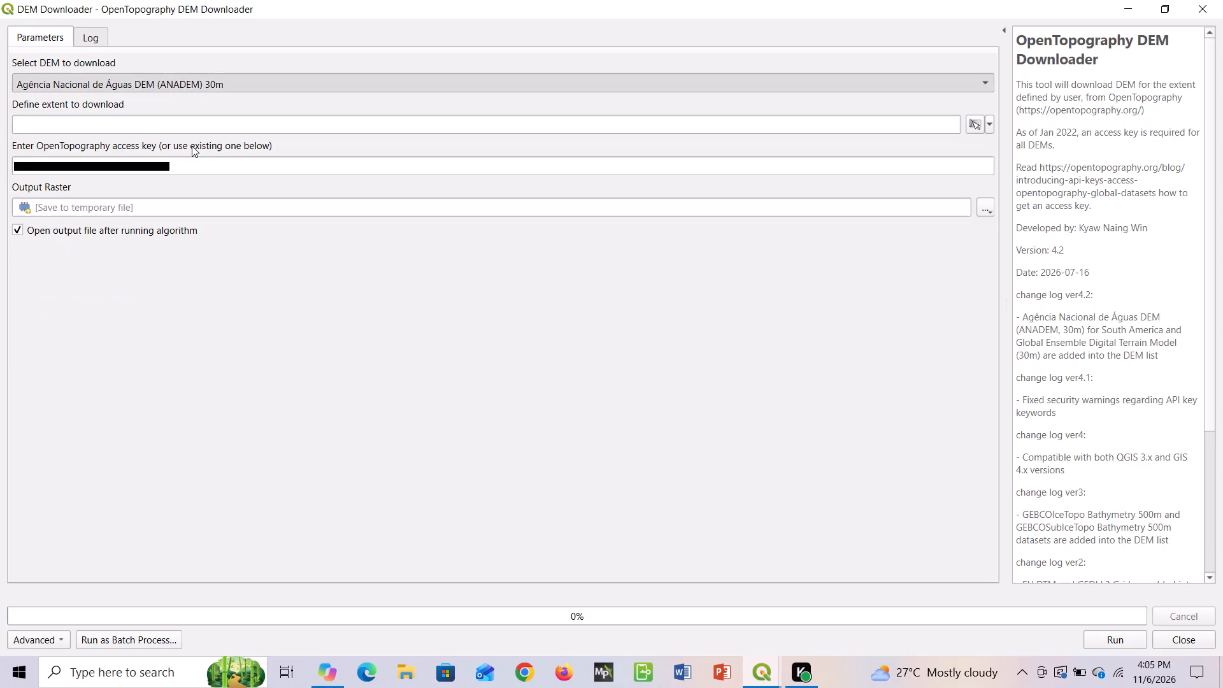
{"action": "left_click", "coordinate": [196, 128]}
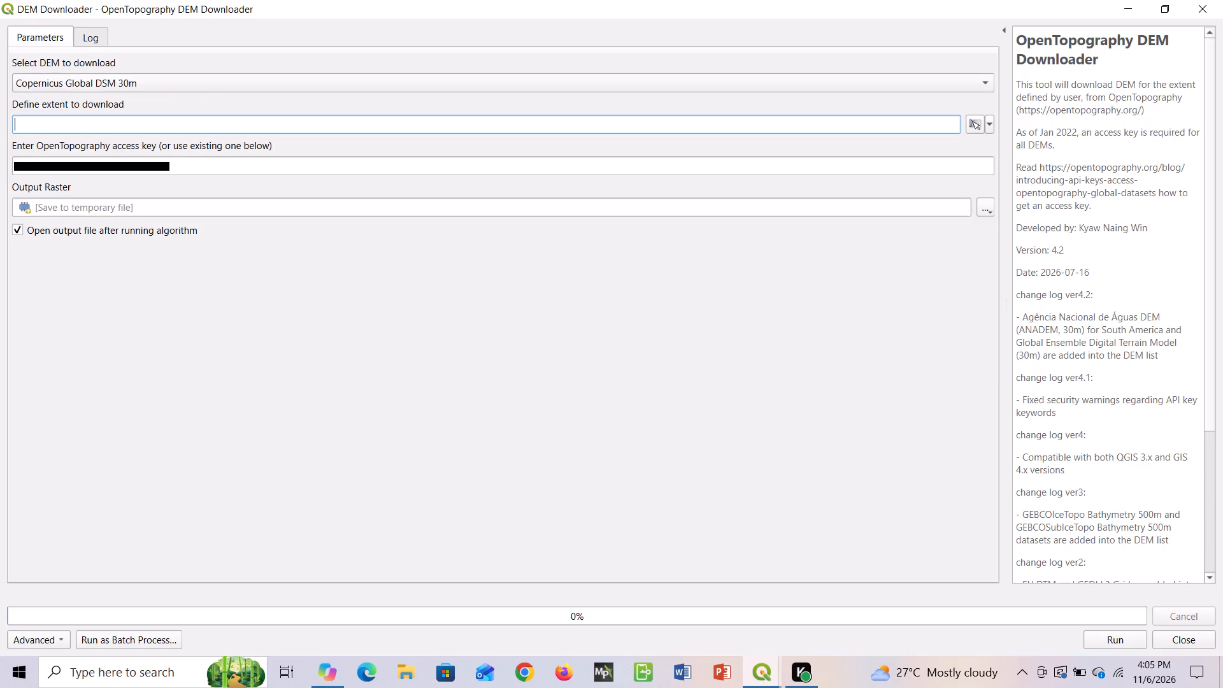
{"action": "left_click", "coordinate": [980, 124]}
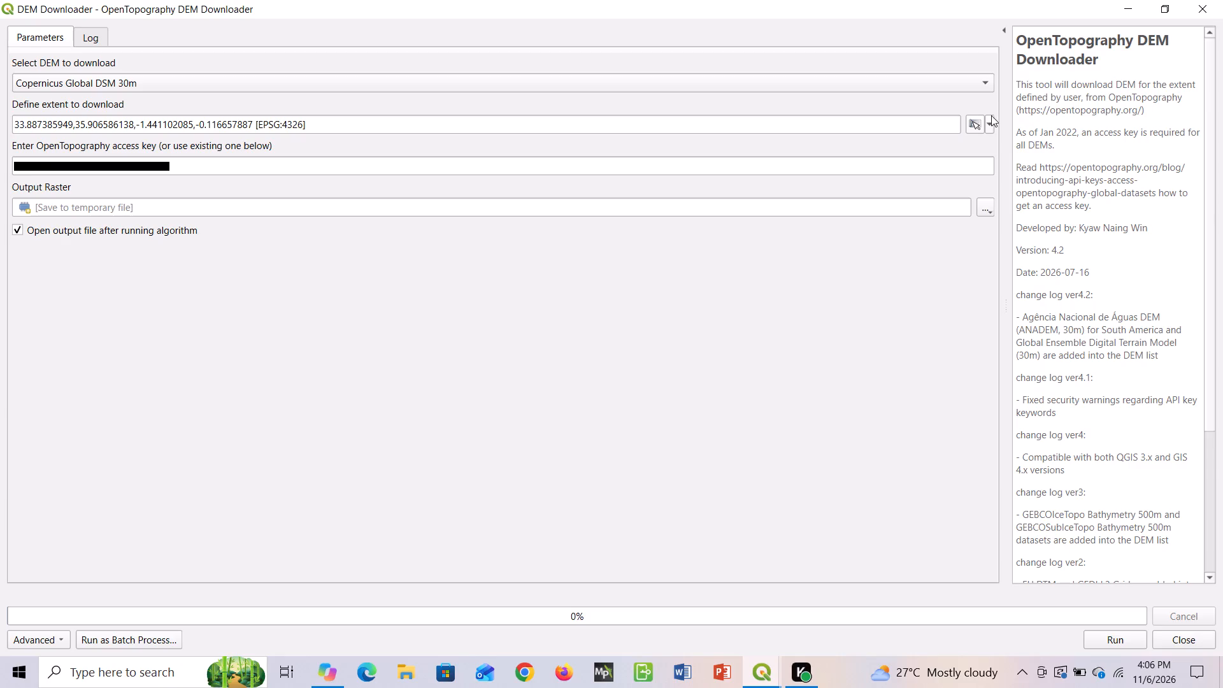
{"action": "left_click", "coordinate": [989, 122]}
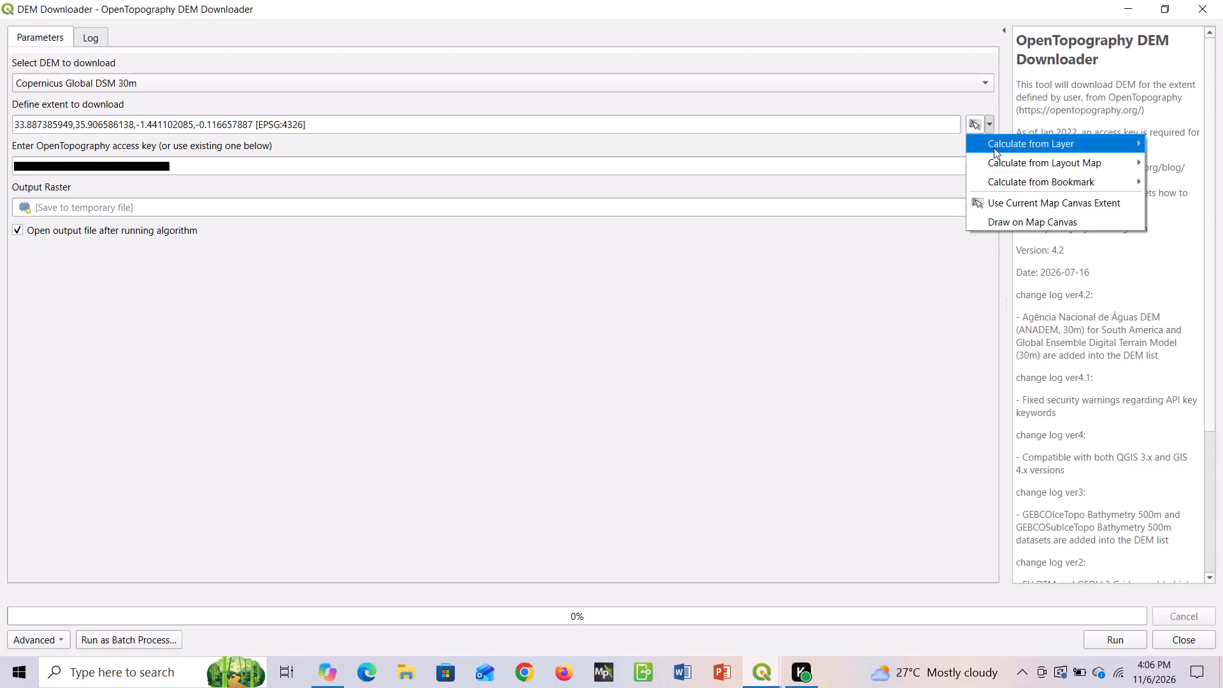
{"action": "left_click", "coordinate": [994, 147]}
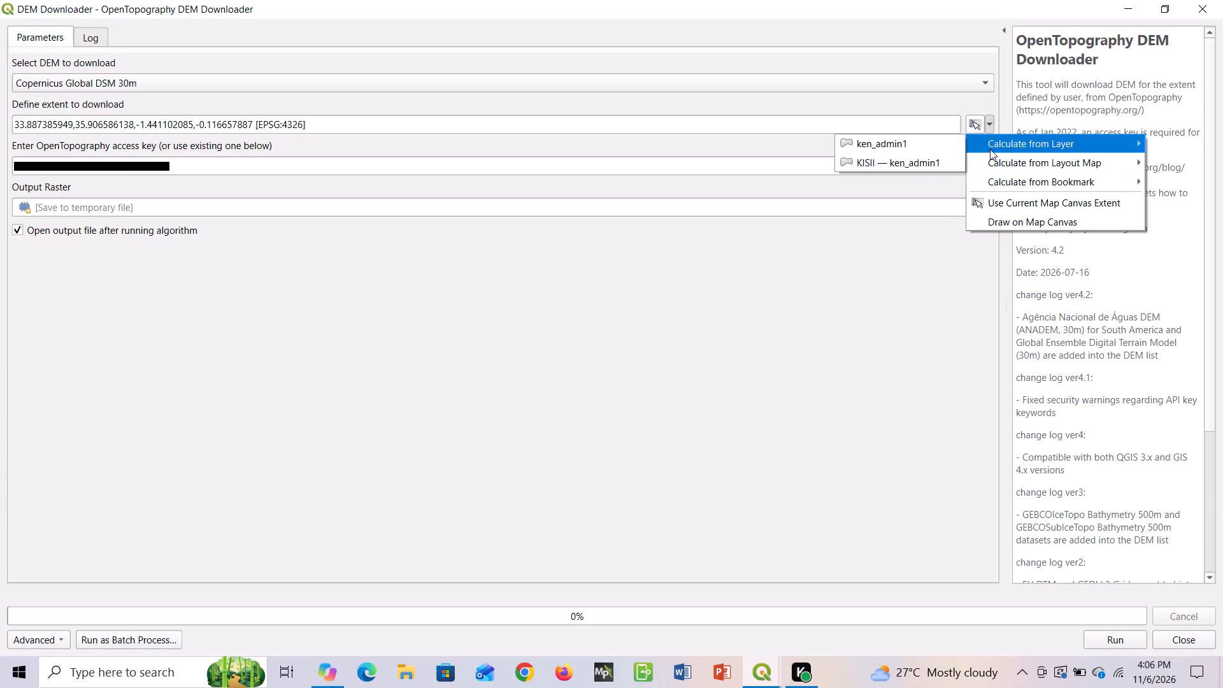
{"action": "left_click", "coordinate": [950, 159]}
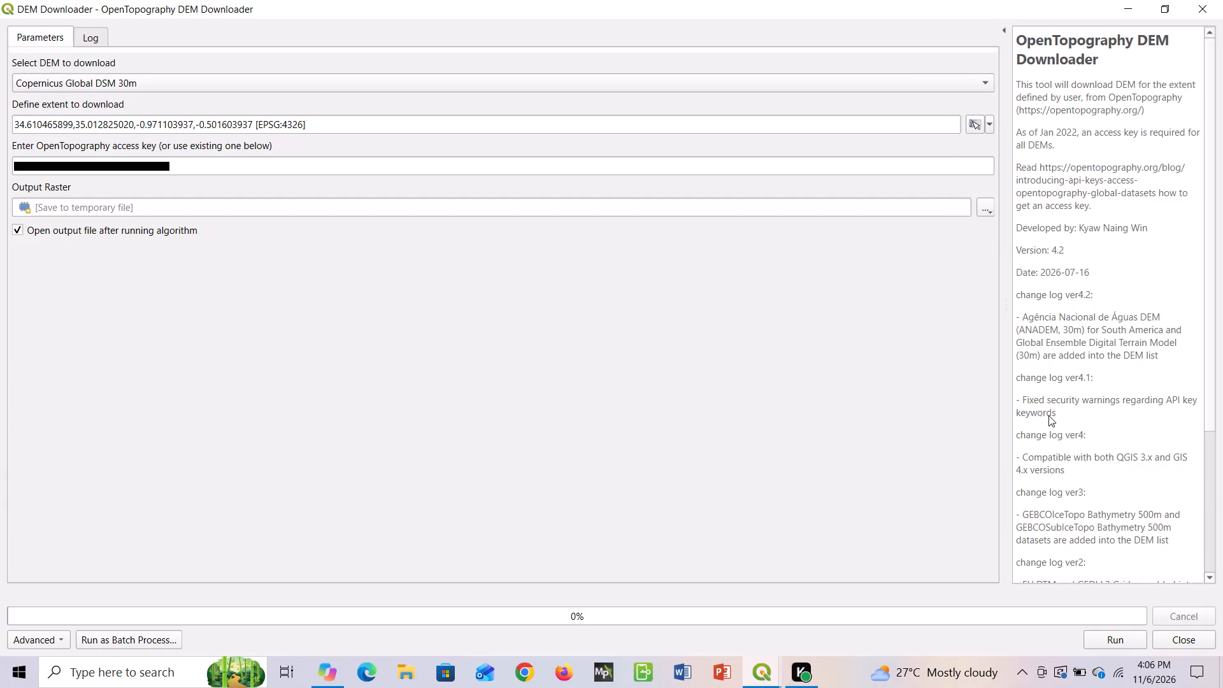
{"action": "left_click", "coordinate": [1128, 641]}
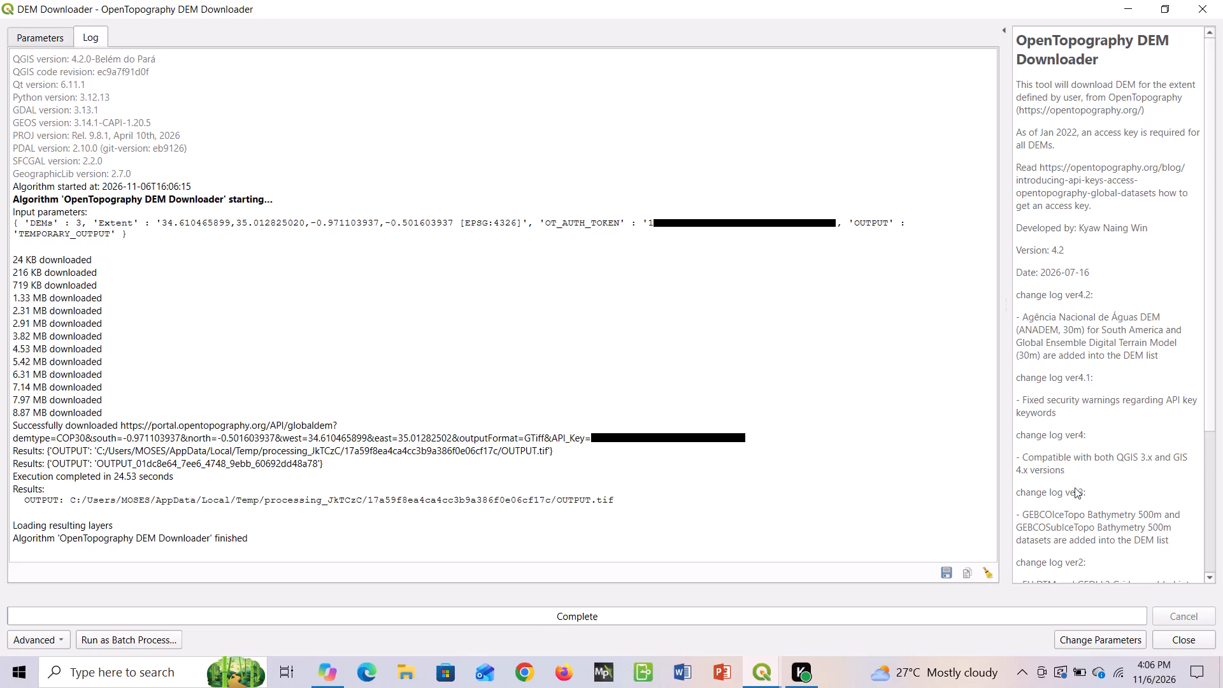
{"action": "left_click", "coordinate": [1182, 638]}
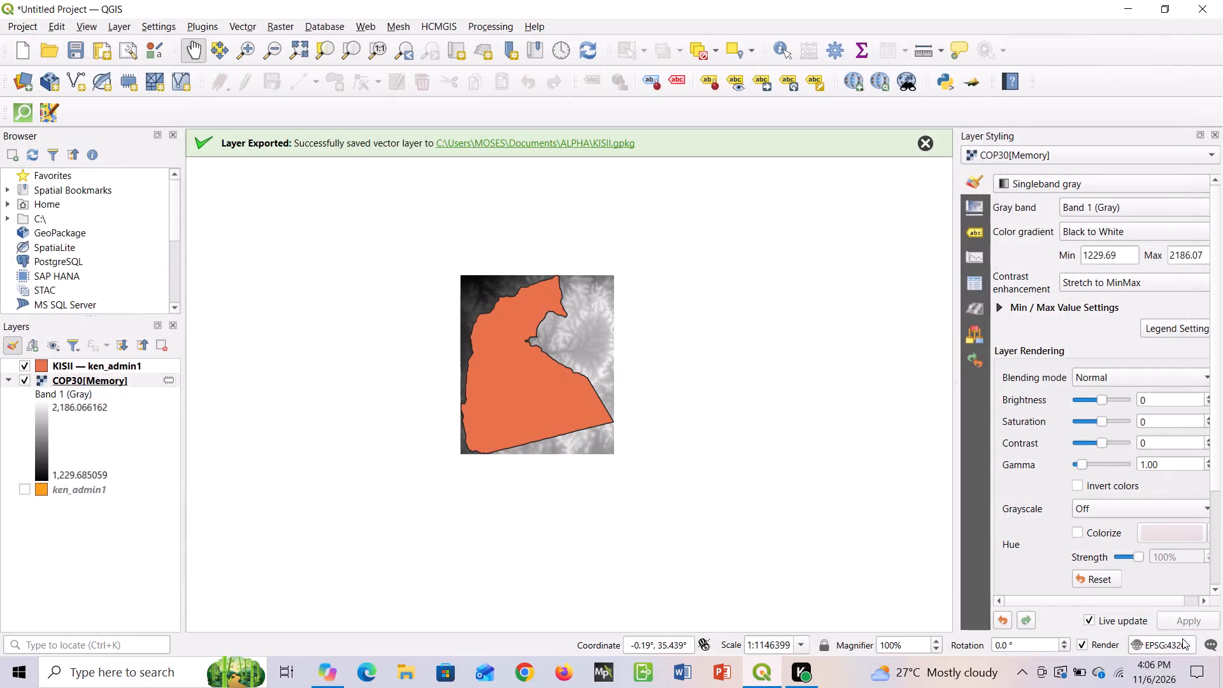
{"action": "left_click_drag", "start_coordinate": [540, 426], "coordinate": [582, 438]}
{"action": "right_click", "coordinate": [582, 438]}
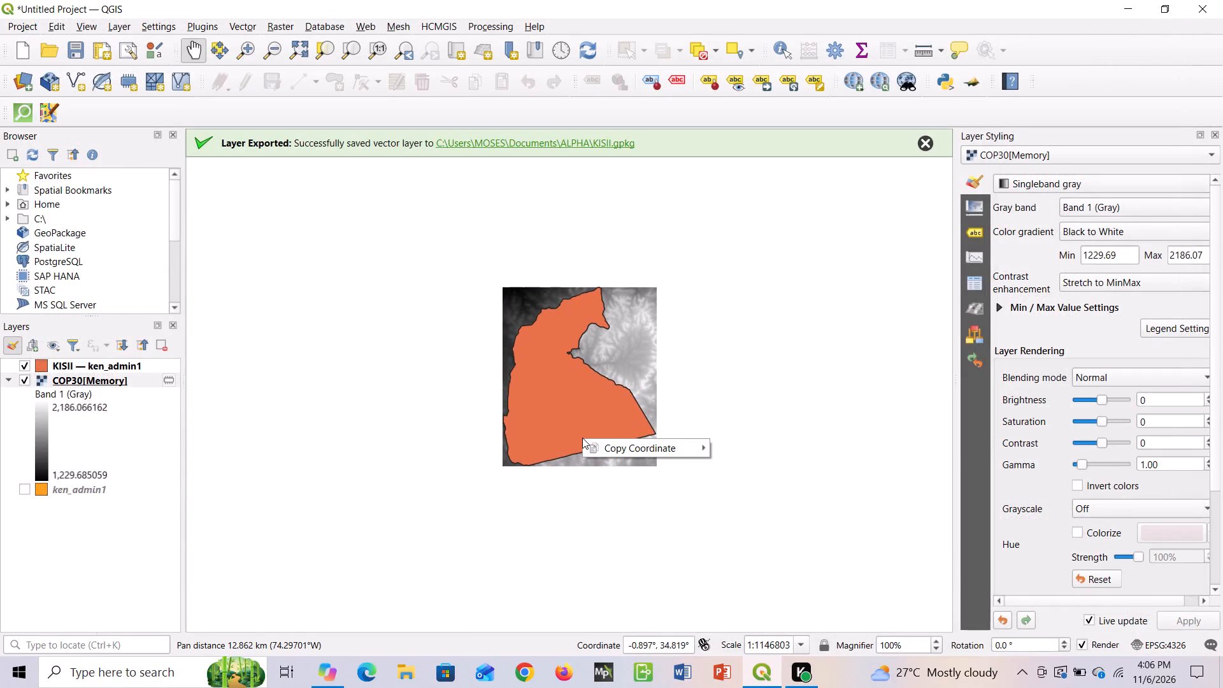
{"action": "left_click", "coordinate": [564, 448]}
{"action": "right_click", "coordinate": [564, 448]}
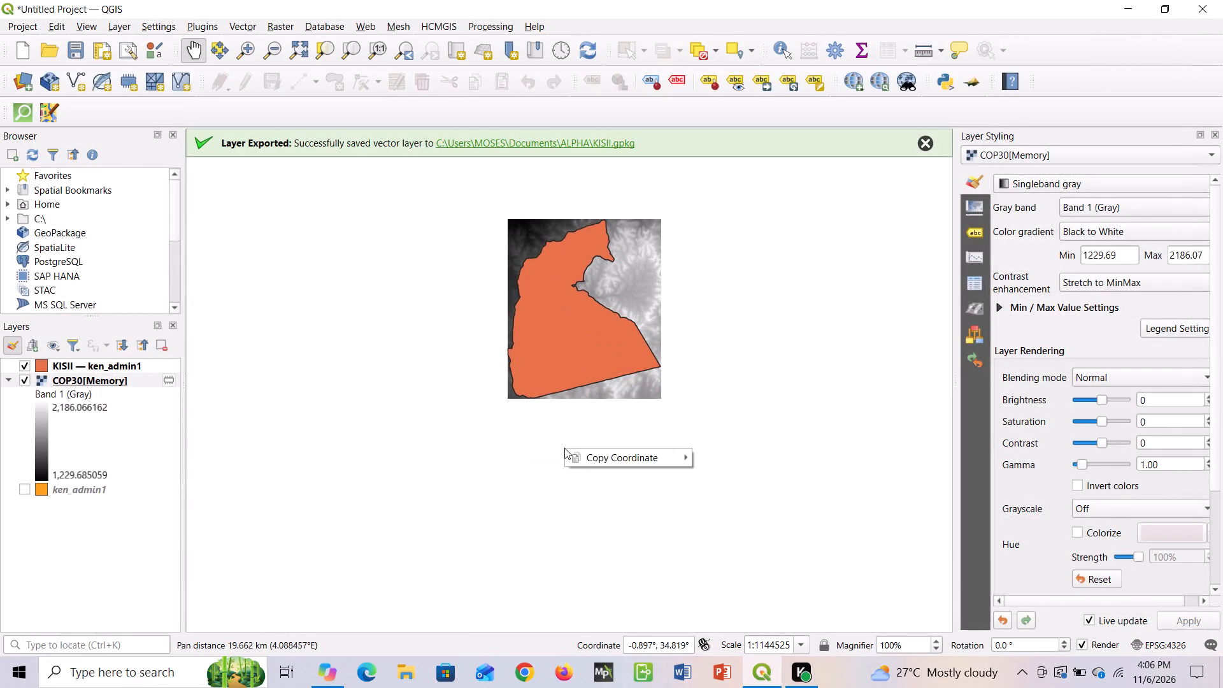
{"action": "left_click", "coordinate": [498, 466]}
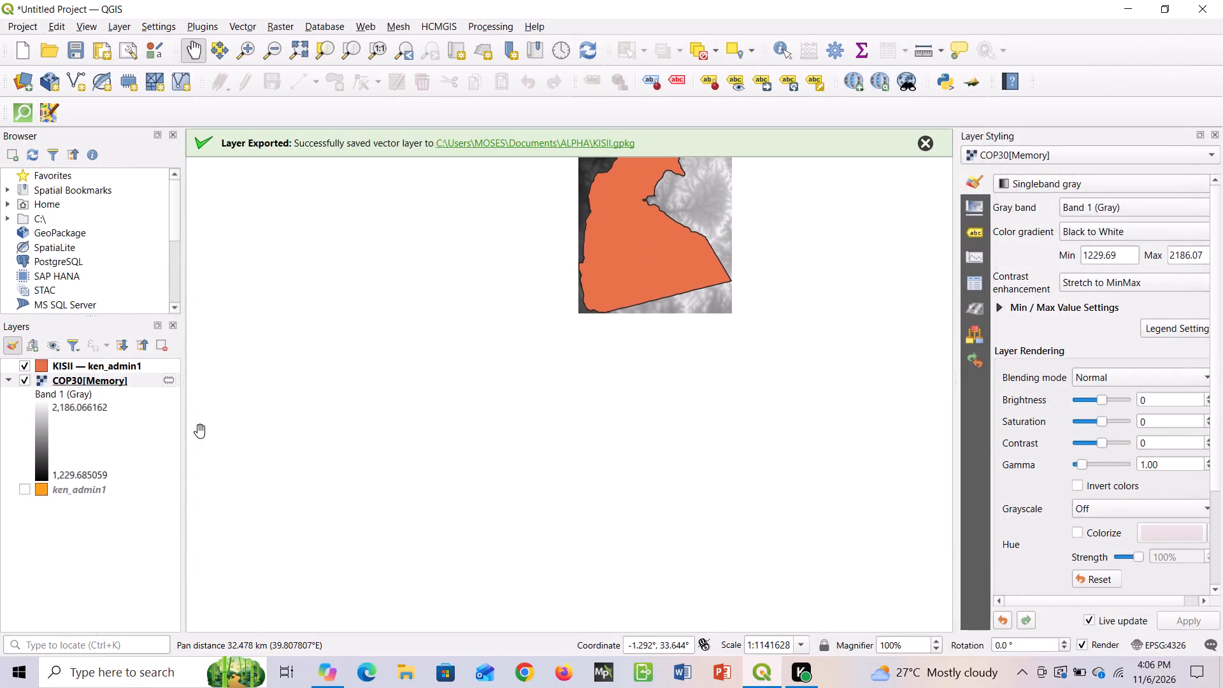
Collapse the COP30[Memory] layer's legend, duplicate this DEM layer and rename the copy TOPO.
{"action": "left_click", "coordinate": [2, 380]}
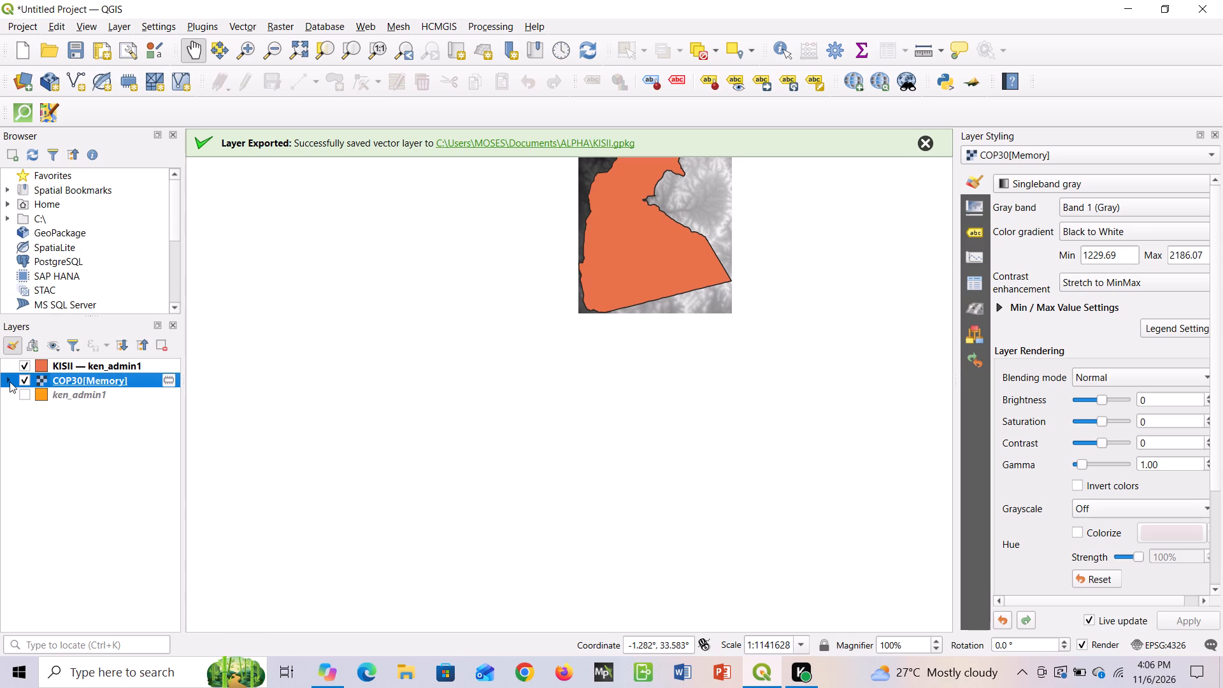
{"action": "right_click", "coordinate": [87, 381]}
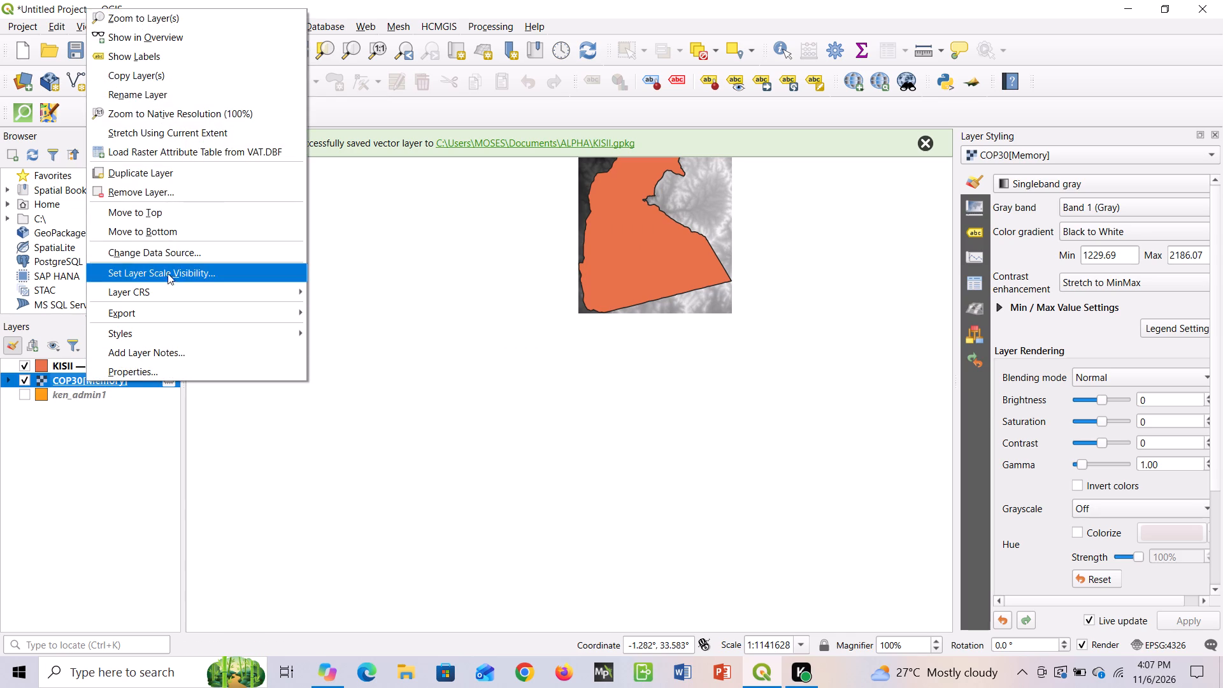
{"action": "left_click", "coordinate": [178, 163]}
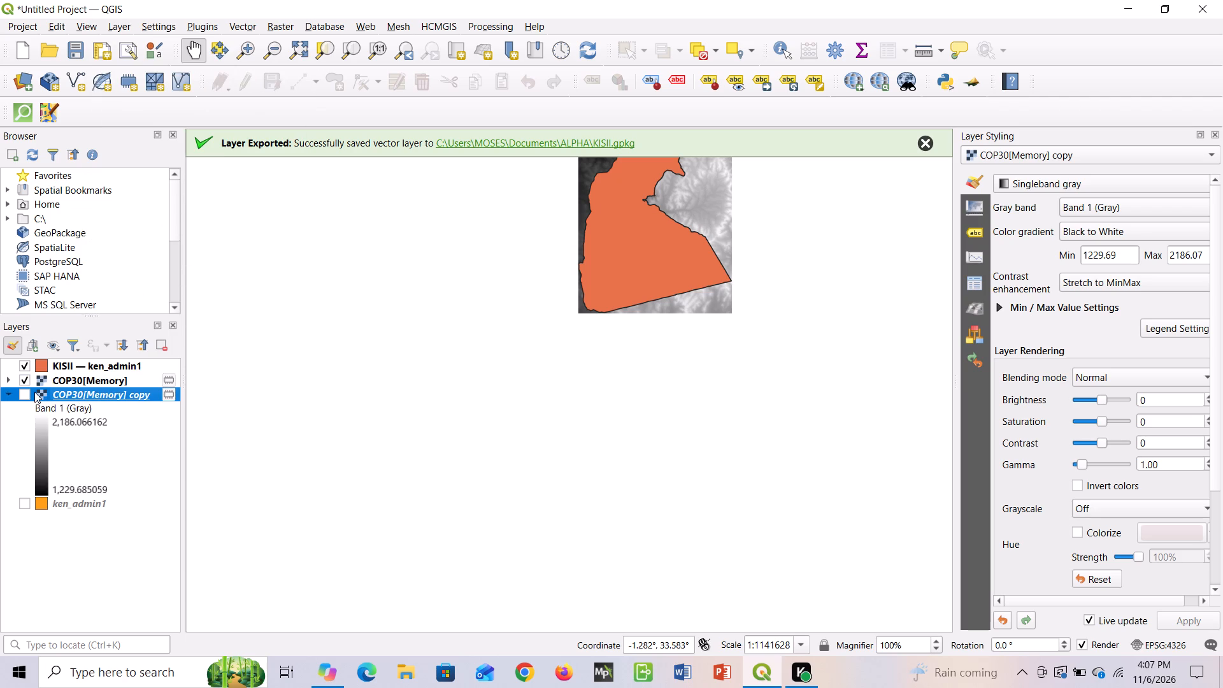
{"action": "left_click", "coordinate": [116, 389]}
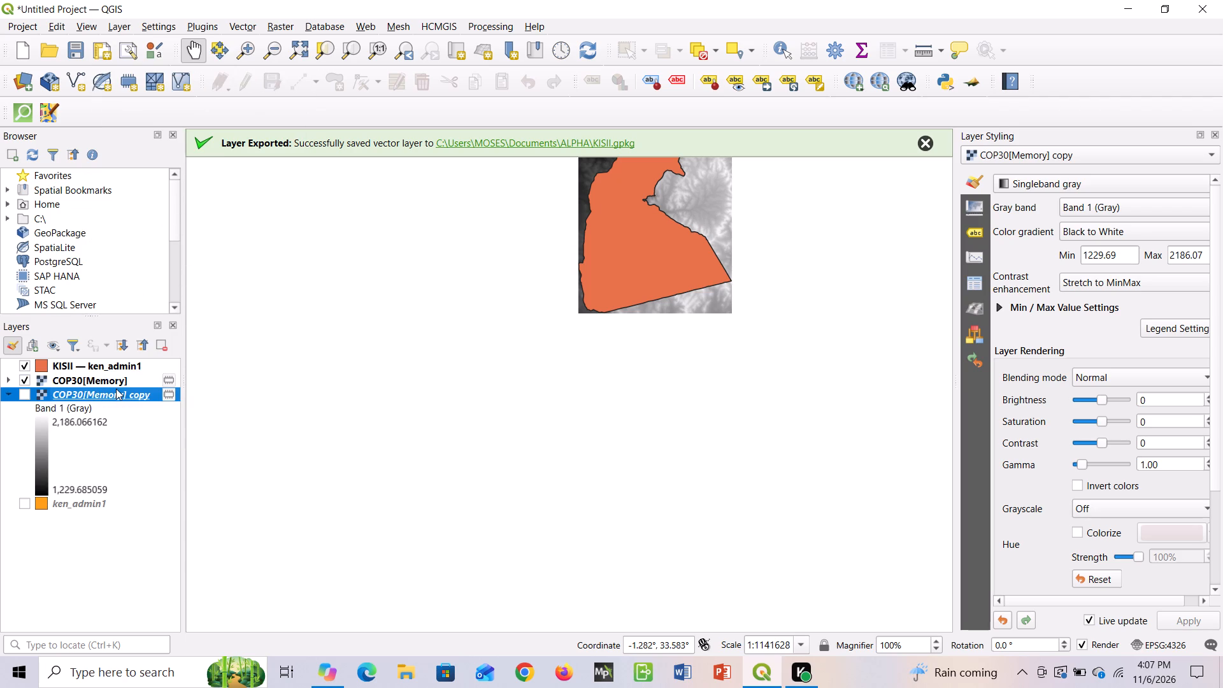
{"action": "left_click", "coordinate": [118, 389]}
{"action": "right_click", "coordinate": [118, 389]}
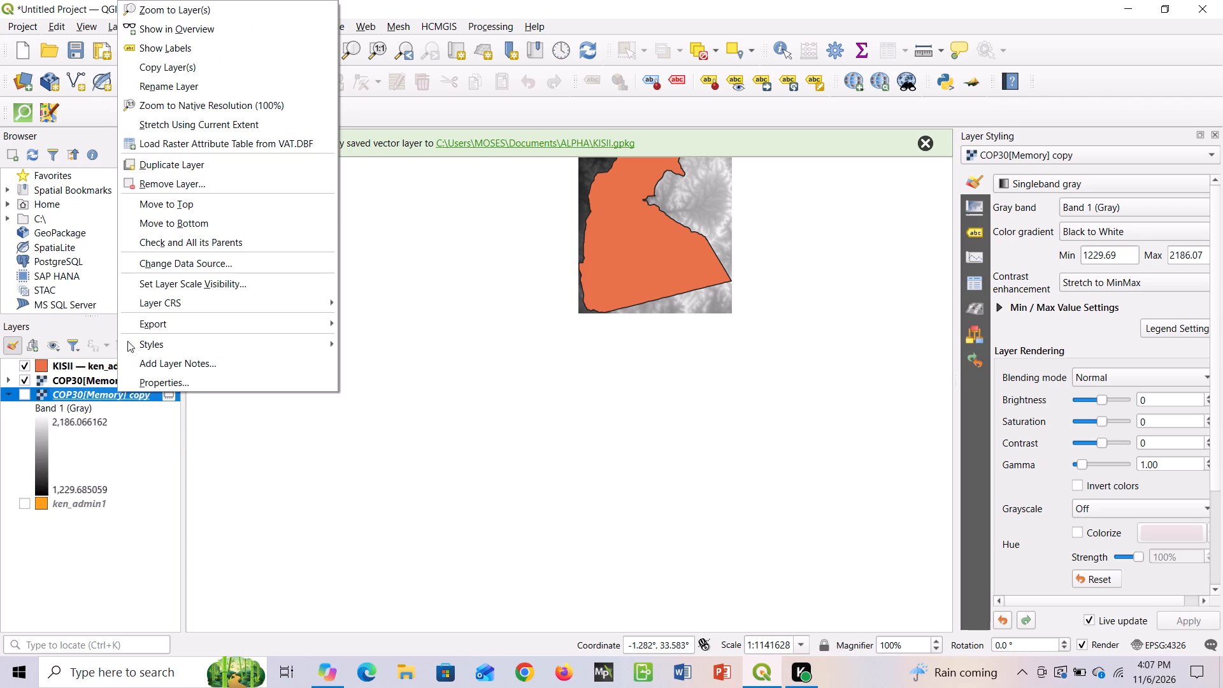
{"action": "left_click", "coordinate": [150, 92]}
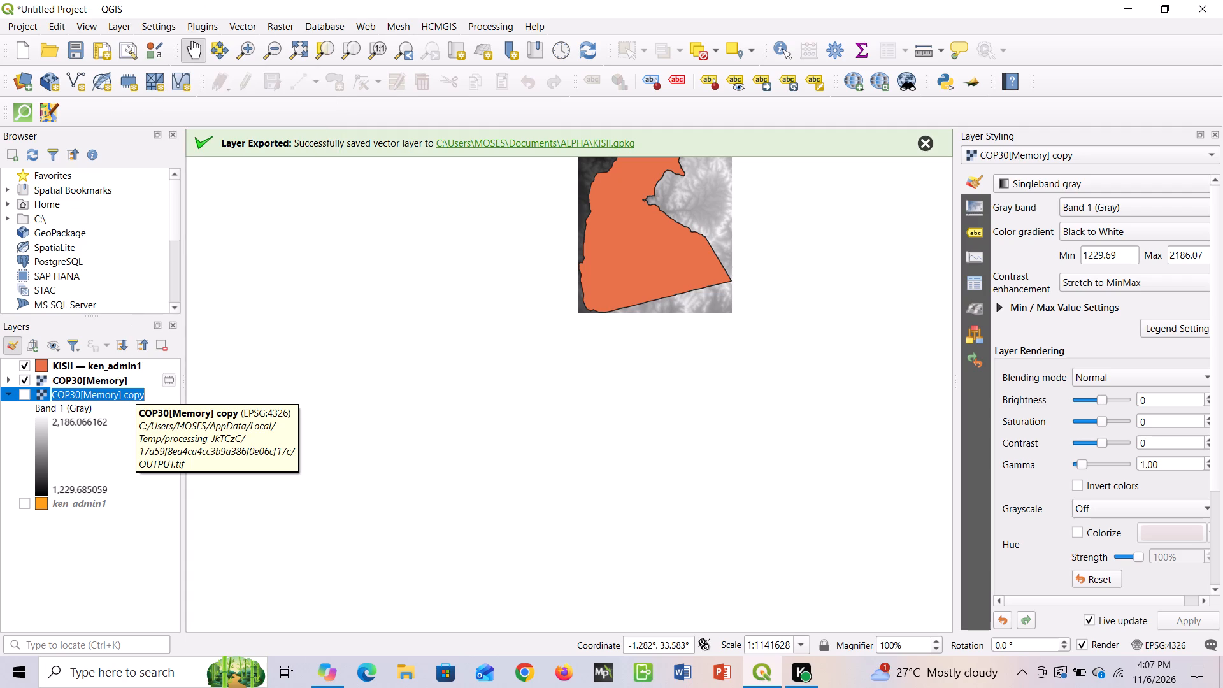
{"action": "key", "text": "t"}
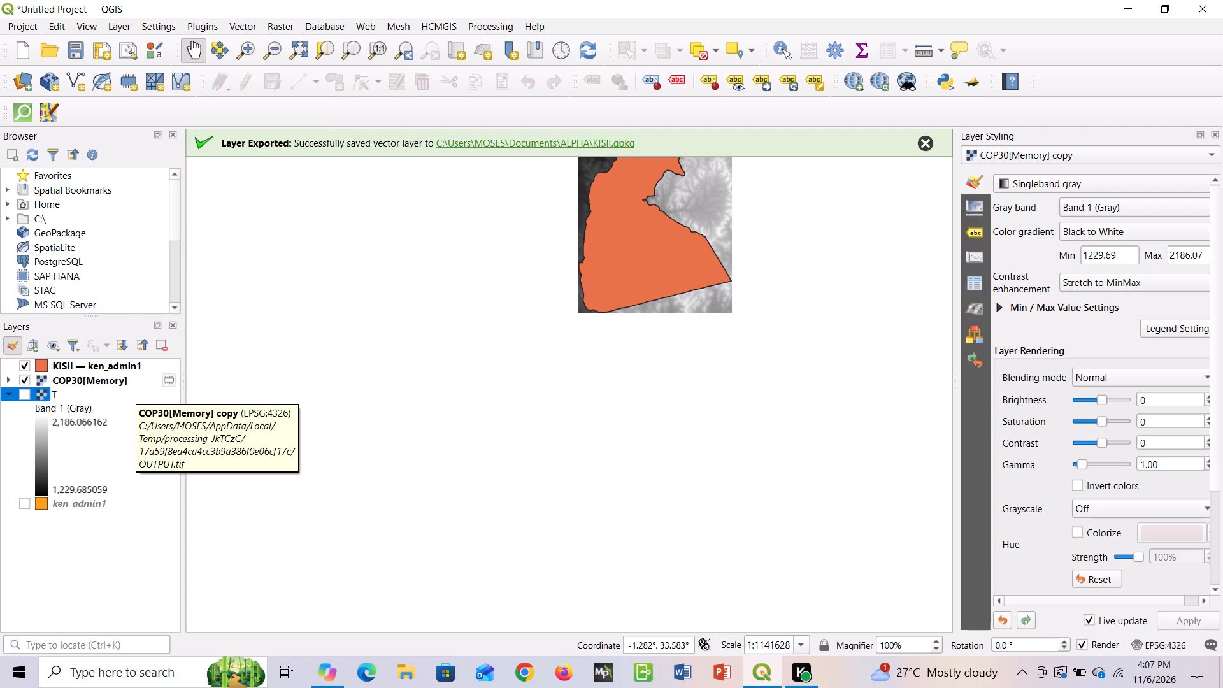
{"action": "key", "text": "o"}
{"action": "type", "text": "PO"}
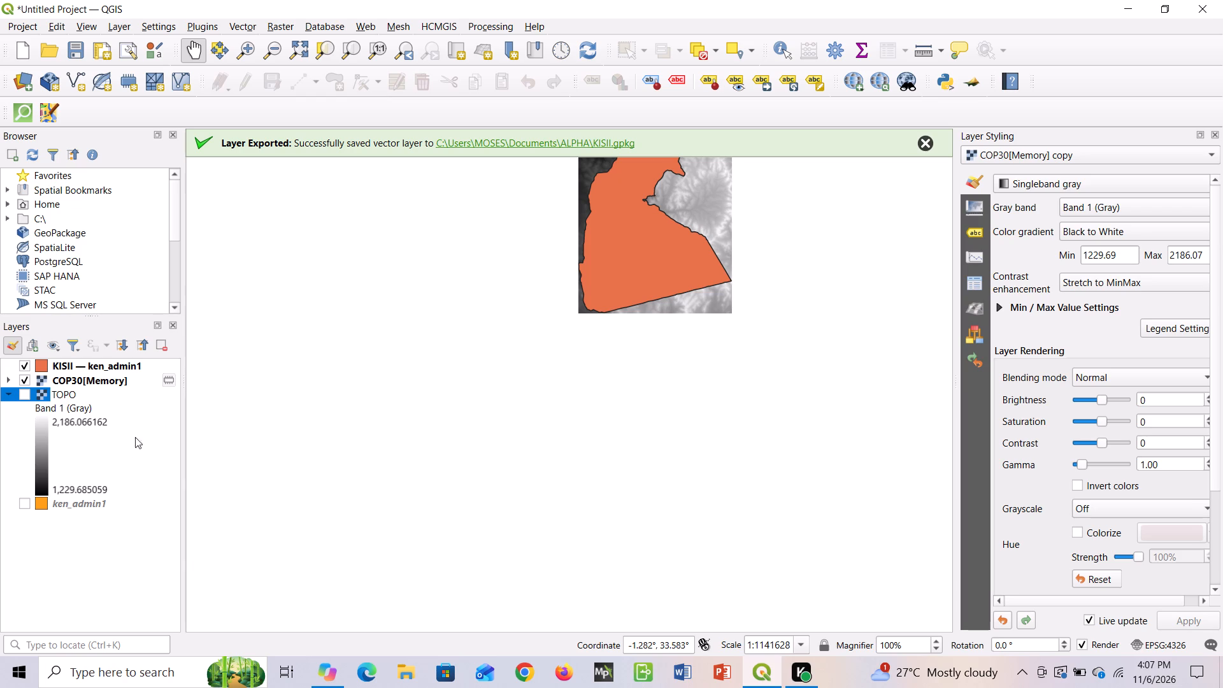
Show the ken_admin1 layer temporarily to examine the DEM and Kisii against the neighbouring counties, and hide it again.
{"action": "left_click", "coordinate": [28, 504]}
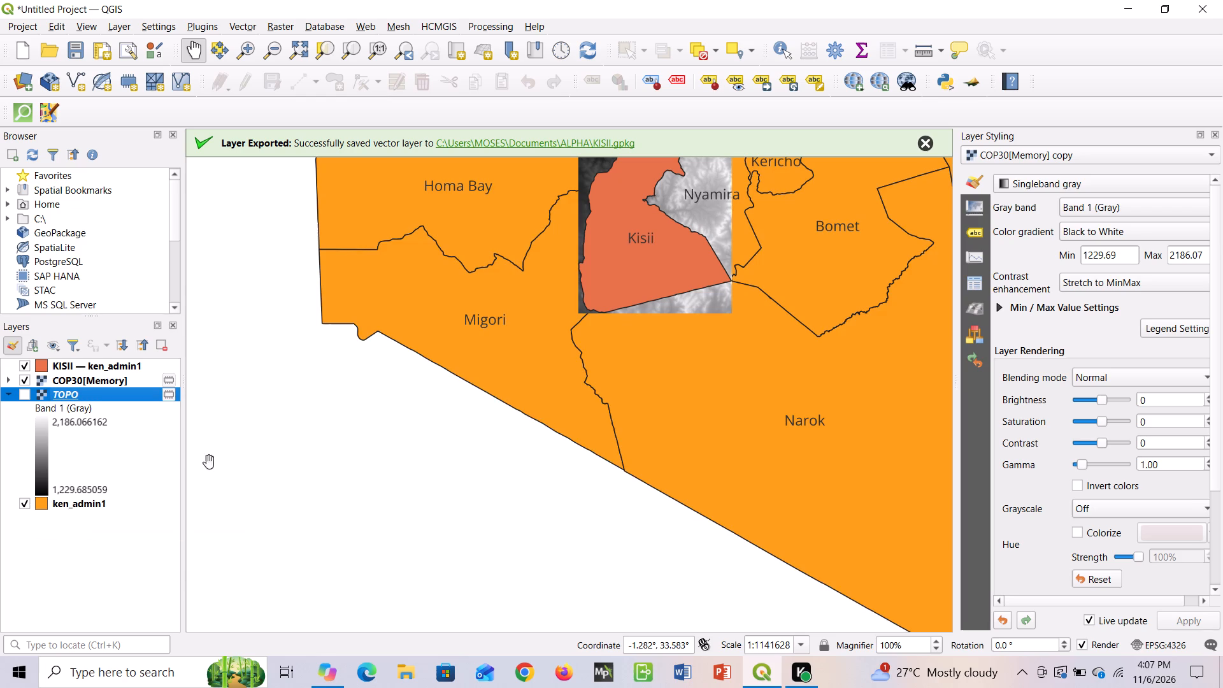
{"action": "scroll", "coordinate": [603, 254], "scroll_direction": "down", "scroll_amount": 1}
{"action": "scroll", "coordinate": [603, 255], "scroll_direction": "up", "scroll_amount": 2}
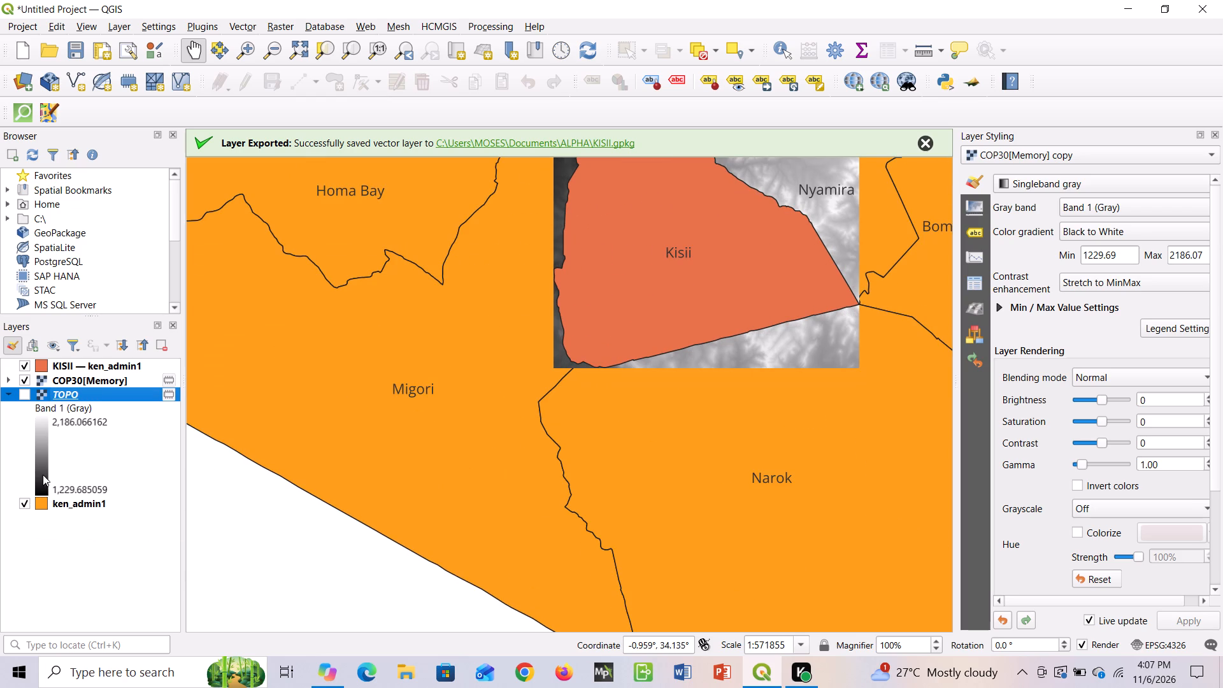
{"action": "left_click", "coordinate": [25, 499]}
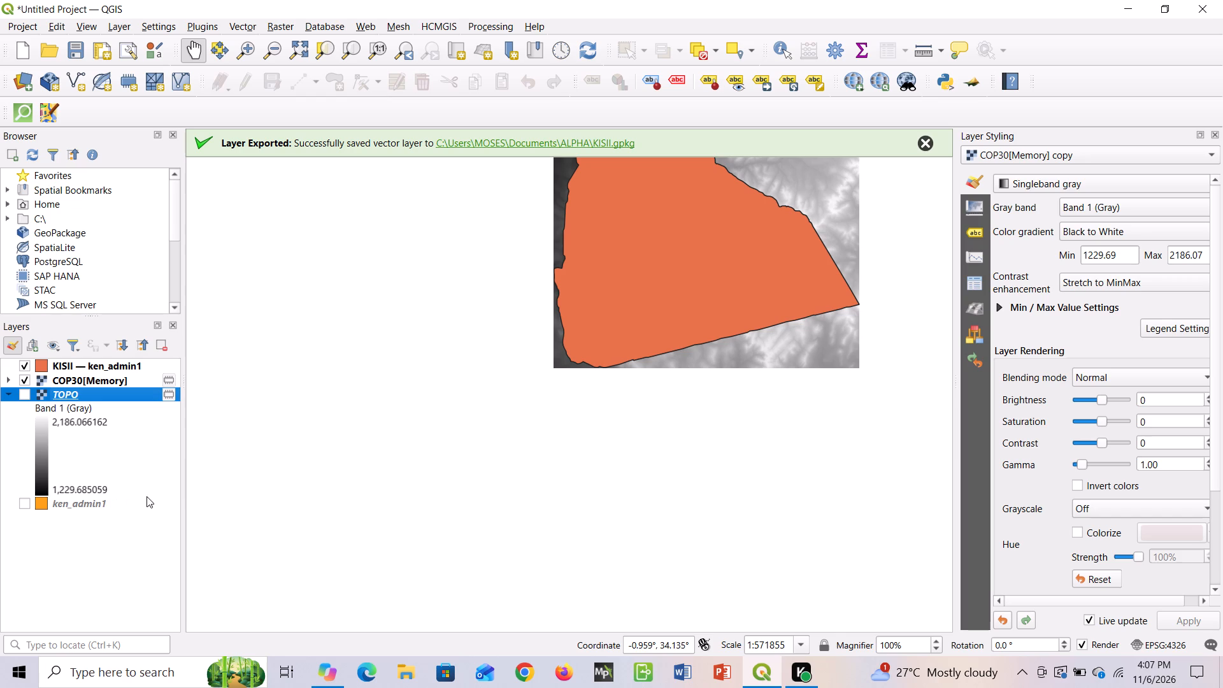
{"action": "left_click", "coordinate": [143, 471]}
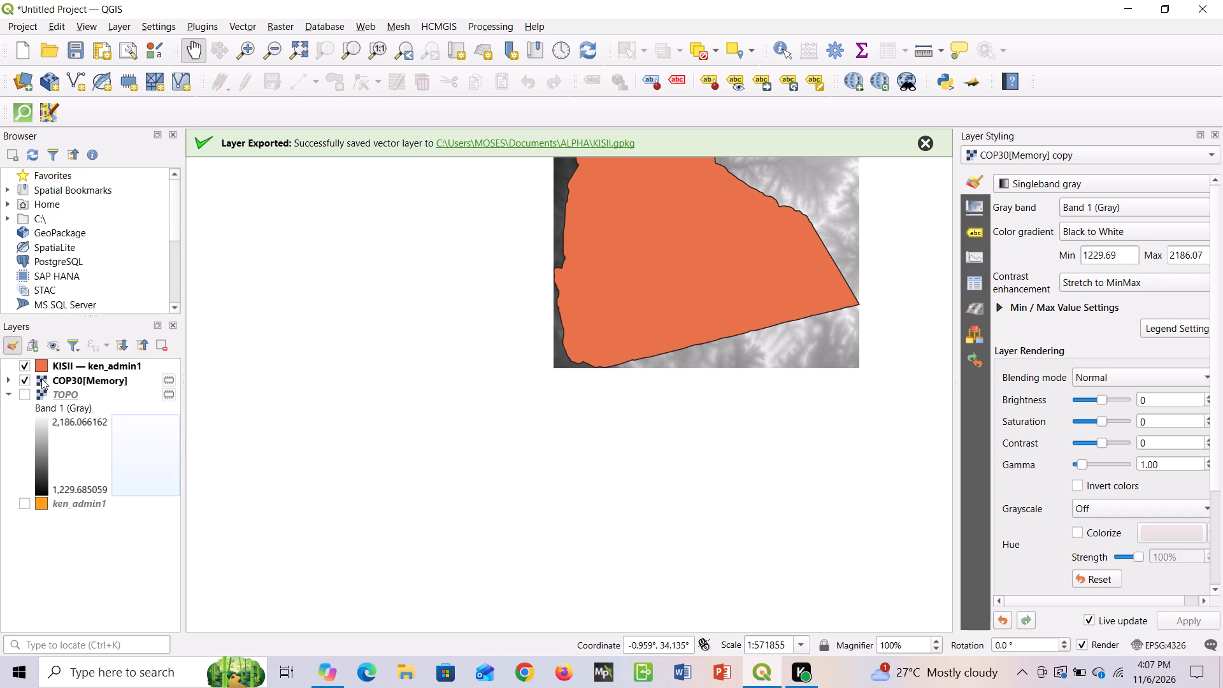
Duplicate the COP30[Memory] layer once more and collapse the legends of the new copy and TOPO.
{"action": "left_click", "coordinate": [87, 375]}
{"action": "right_click", "coordinate": [87, 375]}
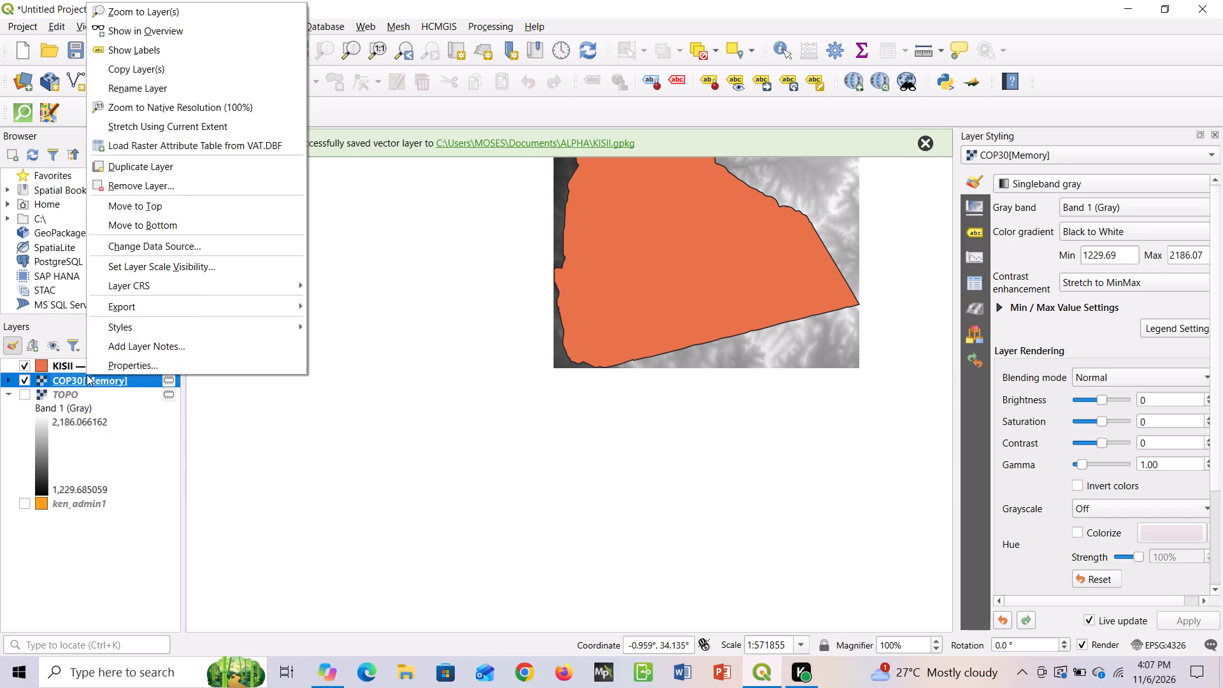
{"action": "left_click", "coordinate": [99, 173]}
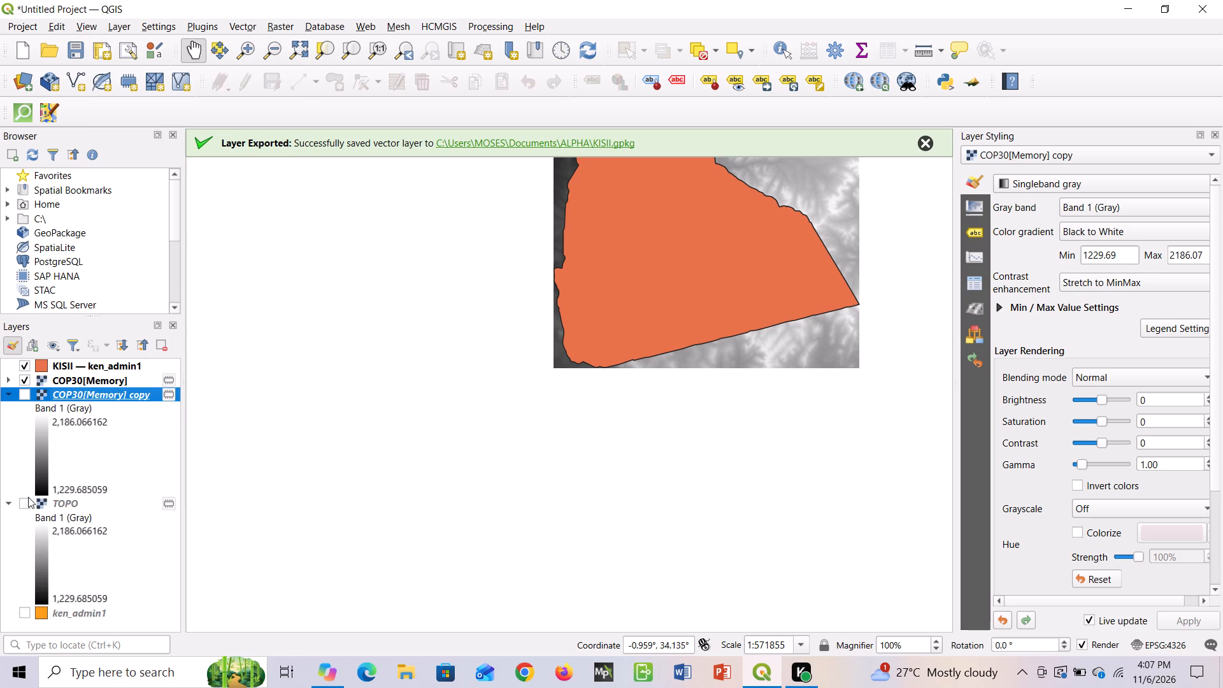
{"action": "left_click", "coordinate": [11, 393]}
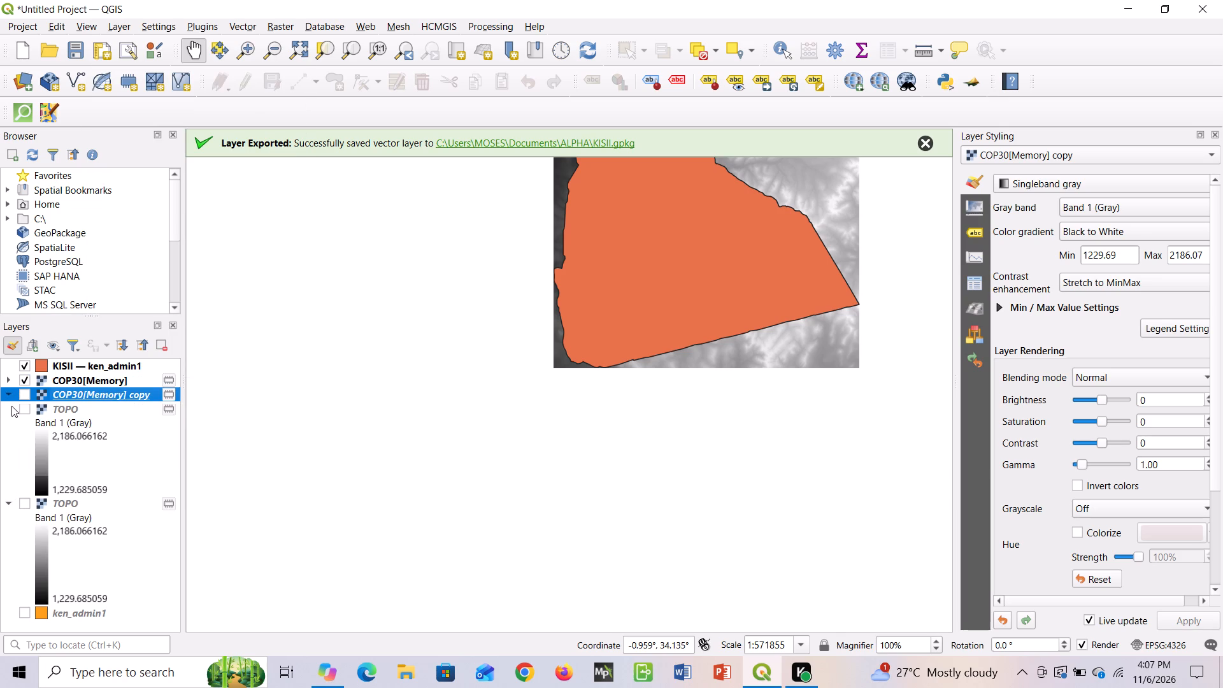
{"action": "left_click", "coordinate": [11, 406]}
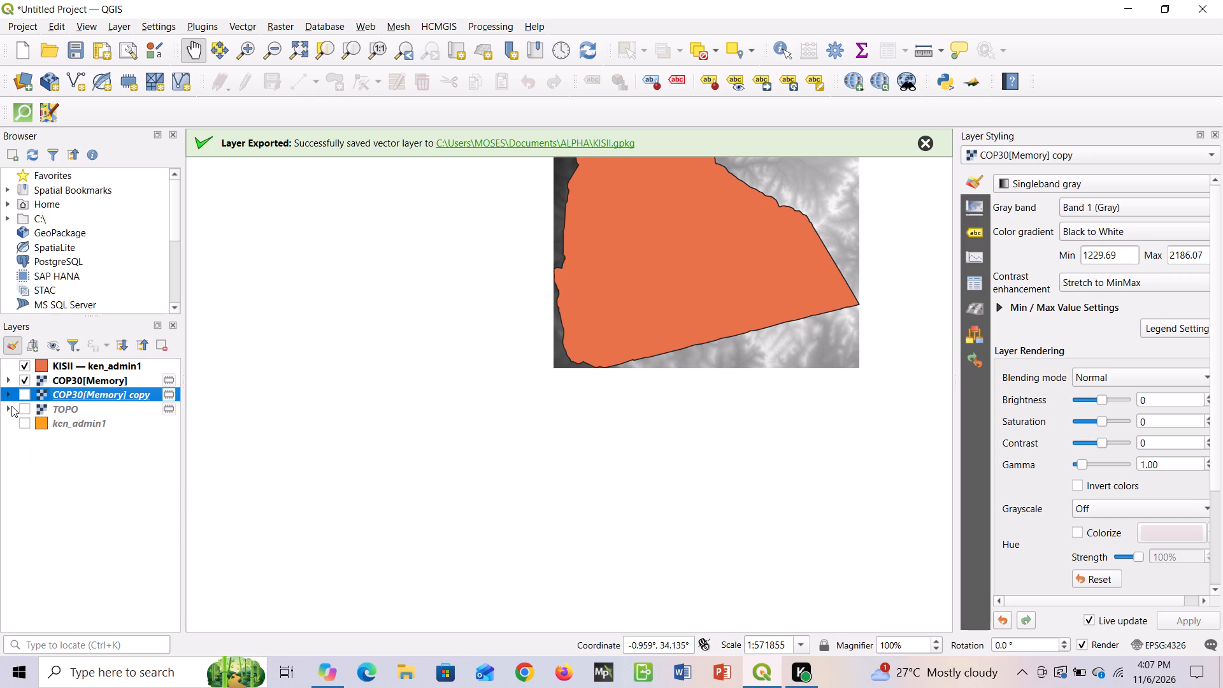
Rename the COP30[Memory] copy layer as HILL SHADE.
{"action": "left_click", "coordinate": [99, 392]}
{"action": "left_click", "coordinate": [131, 387]}
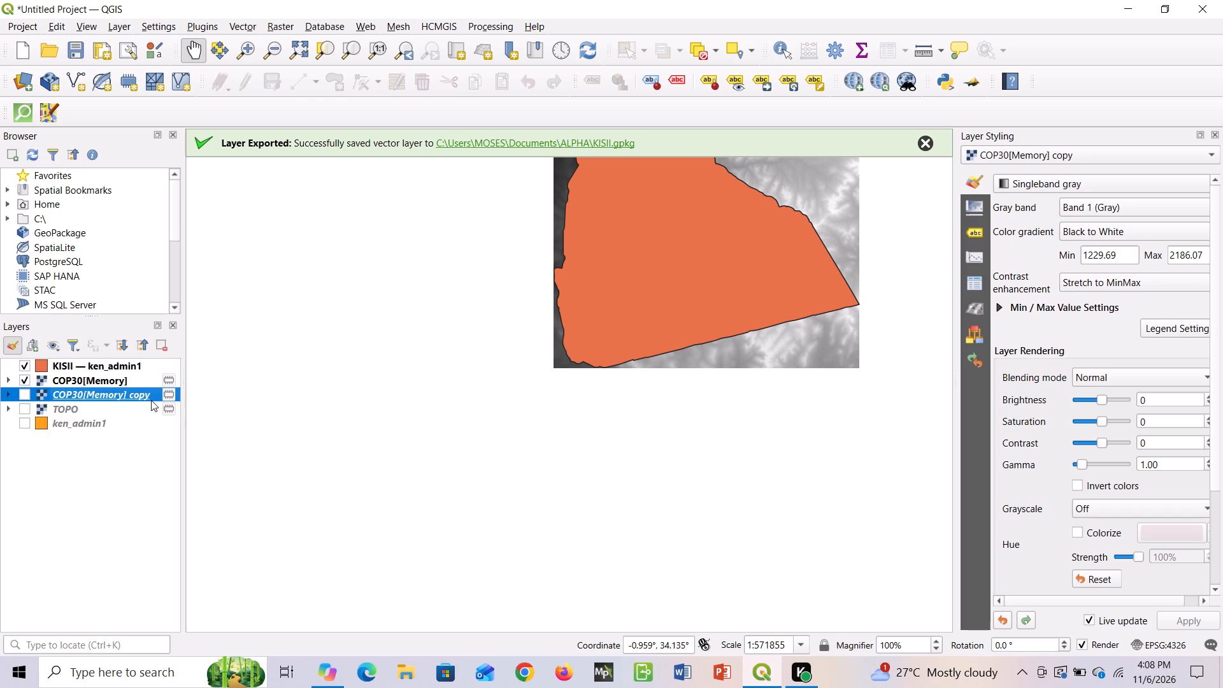
{"action": "right_click", "coordinate": [151, 400]}
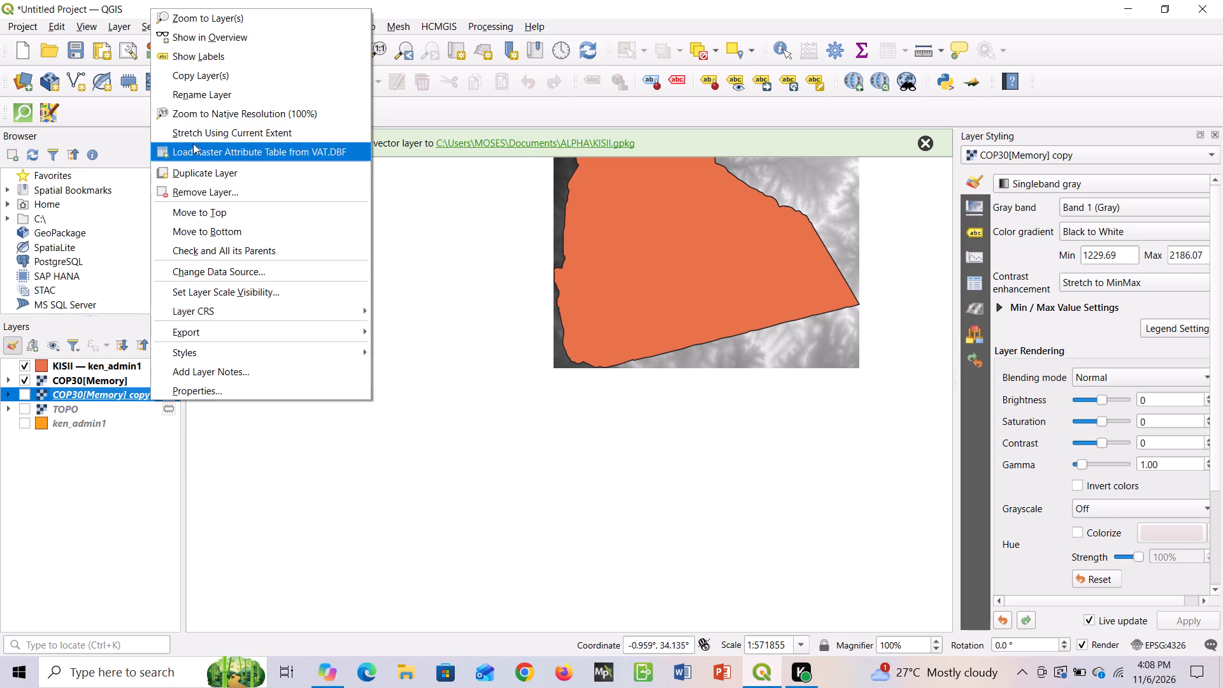
{"action": "left_click", "coordinate": [198, 100]}
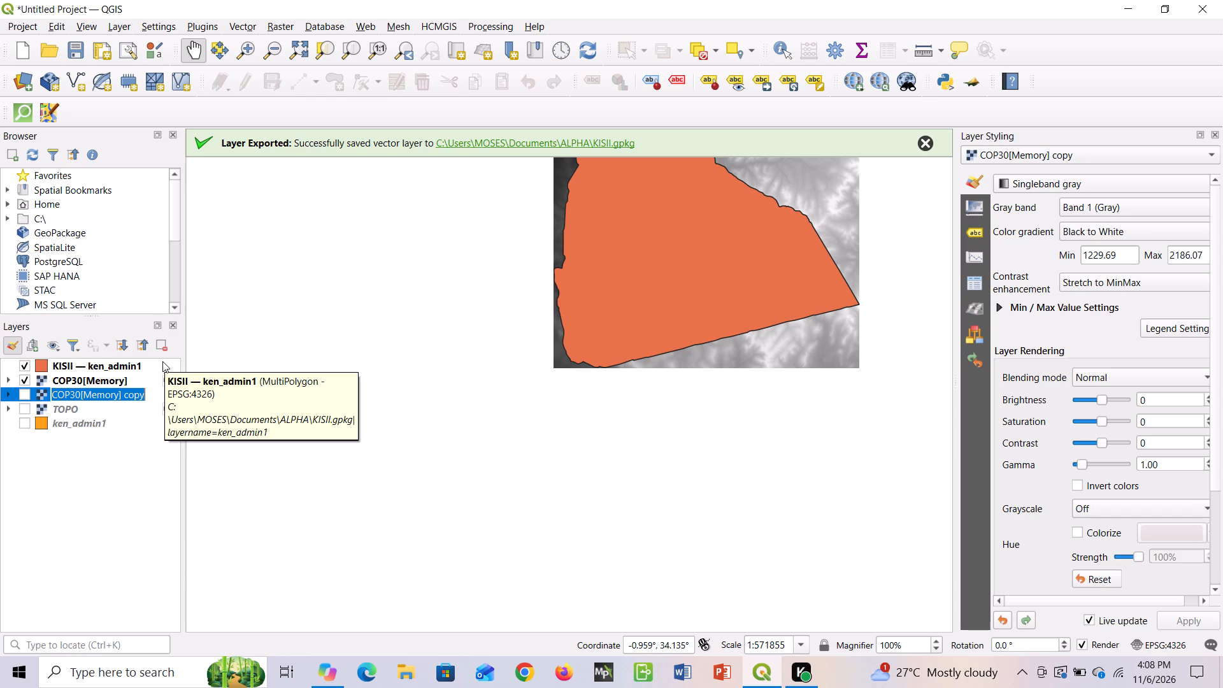
{"action": "key", "text": "h"}
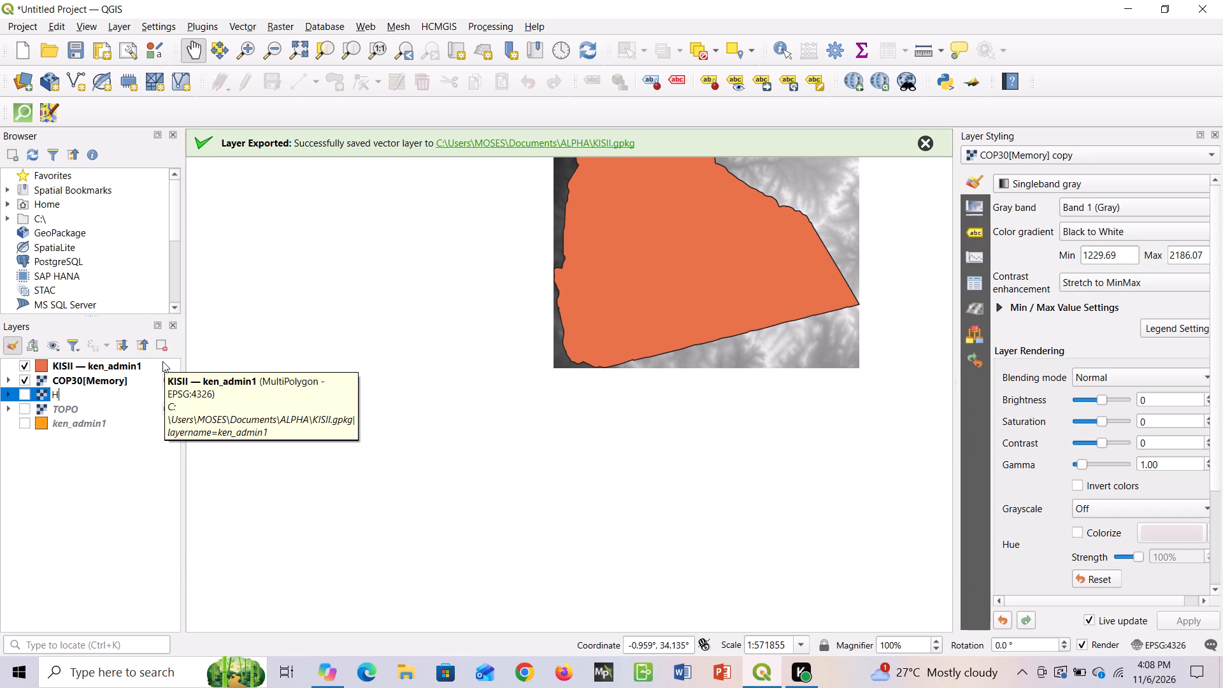
{"action": "type", "text": "ILL"}
{"action": "key", "text": "space"}
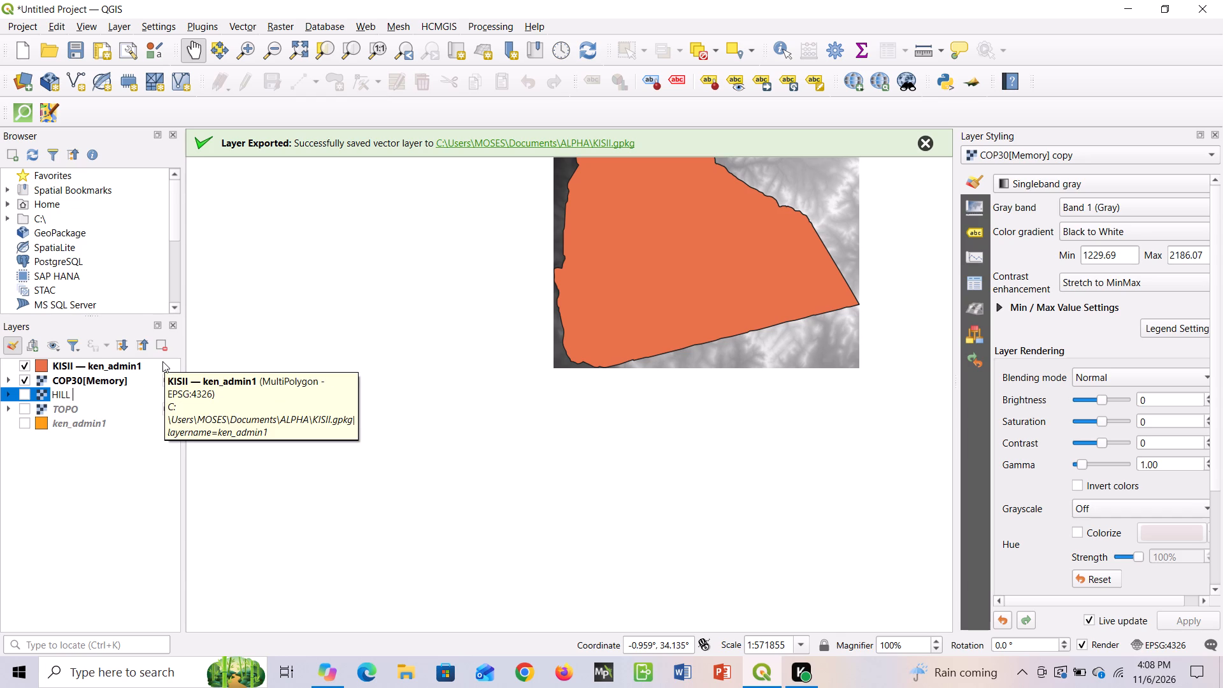
{"action": "key", "text": "s"}
{"action": "key", "text": "h"}
{"action": "type", "text": "ADE"}
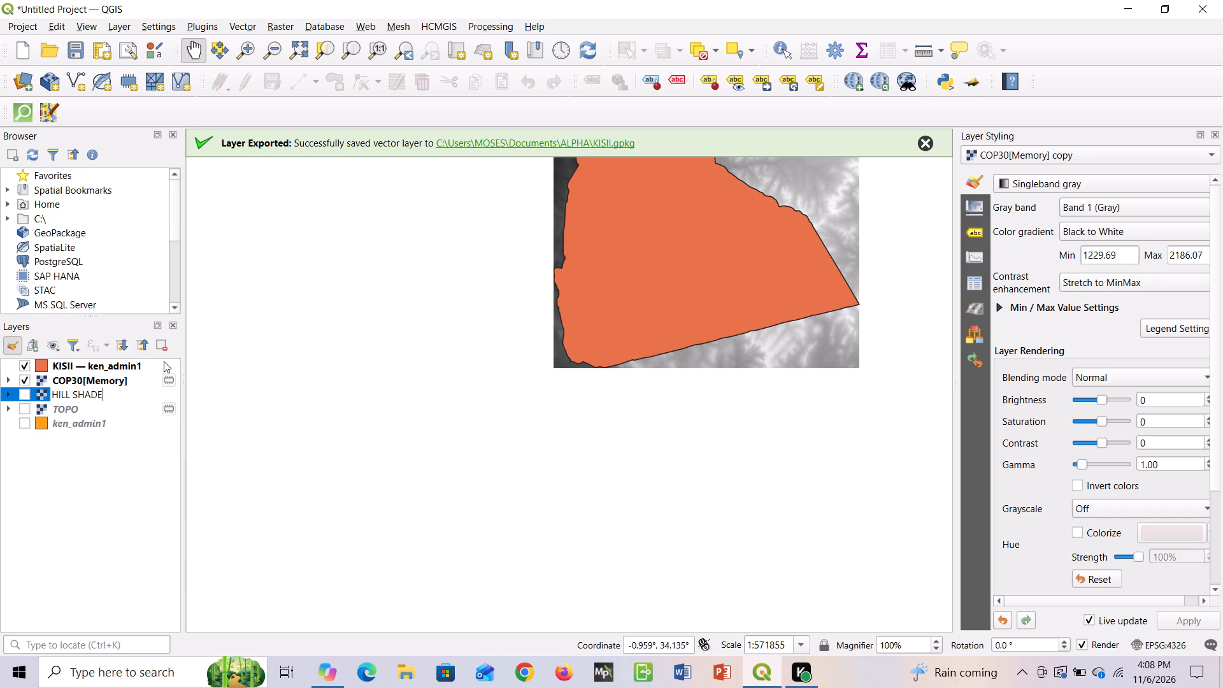
{"action": "left_click", "coordinate": [101, 455]}
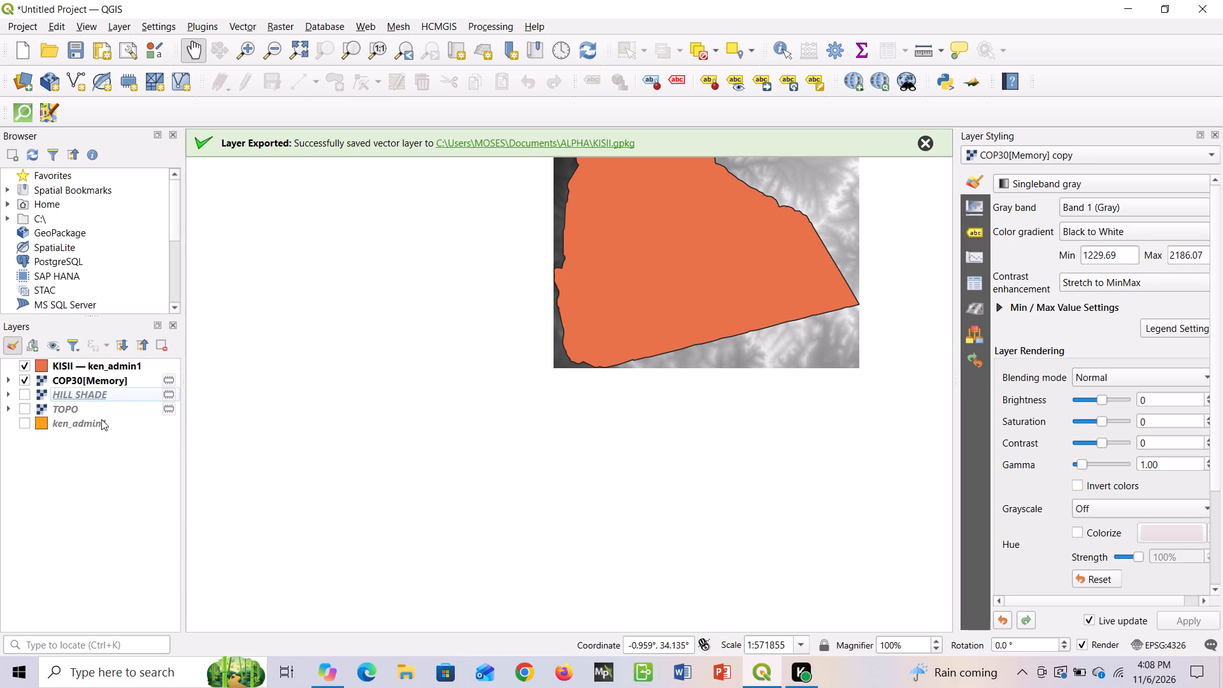
Duplicate the COP30[Memory] layer again, collapse the new copy's legend and rename it CONTOUR.
{"action": "left_click", "coordinate": [115, 382]}
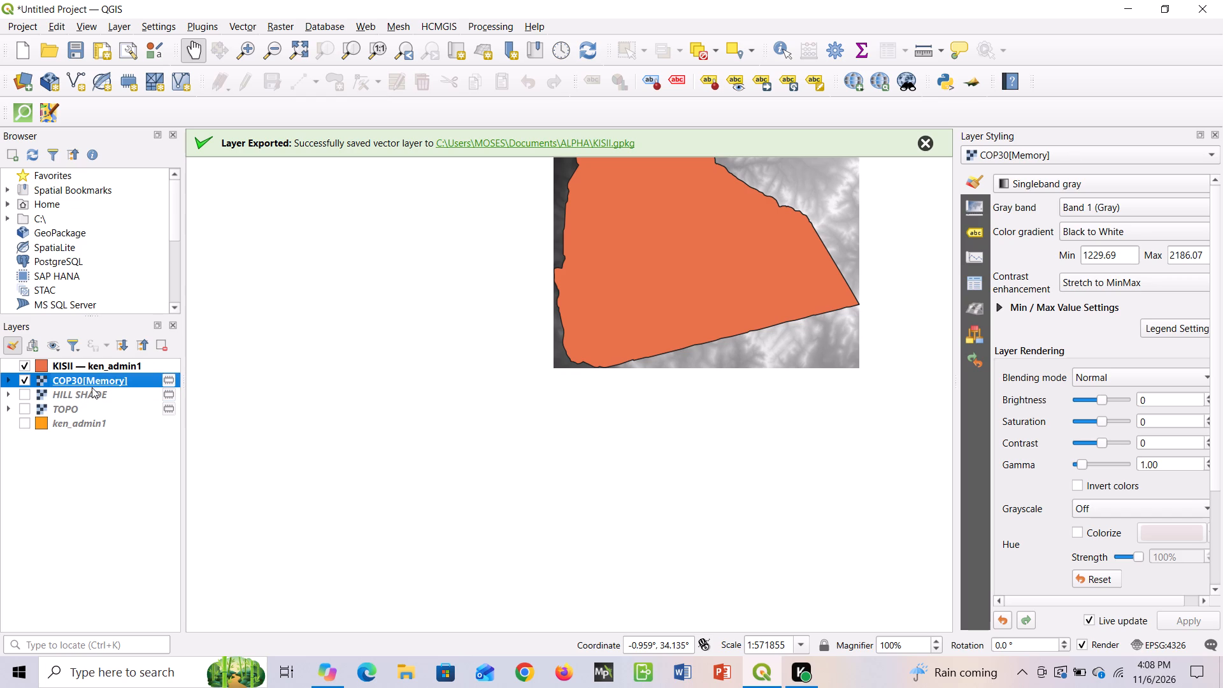
{"action": "right_click", "coordinate": [97, 378]}
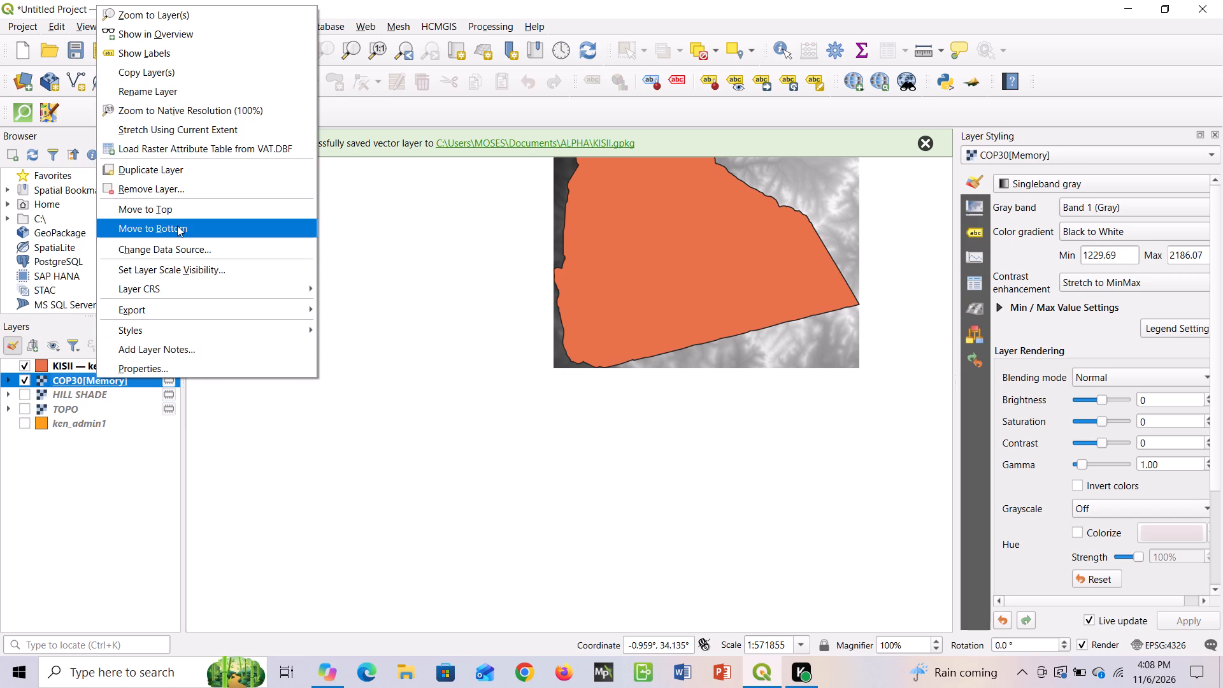
{"action": "left_click", "coordinate": [172, 171]}
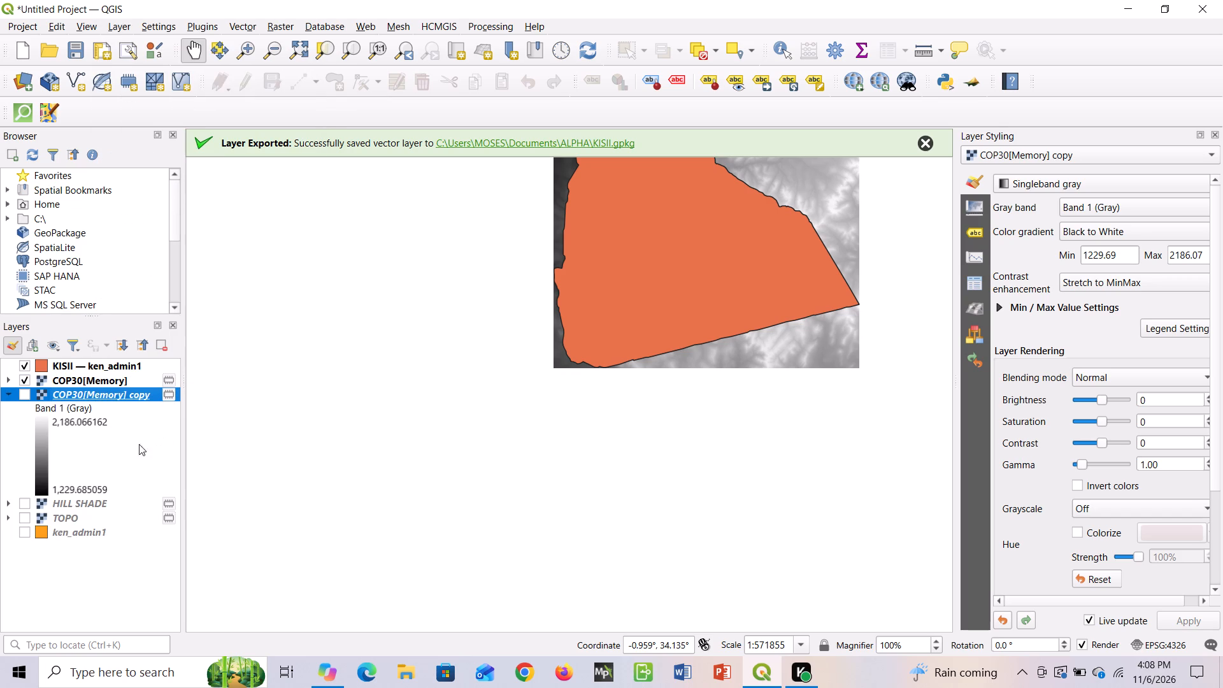
{"action": "left_click", "coordinate": [11, 393]}
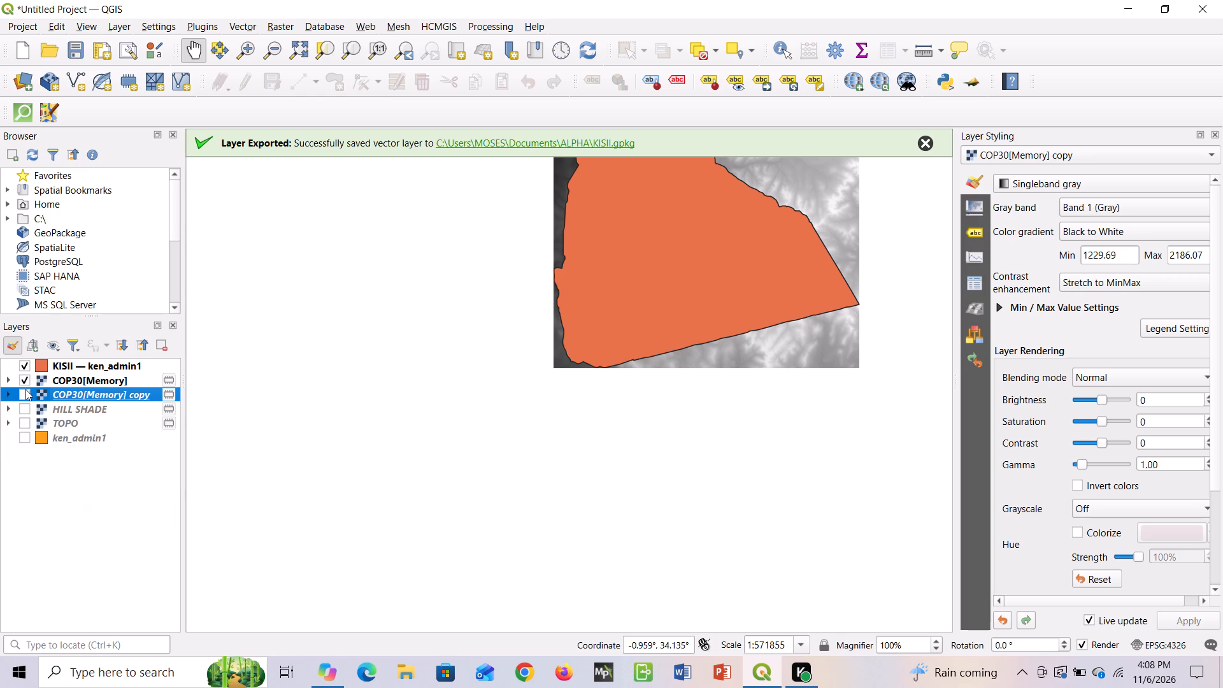
{"action": "right_click", "coordinate": [90, 391]}
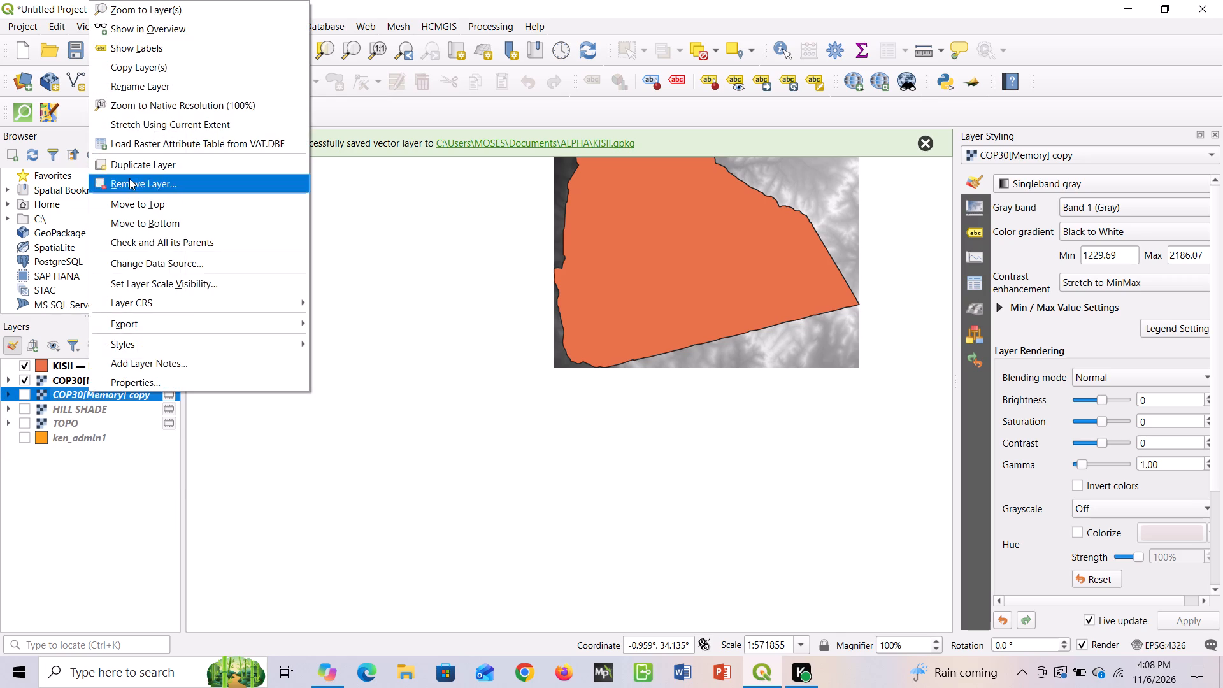
{"action": "left_click", "coordinate": [159, 82]}
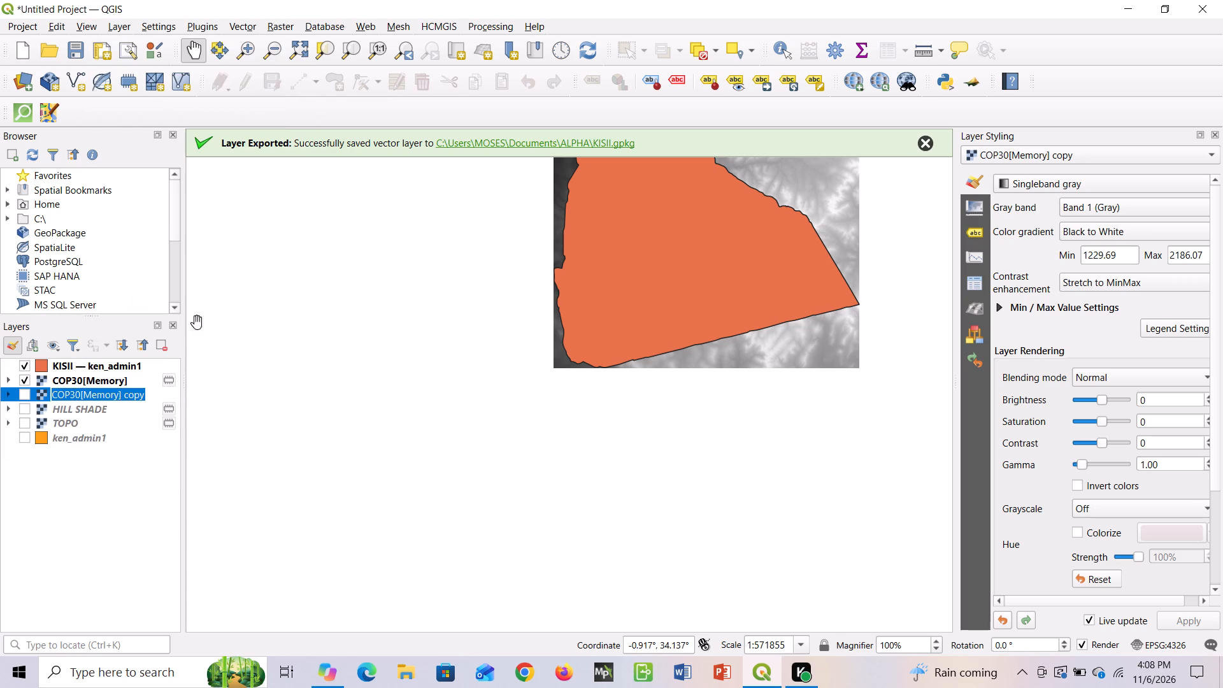
{"action": "key", "text": "c"}
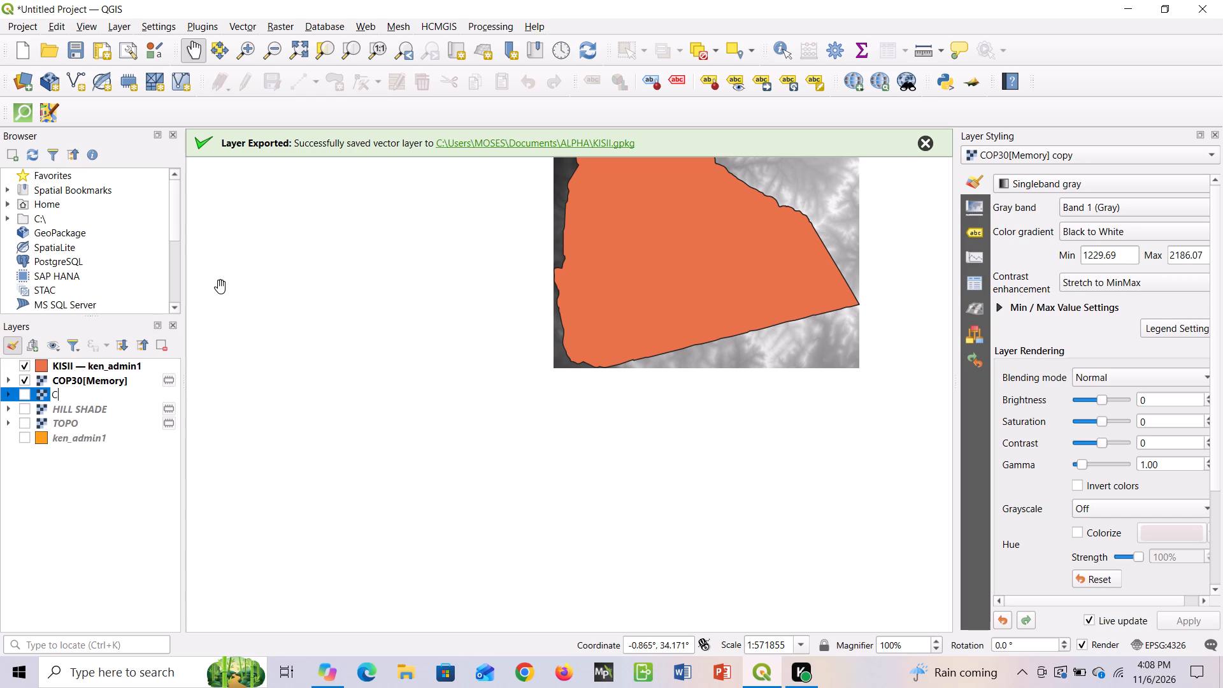
{"action": "type", "text": "ONTOUR"}
{"action": "left_click", "coordinate": [52, 505]}
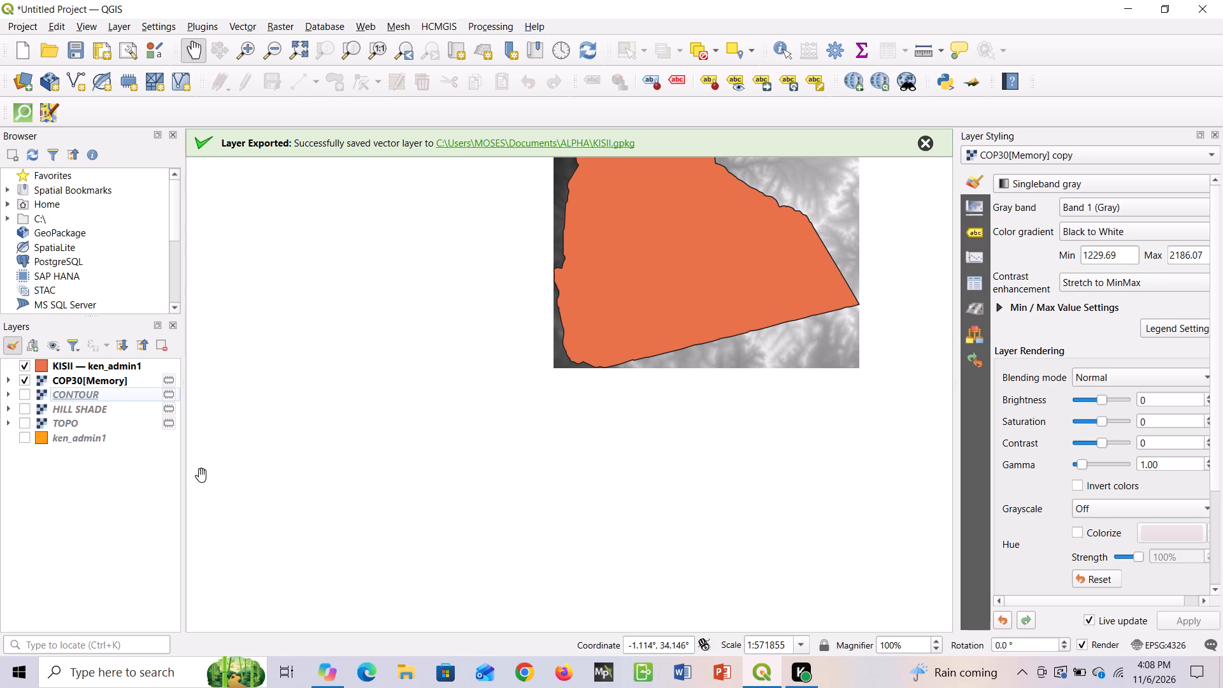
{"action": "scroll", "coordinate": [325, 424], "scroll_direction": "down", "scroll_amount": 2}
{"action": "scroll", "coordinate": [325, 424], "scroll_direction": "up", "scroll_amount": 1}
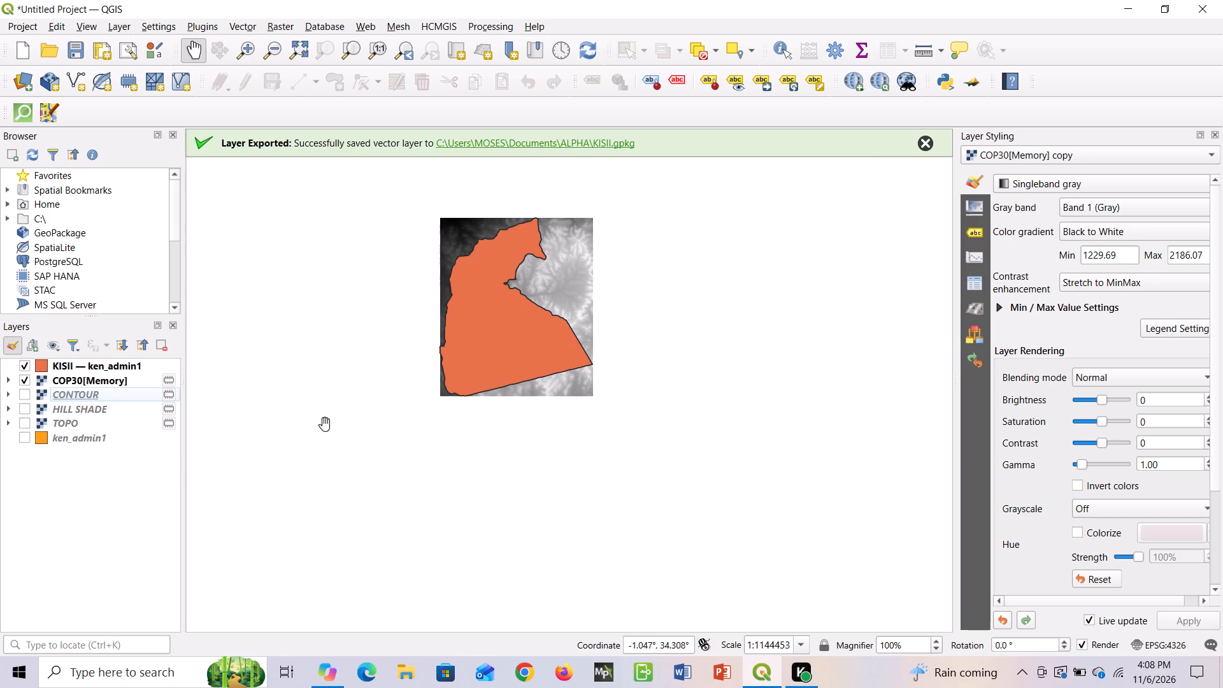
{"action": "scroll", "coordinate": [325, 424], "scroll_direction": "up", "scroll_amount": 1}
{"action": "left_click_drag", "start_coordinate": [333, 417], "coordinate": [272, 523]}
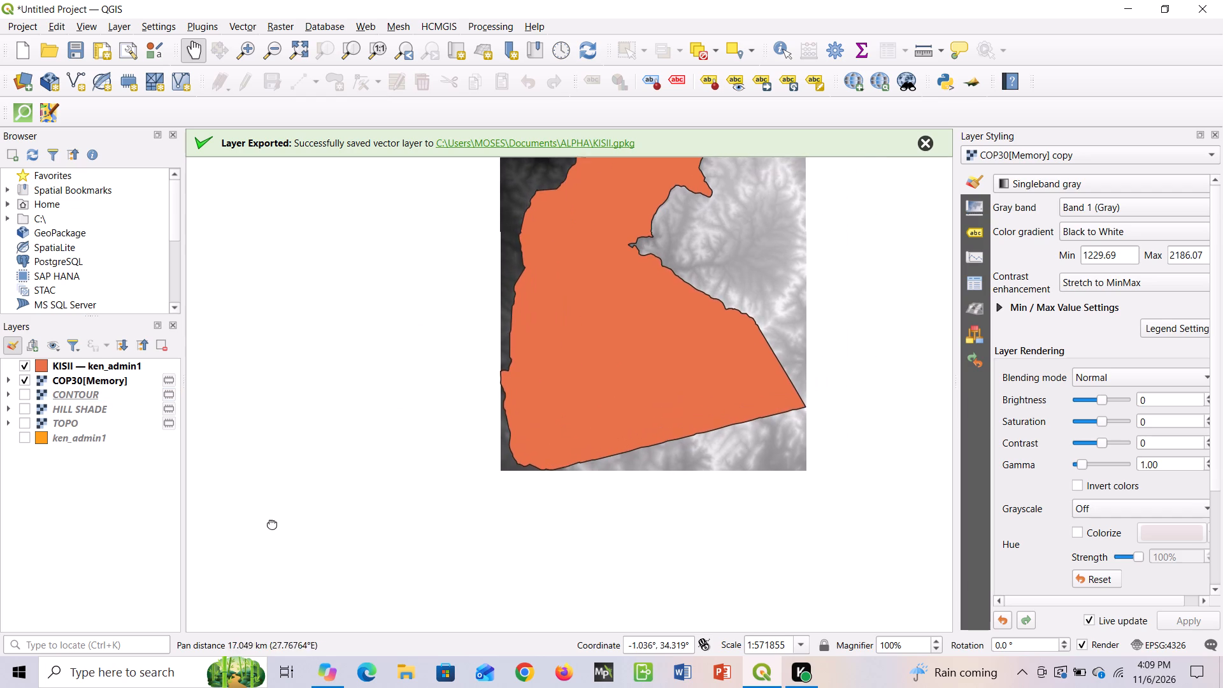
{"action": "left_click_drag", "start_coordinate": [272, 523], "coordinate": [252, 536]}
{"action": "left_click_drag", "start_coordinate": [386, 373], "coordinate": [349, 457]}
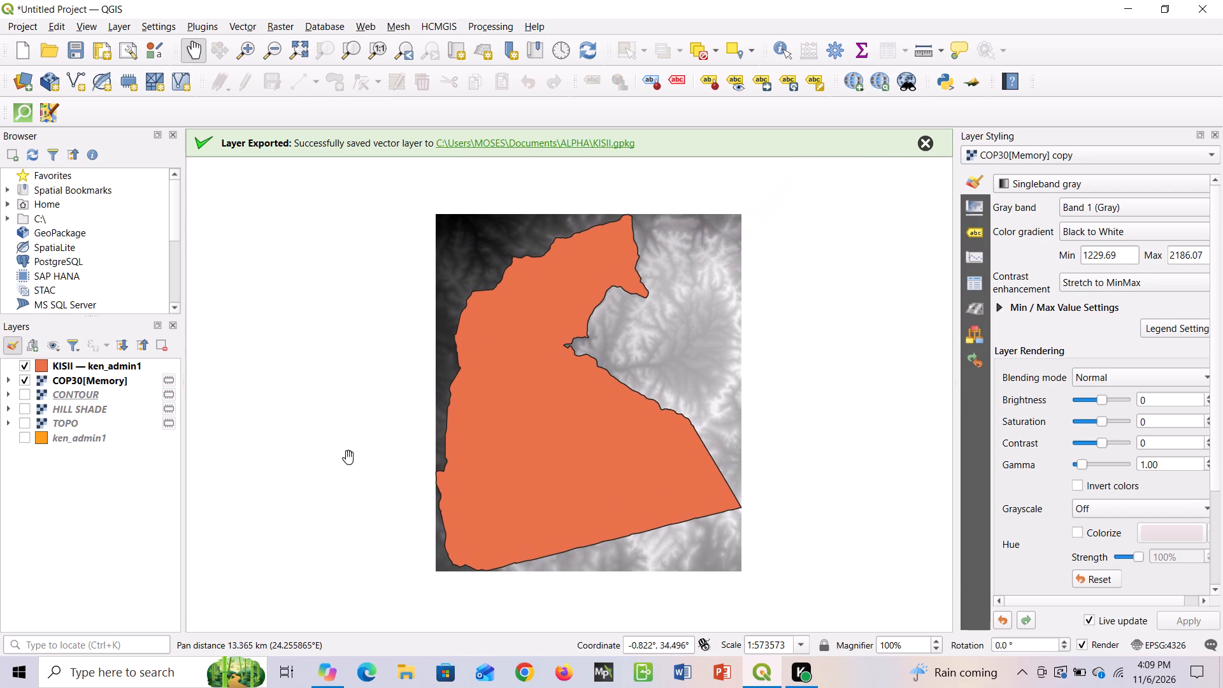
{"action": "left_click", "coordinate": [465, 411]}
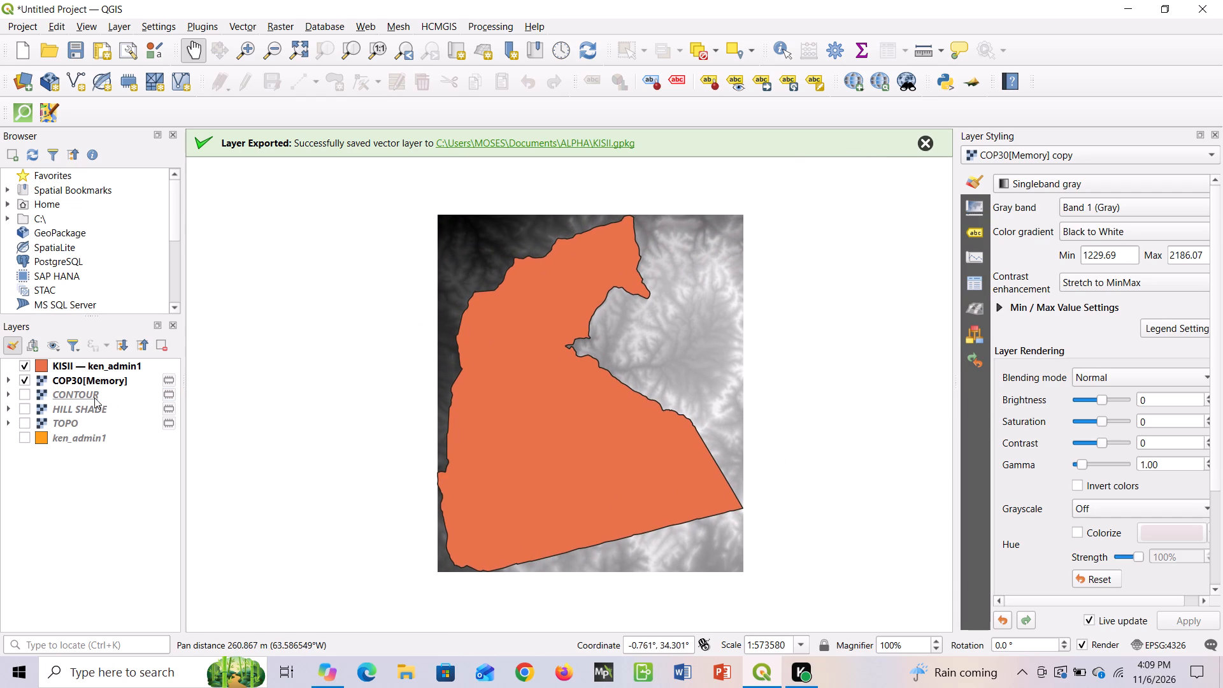
Make room for the CONTOUR layer's styling options and set its symbology renderer to Contours.
{"action": "left_click", "coordinate": [91, 392]}
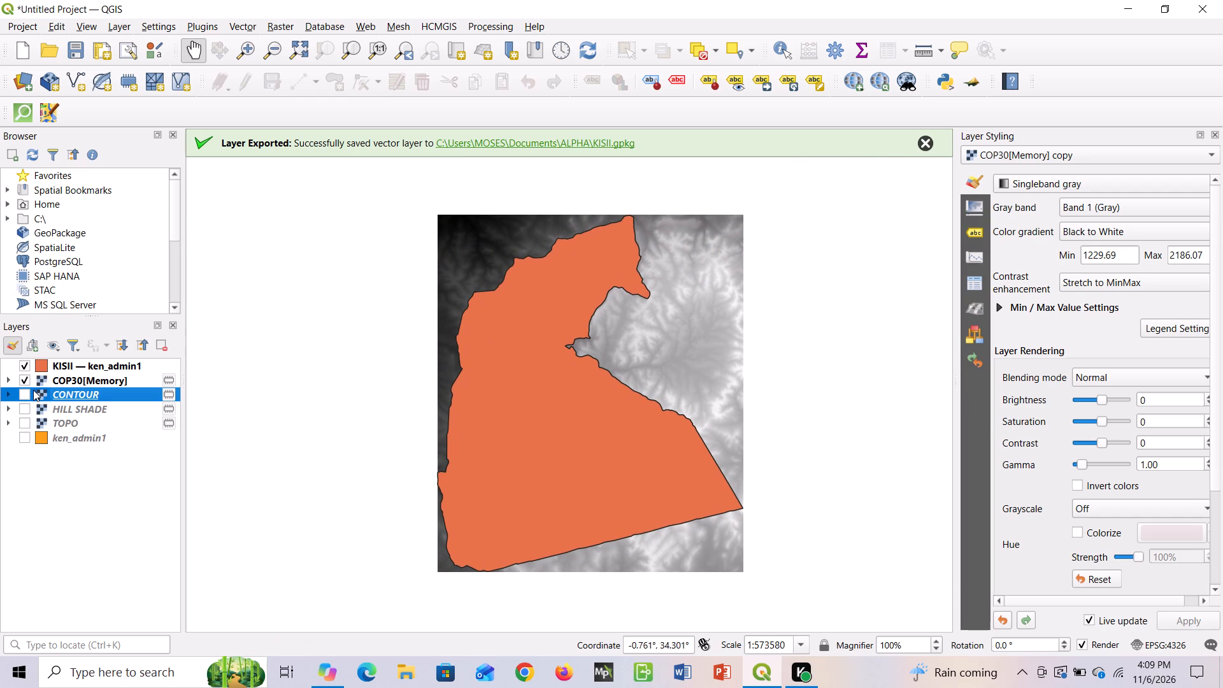
{"action": "left_click", "coordinate": [26, 389]}
{"action": "left_click", "coordinate": [26, 389]}
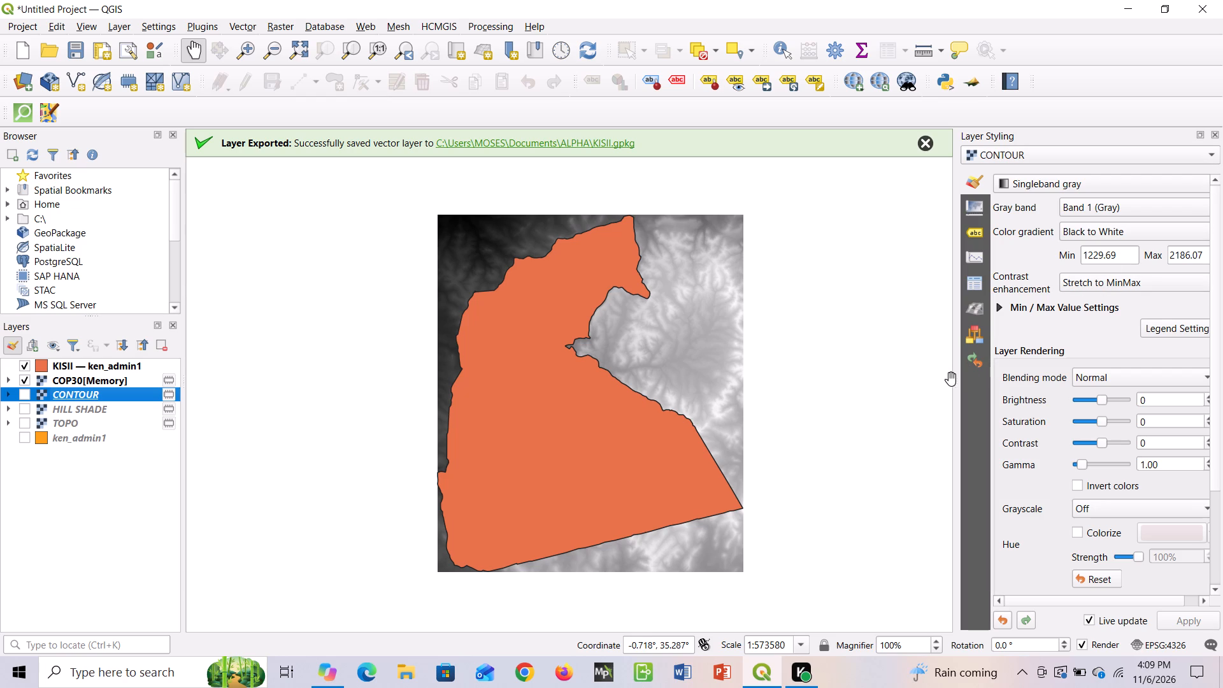
{"action": "left_click_drag", "start_coordinate": [976, 379], "coordinate": [857, 344]}
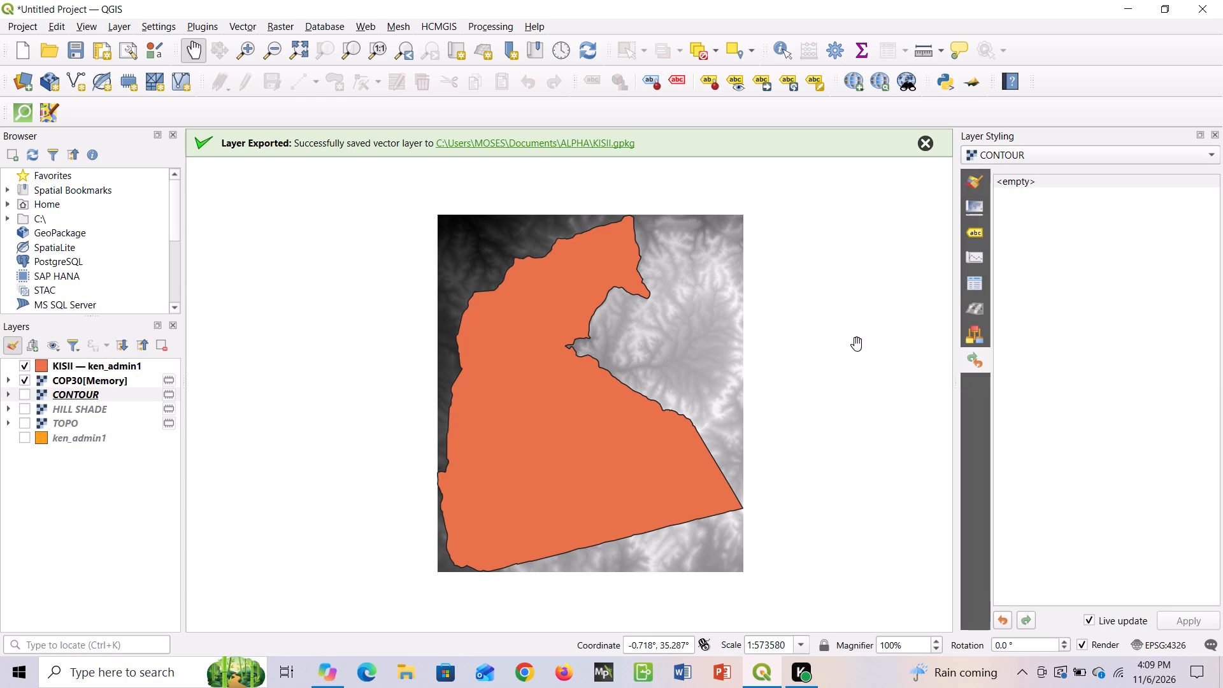
{"action": "left_click", "coordinate": [857, 344]}
{"action": "left_click", "coordinate": [973, 180]}
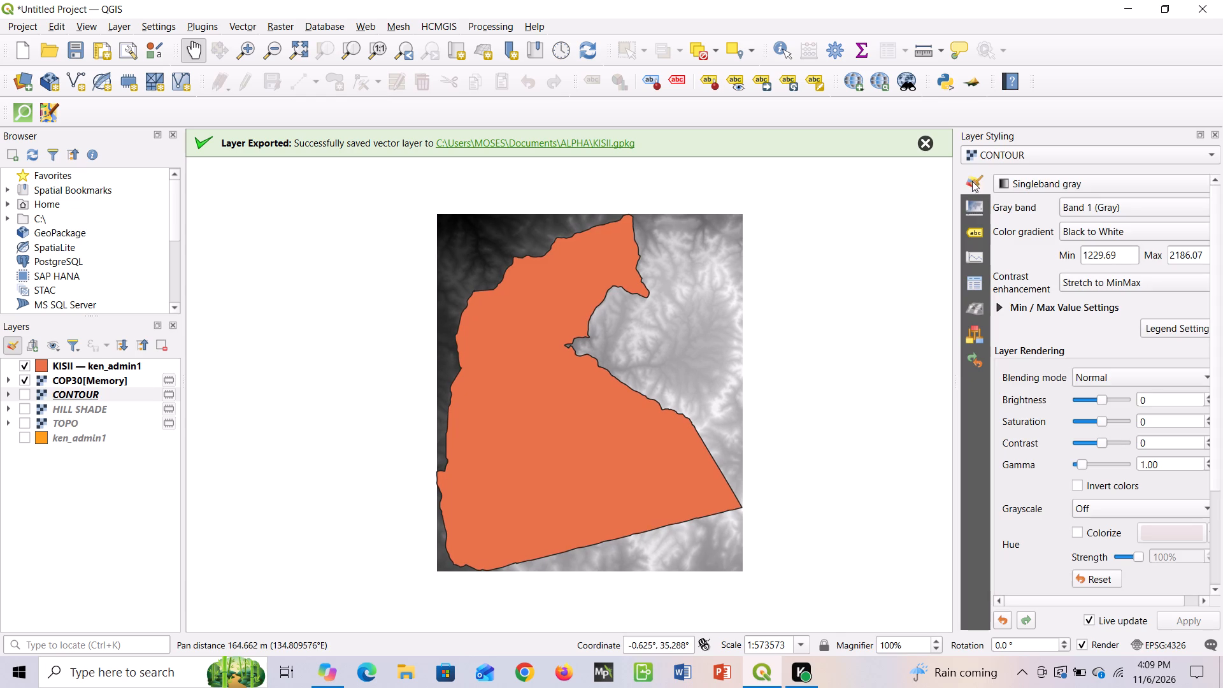
{"action": "left_click_drag", "start_coordinate": [872, 305], "coordinate": [772, 304]}
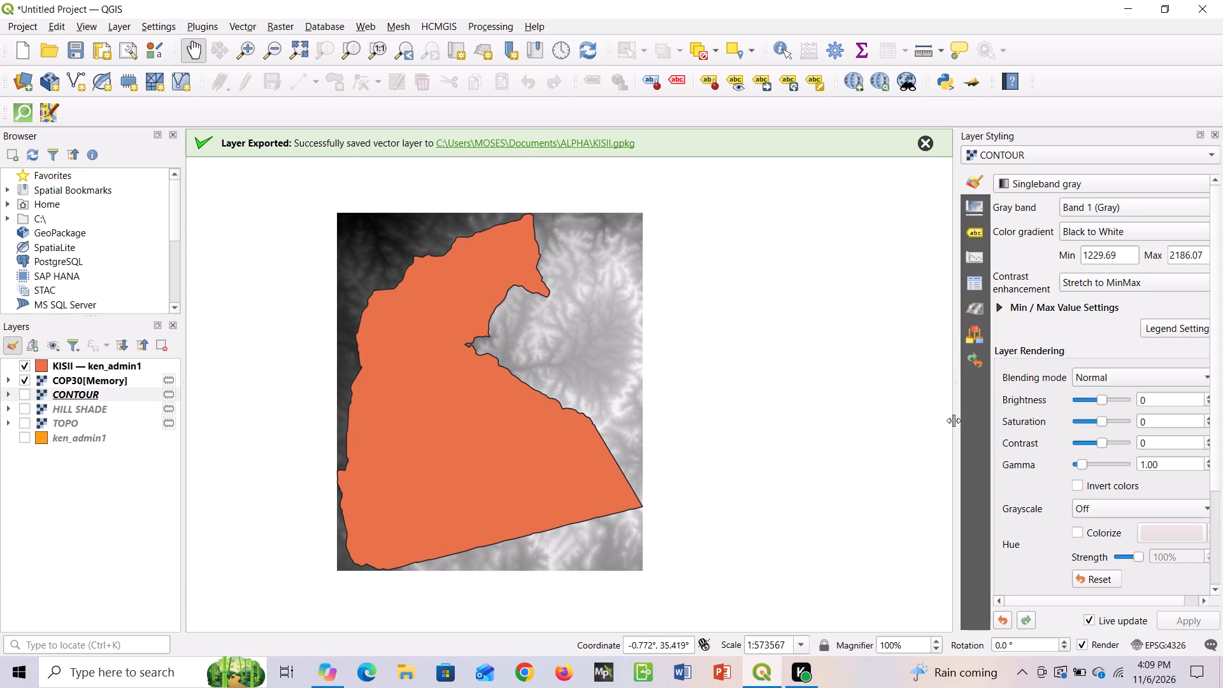
{"action": "left_click_drag", "start_coordinate": [954, 422], "coordinate": [795, 385]}
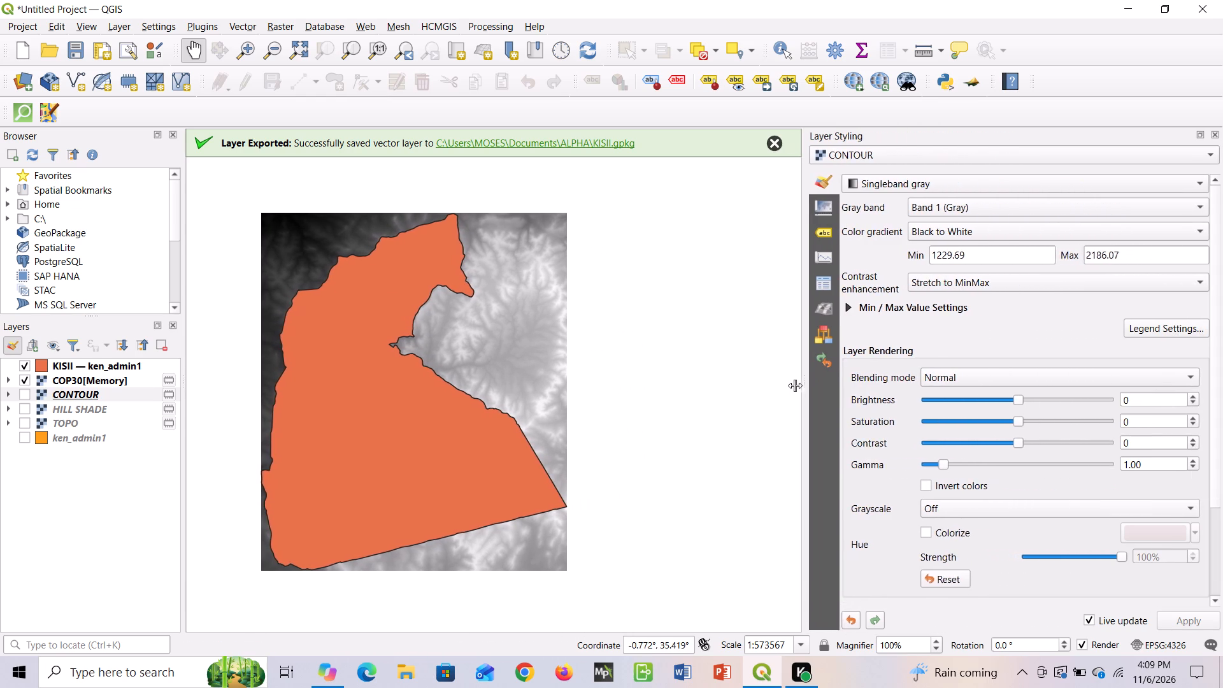
{"action": "left_click_drag", "start_coordinate": [795, 385], "coordinate": [434, 278]}
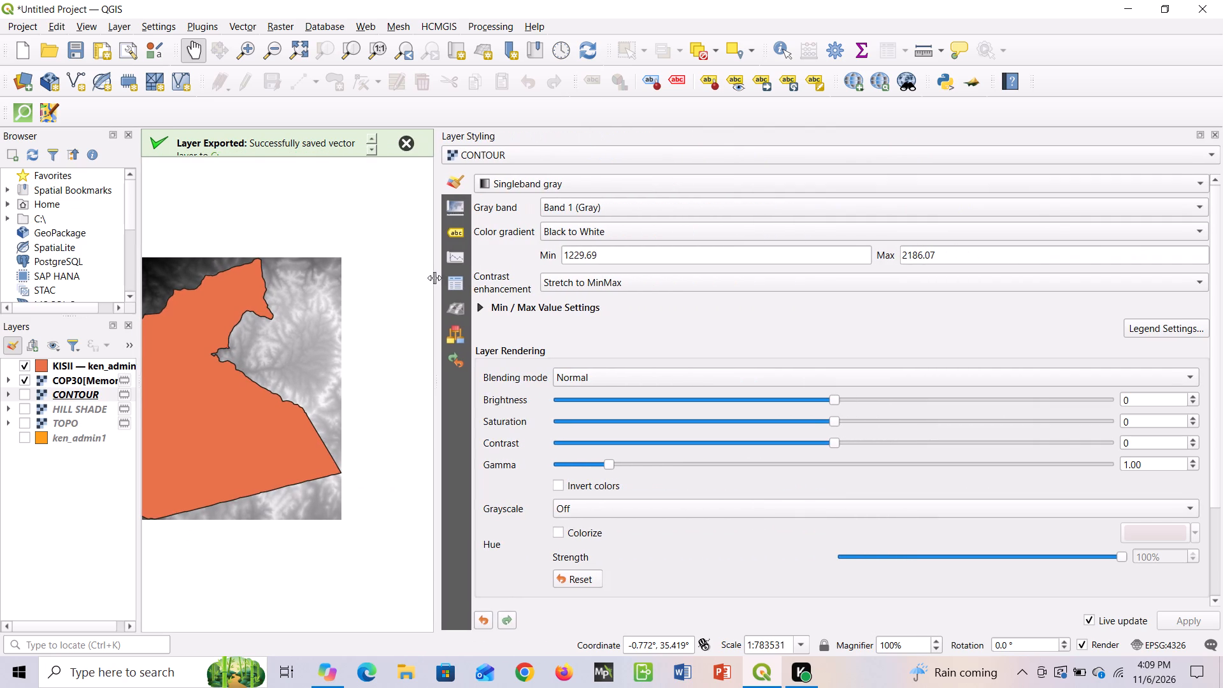
{"action": "left_click_drag", "start_coordinate": [434, 278], "coordinate": [827, 412]}
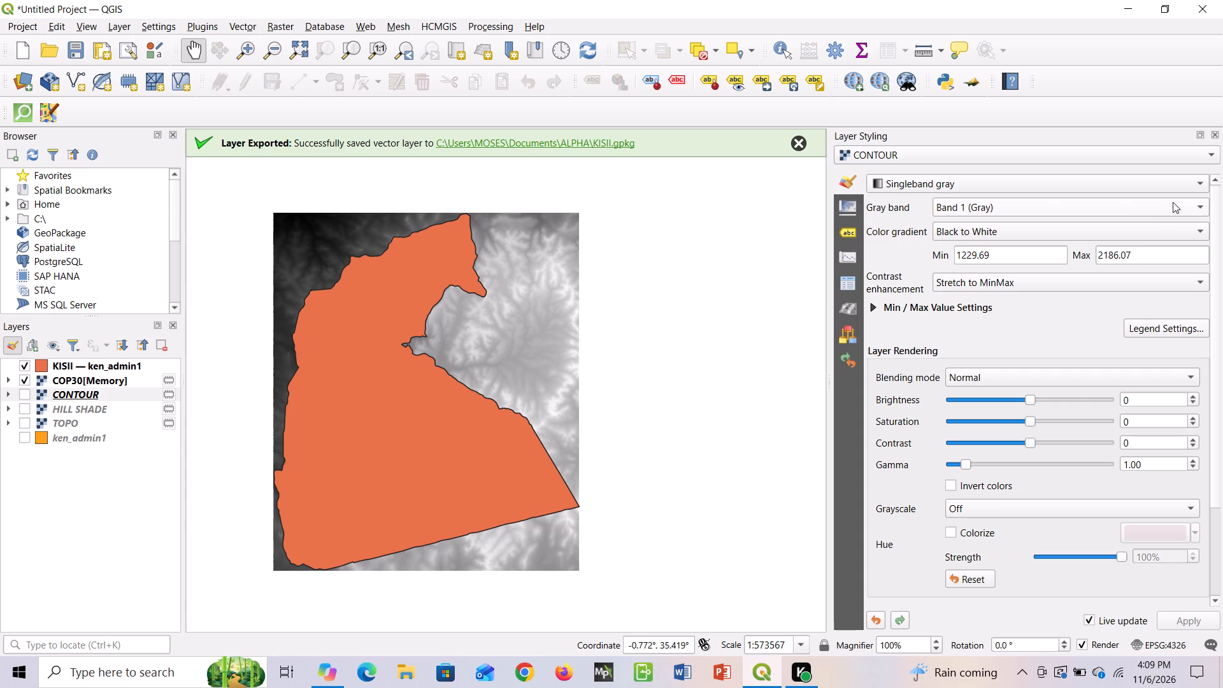
{"action": "left_click", "coordinate": [1201, 179]}
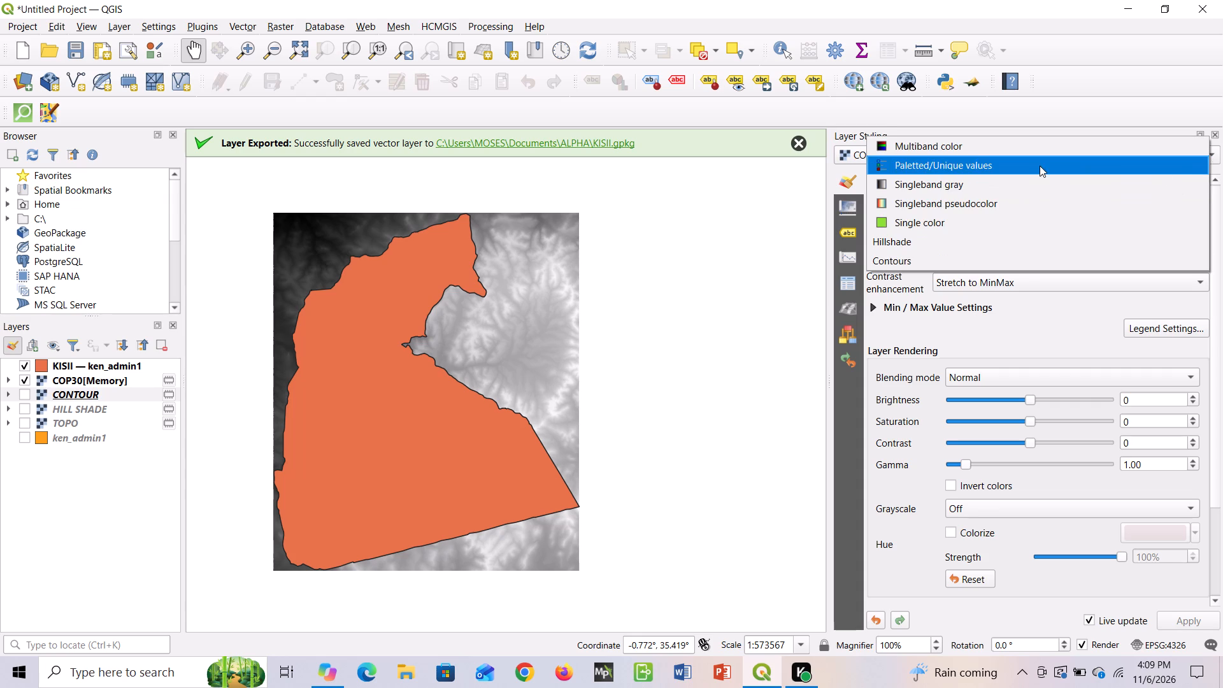
{"action": "left_click", "coordinate": [989, 259]}
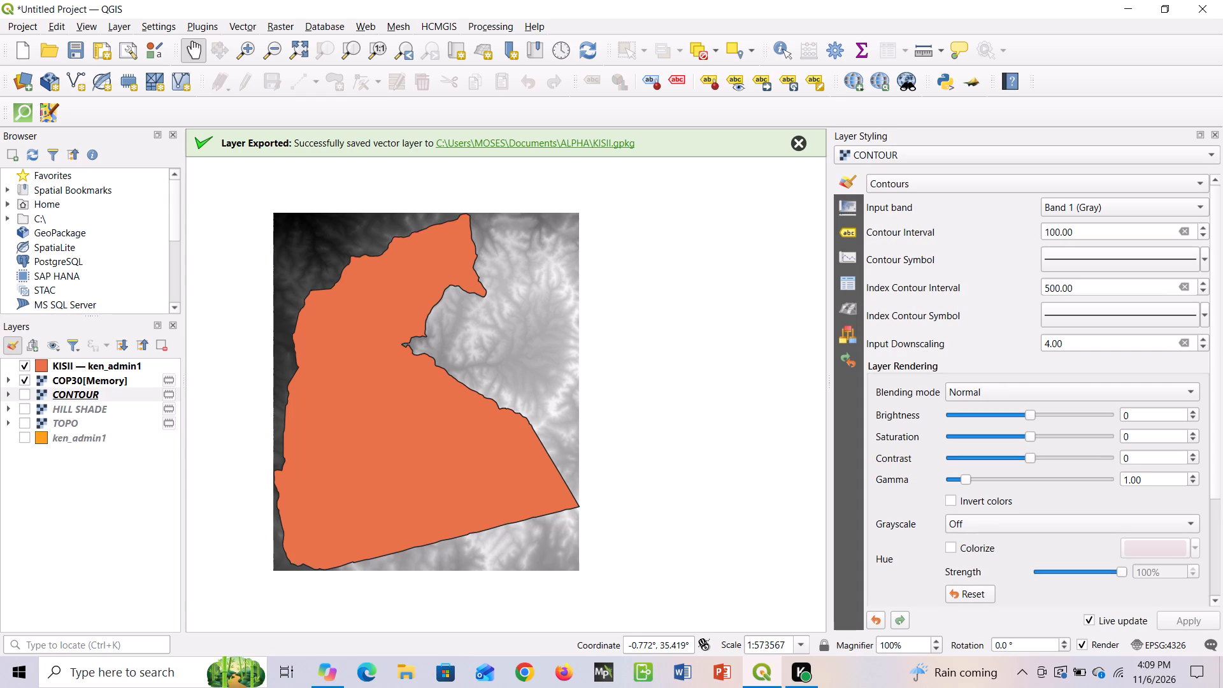
Set the CONTOUR layer's contour interval to 70.
{"action": "left_click", "coordinate": [1117, 236]}
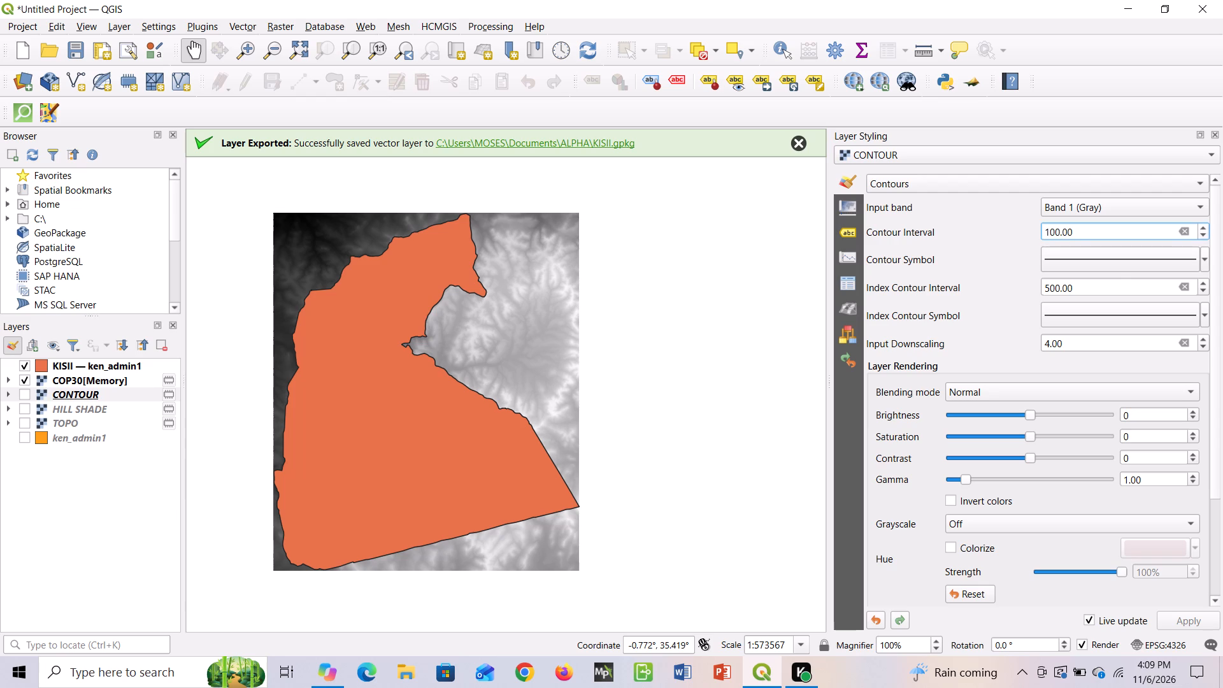
{"action": "left_click", "coordinate": [1053, 236]}
{"action": "key", "text": "BackSpace"}
{"action": "key", "text": "alt+F15"}
{"action": "key", "text": "alt+F15"}
{"action": "key", "text": "BackSpace"}
{"action": "key", "text": "7"}
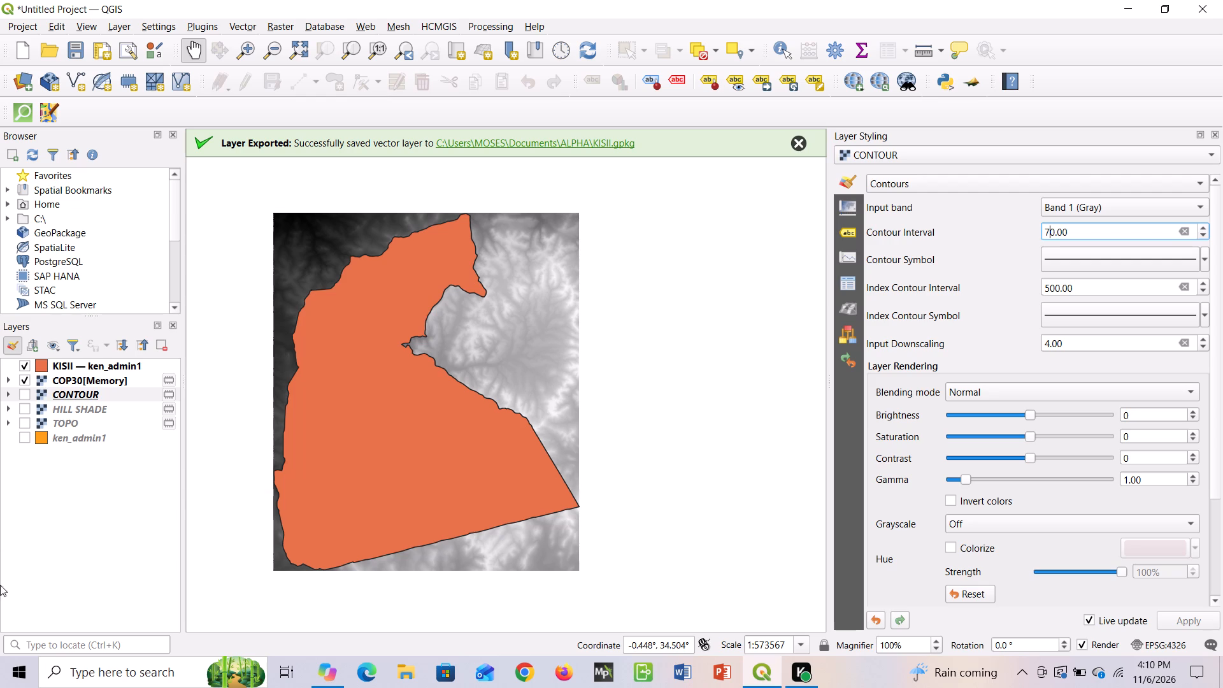
Set the HILL SHADE layer's renderer to Hillshade and its blending mode to Multiply.
{"action": "left_click", "coordinate": [38, 408]}
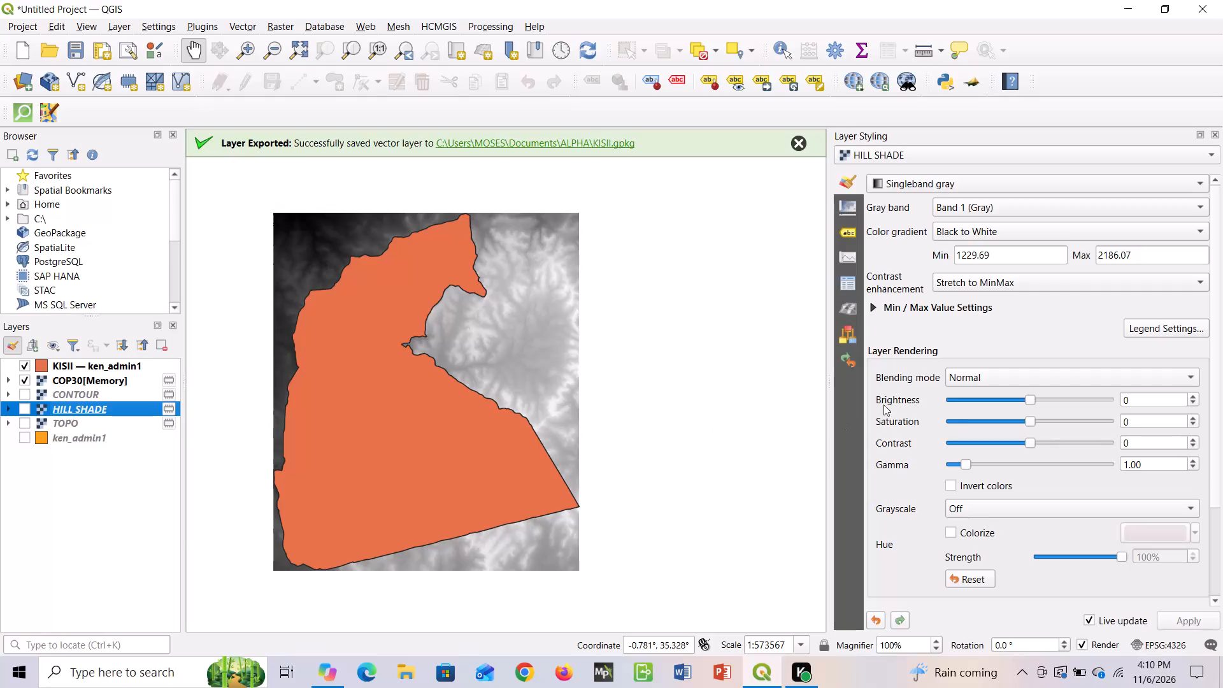
{"action": "left_click", "coordinate": [1203, 180]}
{"action": "left_click", "coordinate": [1069, 245]}
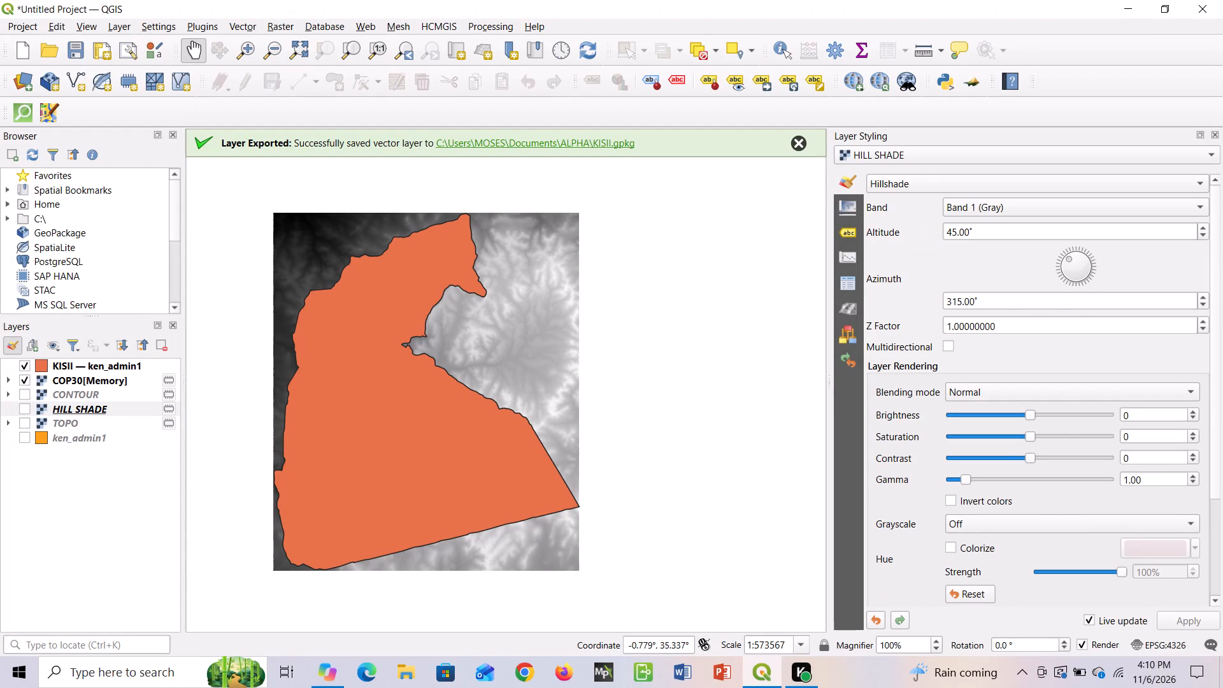
{"action": "scroll", "coordinate": [1000, 361], "scroll_direction": "up", "scroll_amount": 1}
{"action": "scroll", "coordinate": [995, 357], "scroll_direction": "down", "scroll_amount": 1}
{"action": "scroll", "coordinate": [994, 347], "scroll_direction": "up", "scroll_amount": 1}
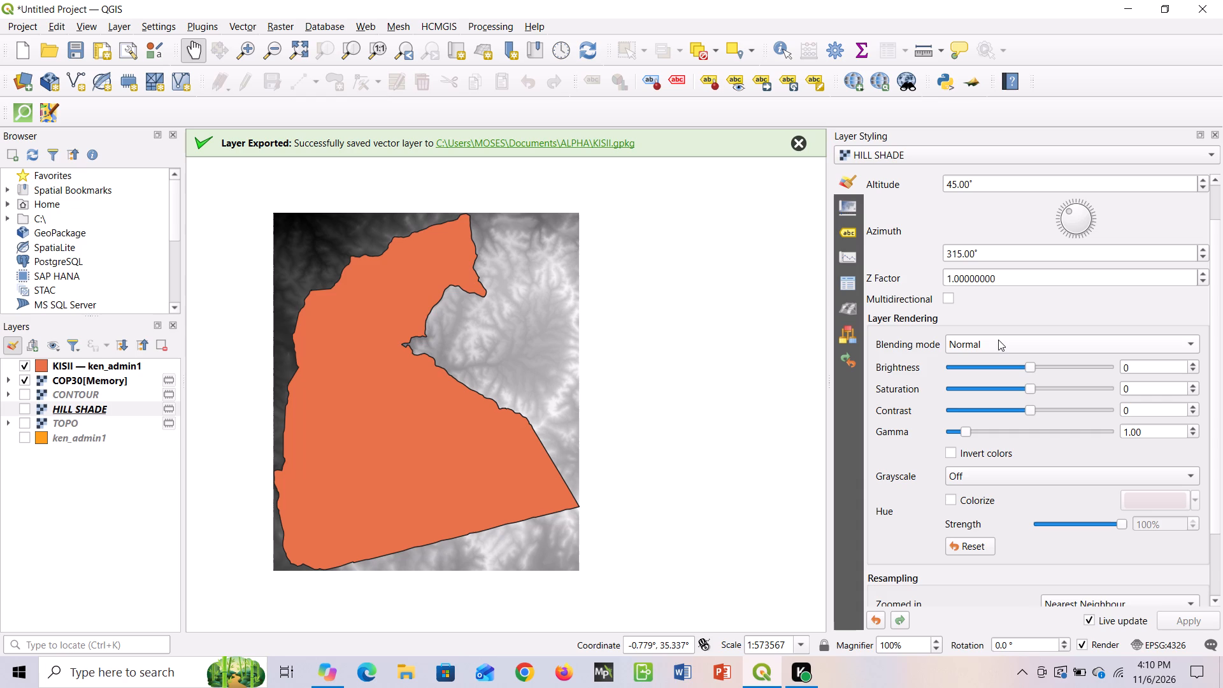
{"action": "left_click", "coordinate": [1002, 341]}
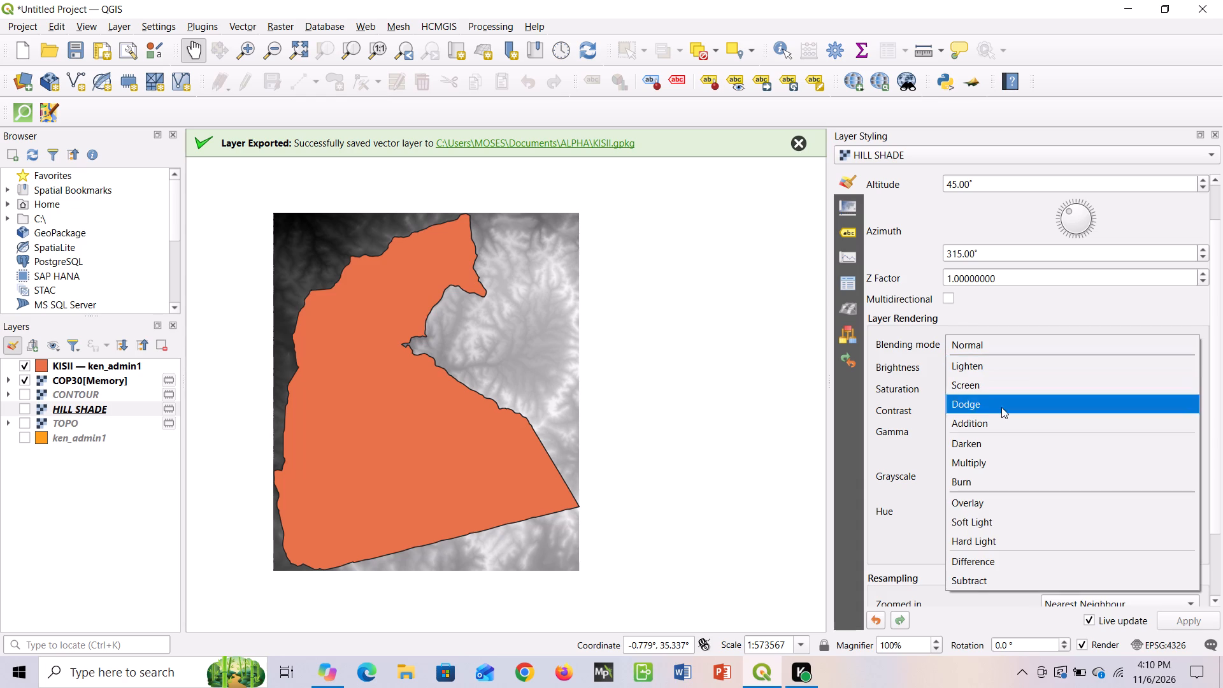
{"action": "left_click", "coordinate": [980, 460]}
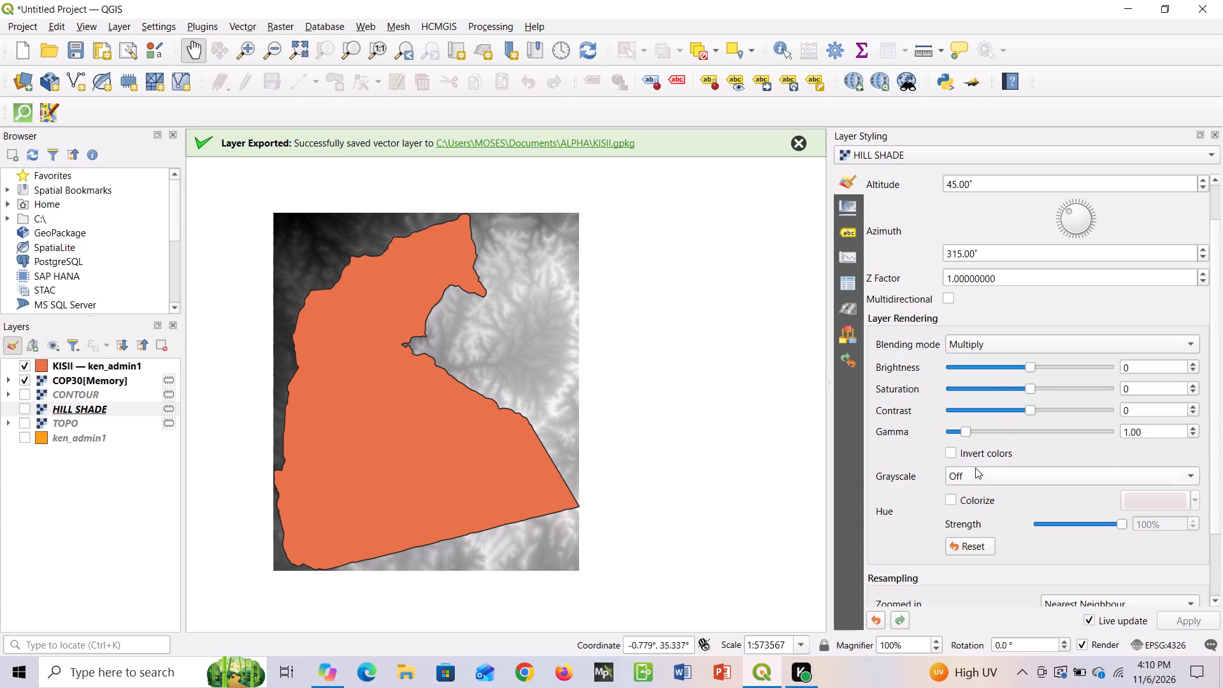
Set the HILL SHADE layer's resampling to Bilinear (2x2 Kernel) for both zoomed in and zoomed out.
{"action": "scroll", "coordinate": [962, 457], "scroll_direction": "up", "scroll_amount": 2}
{"action": "scroll", "coordinate": [959, 440], "scroll_direction": "down", "scroll_amount": 1}
{"action": "scroll", "coordinate": [959, 440], "scroll_direction": "up", "scroll_amount": 1}
{"action": "scroll", "coordinate": [959, 438], "scroll_direction": "down", "scroll_amount": 1}
{"action": "scroll", "coordinate": [959, 438], "scroll_direction": "up", "scroll_amount": 1}
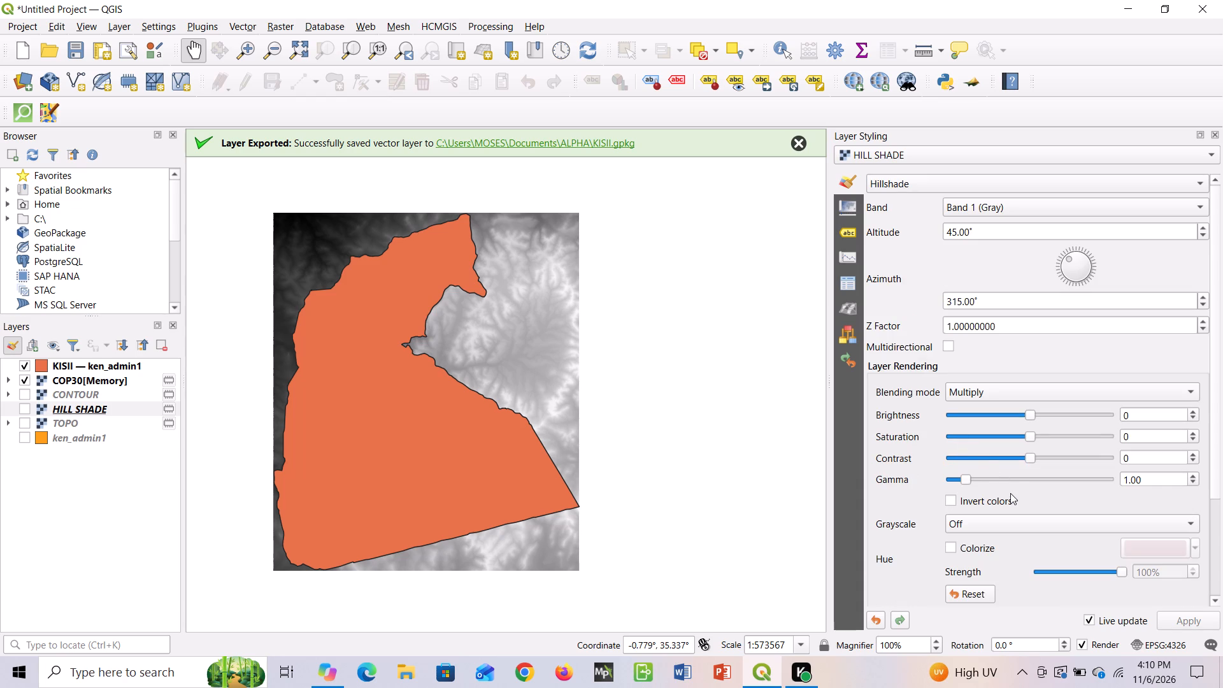
{"action": "scroll", "coordinate": [1012, 496], "scroll_direction": "up", "scroll_amount": 2}
{"action": "scroll", "coordinate": [1015, 498], "scroll_direction": "down", "scroll_amount": 1}
{"action": "scroll", "coordinate": [1015, 498], "scroll_direction": "up", "scroll_amount": 3}
{"action": "scroll", "coordinate": [1027, 564], "scroll_direction": "up", "scroll_amount": 5}
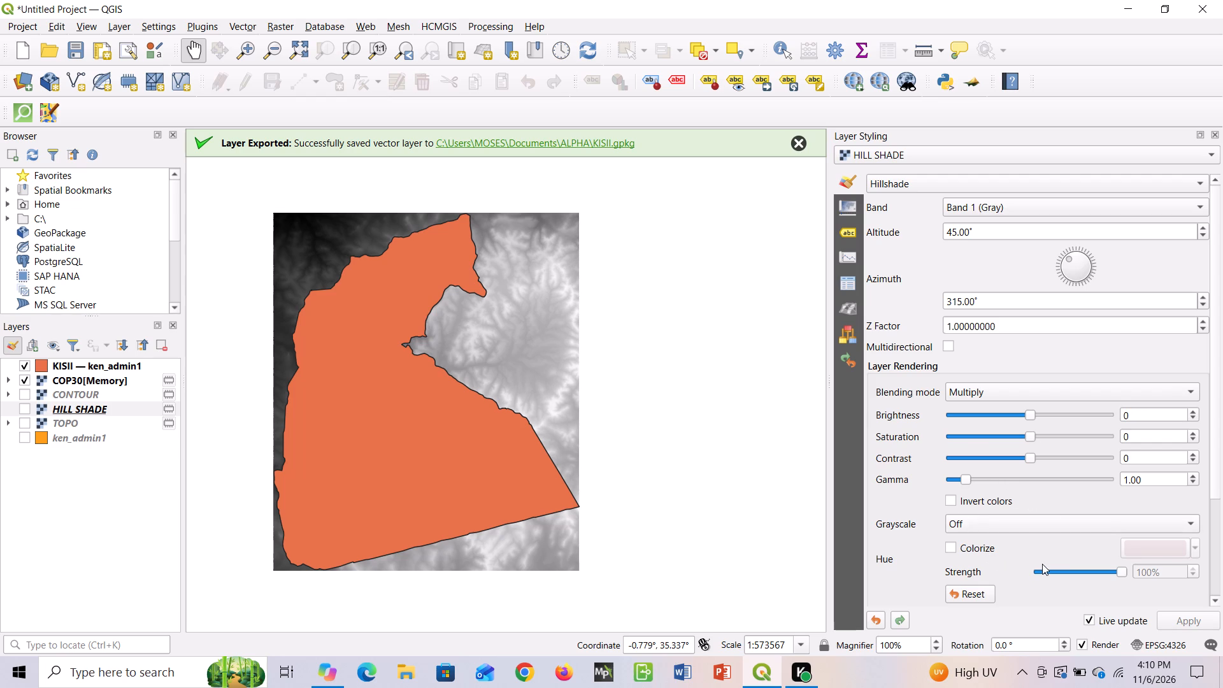
{"action": "scroll", "coordinate": [1042, 564], "scroll_direction": "up", "scroll_amount": 3}
{"action": "scroll", "coordinate": [1179, 554], "scroll_direction": "down", "scroll_amount": 1}
{"action": "scroll", "coordinate": [1180, 554], "scroll_direction": "up", "scroll_amount": 1}
{"action": "scroll", "coordinate": [1180, 555], "scroll_direction": "down", "scroll_amount": 1}
{"action": "scroll", "coordinate": [1185, 557], "scroll_direction": "up", "scroll_amount": 1}
{"action": "scroll", "coordinate": [1185, 558], "scroll_direction": "down", "scroll_amount": 5}
{"action": "scroll", "coordinate": [1185, 559], "scroll_direction": "up", "scroll_amount": 1}
{"action": "scroll", "coordinate": [1185, 559], "scroll_direction": "down", "scroll_amount": 3}
{"action": "scroll", "coordinate": [1185, 559], "scroll_direction": "up", "scroll_amount": 1}
{"action": "scroll", "coordinate": [1185, 559], "scroll_direction": "down", "scroll_amount": 1}
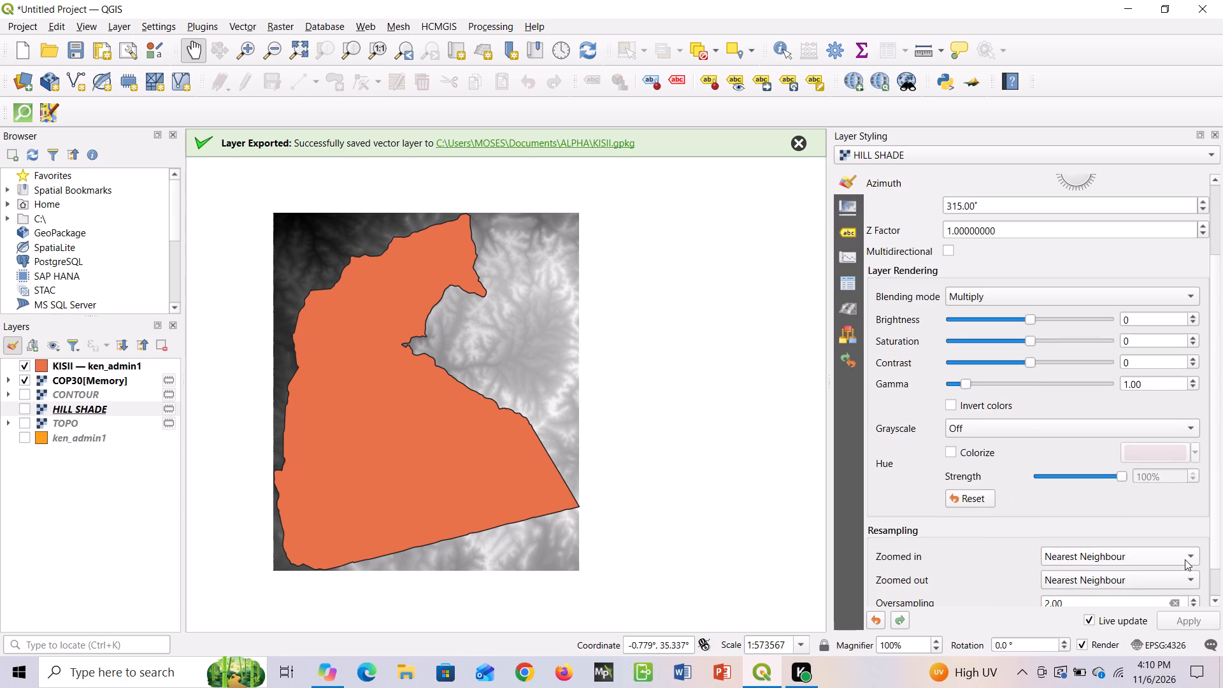
{"action": "scroll", "coordinate": [1188, 561], "scroll_direction": "up", "scroll_amount": 1}
{"action": "scroll", "coordinate": [1188, 562], "scroll_direction": "down", "scroll_amount": 1}
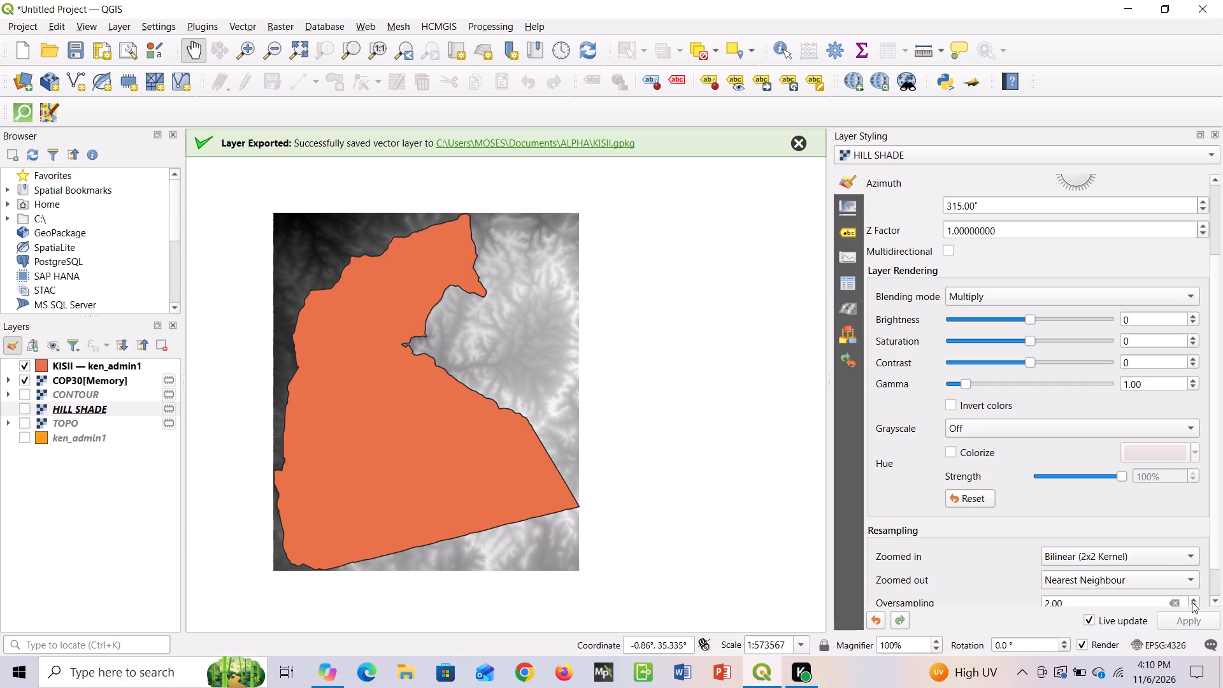
{"action": "left_click", "coordinate": [1191, 574]}
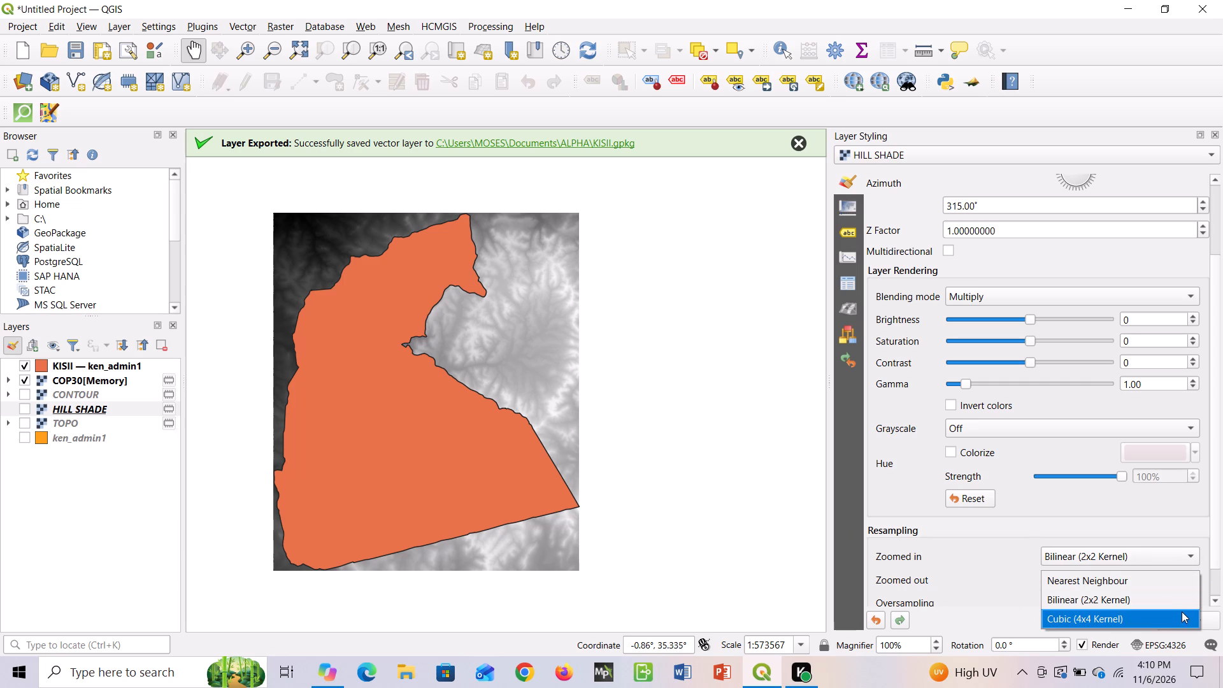
{"action": "left_click", "coordinate": [1180, 598]}
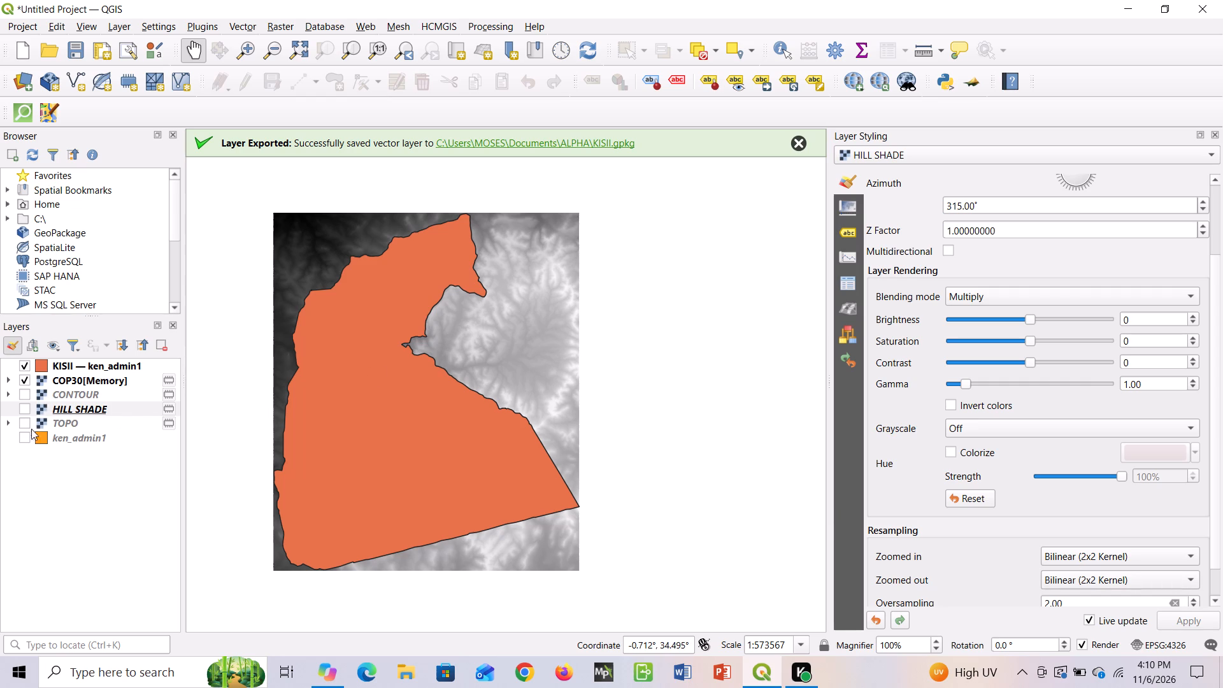
Show the CONTOUR and HILL SHADE layers on the map and hide the COP30[Memory] and KISII layers.
{"action": "left_click", "coordinate": [55, 424]}
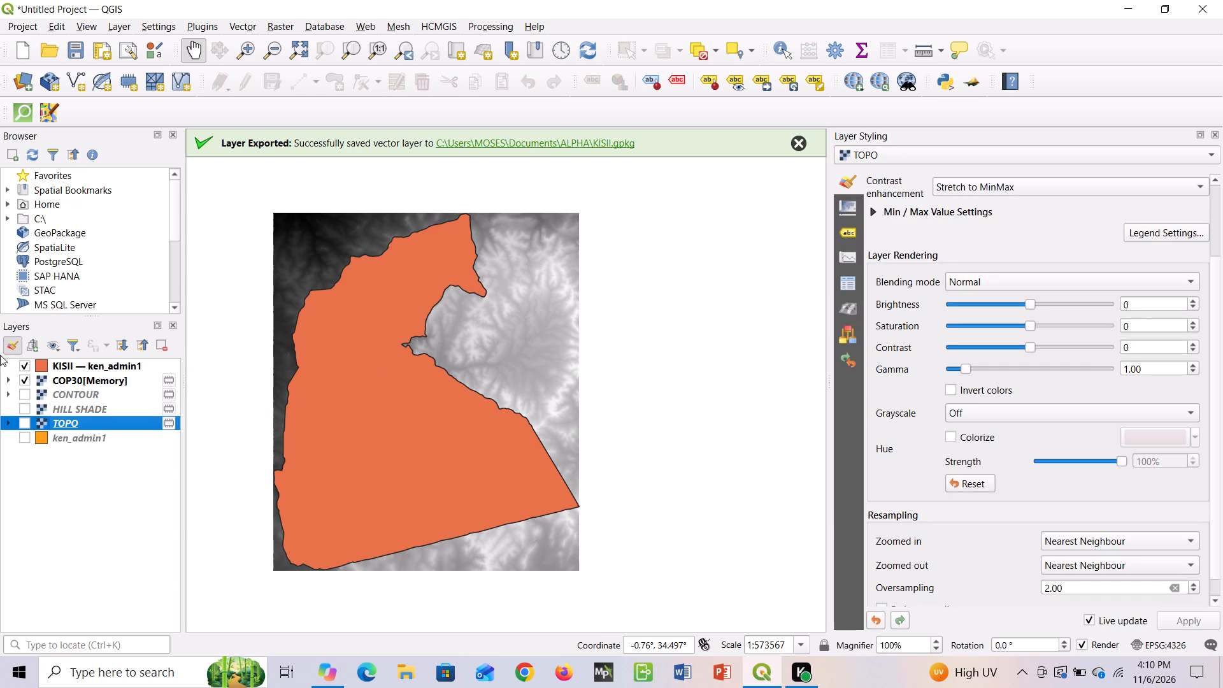
{"action": "left_click", "coordinate": [24, 392]}
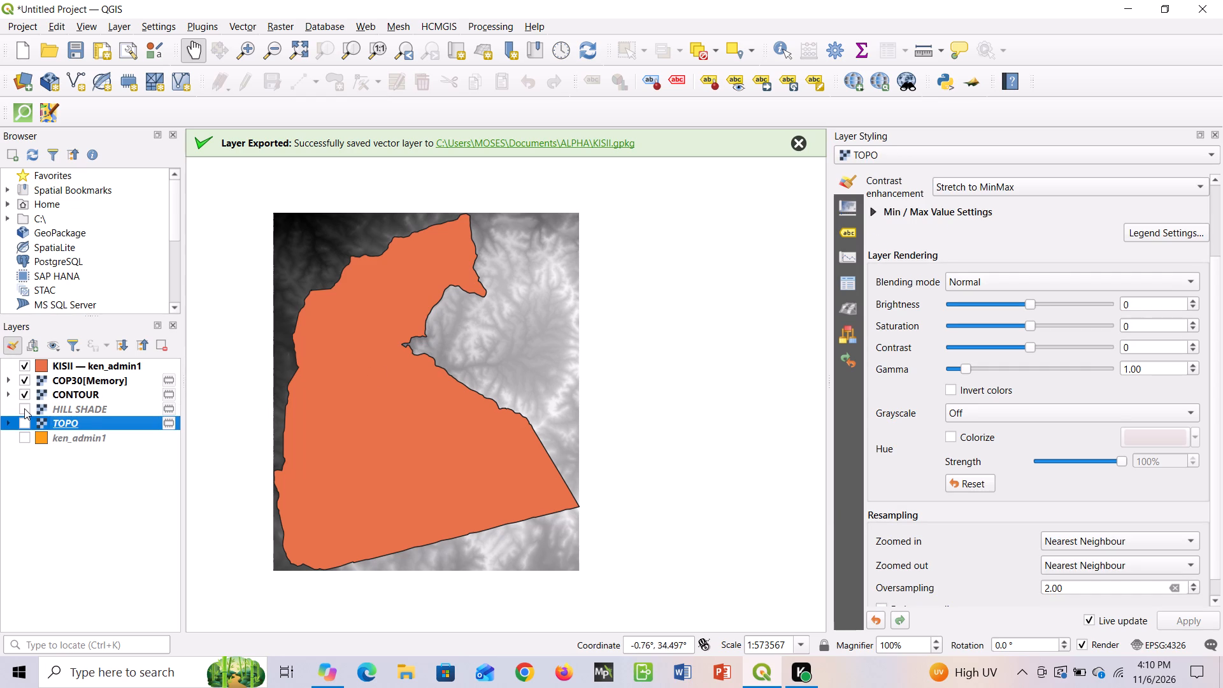
{"action": "left_click", "coordinate": [24, 408]}
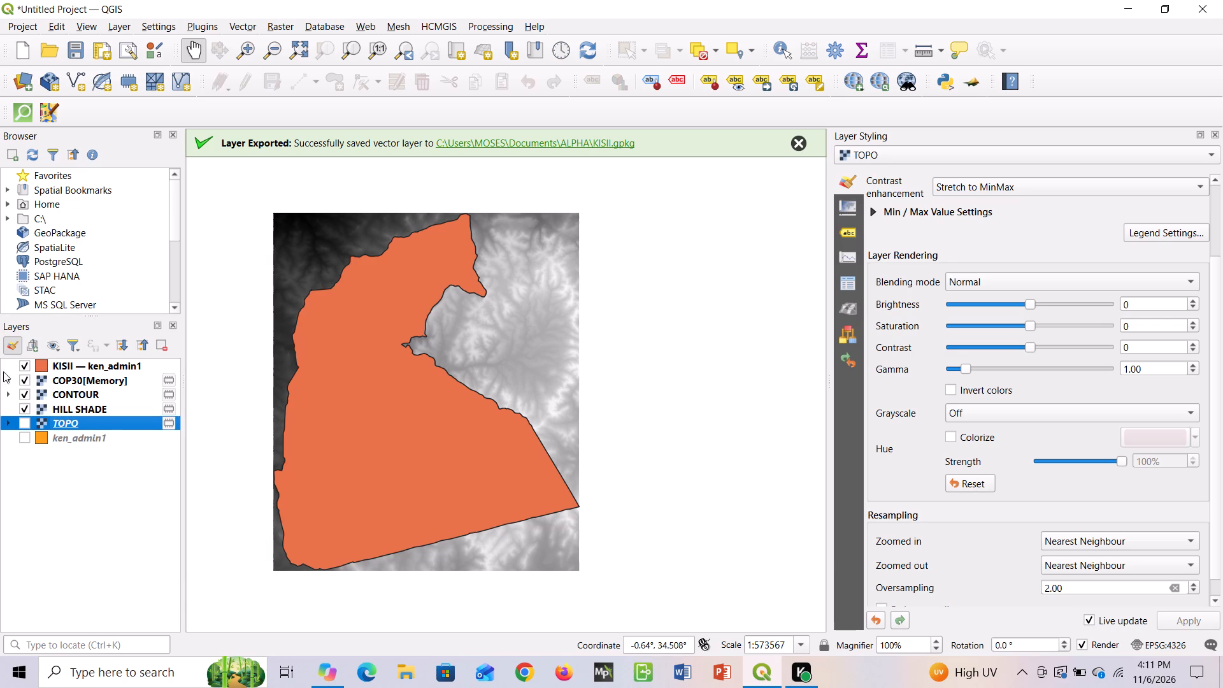
{"action": "left_click", "coordinate": [21, 382]}
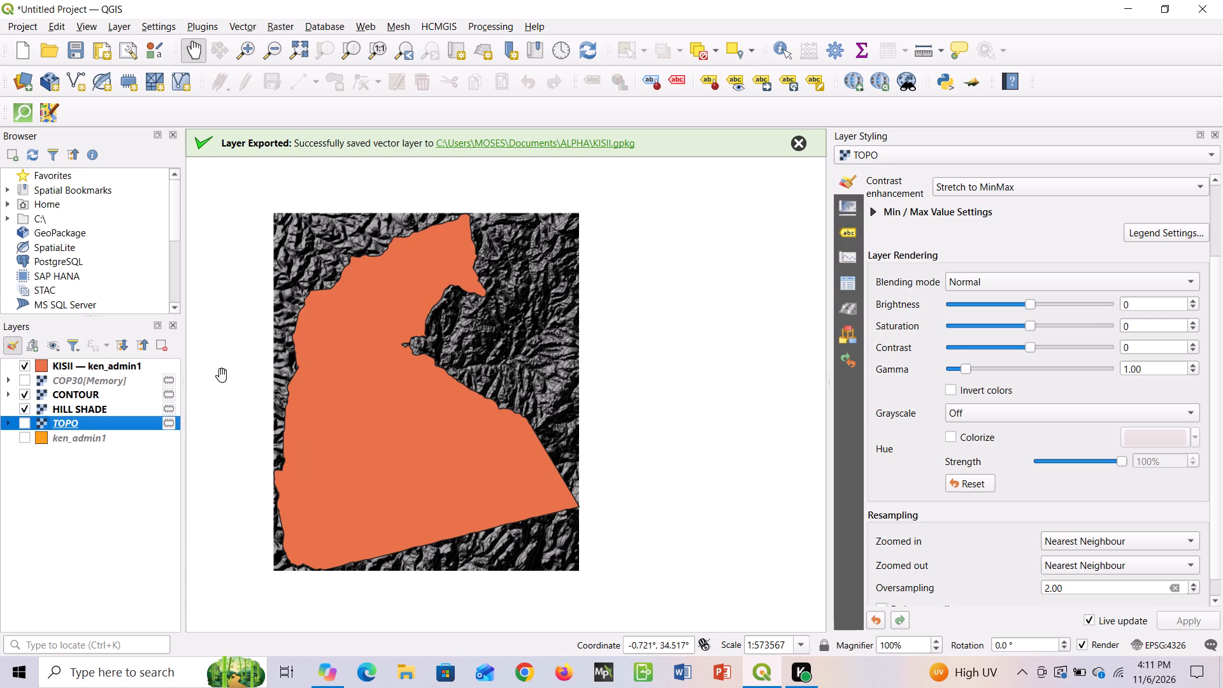
{"action": "left_click", "coordinate": [30, 363]}
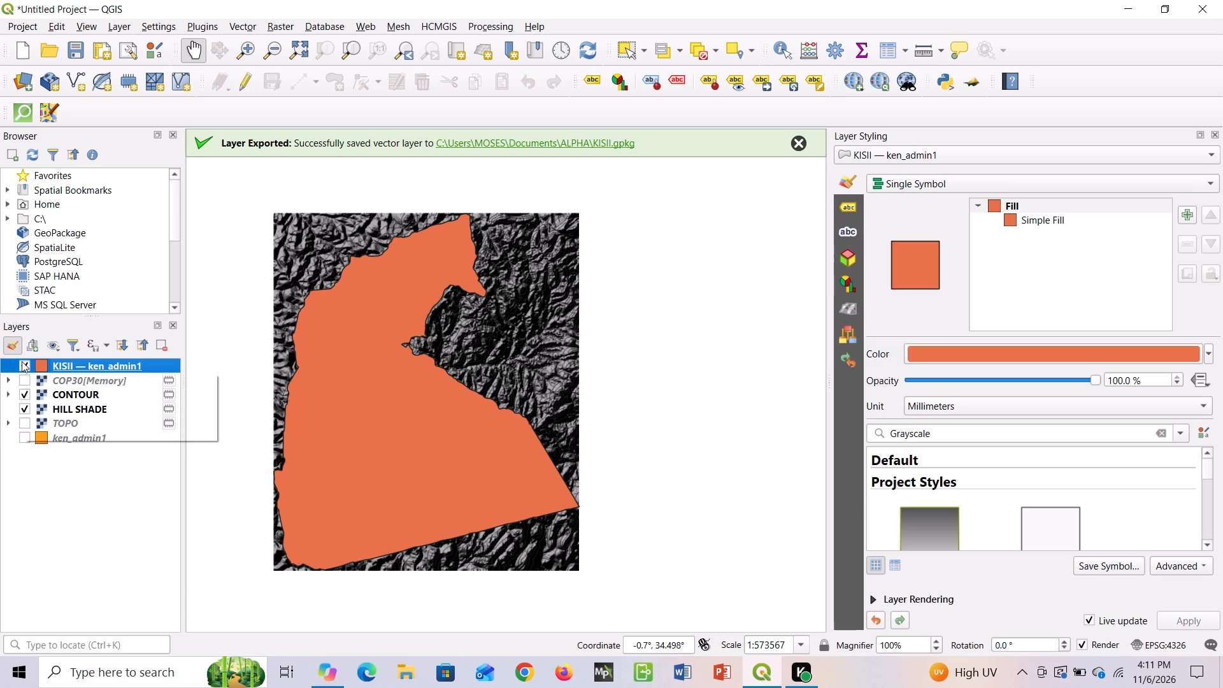
{"action": "left_click", "coordinate": [22, 361]}
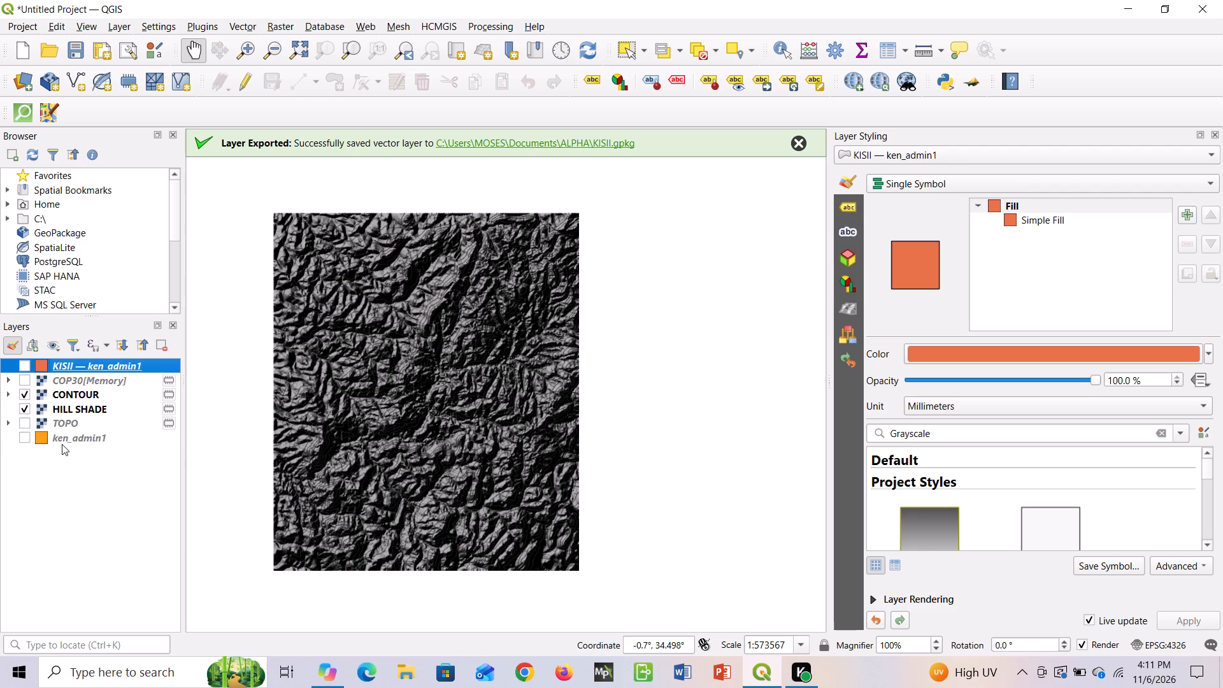
Set the TOPO layer's renderer to Singleband pseudocolor.
{"action": "left_click", "coordinate": [69, 422]}
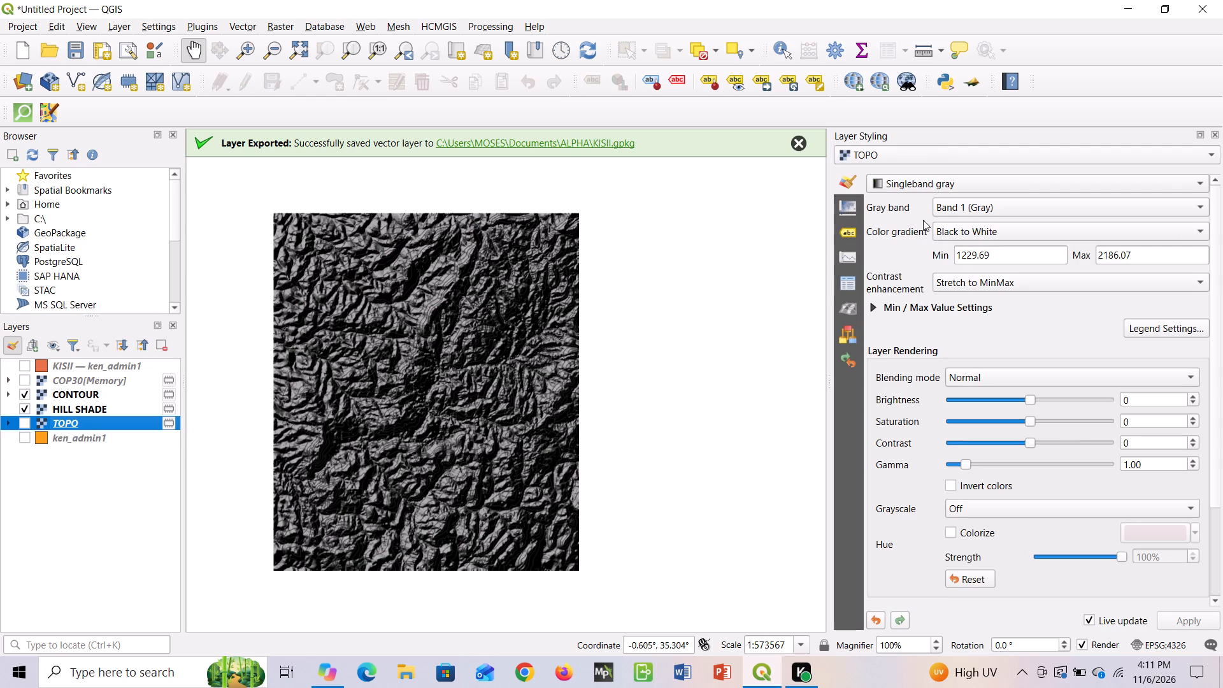
{"action": "left_click", "coordinate": [1204, 183]}
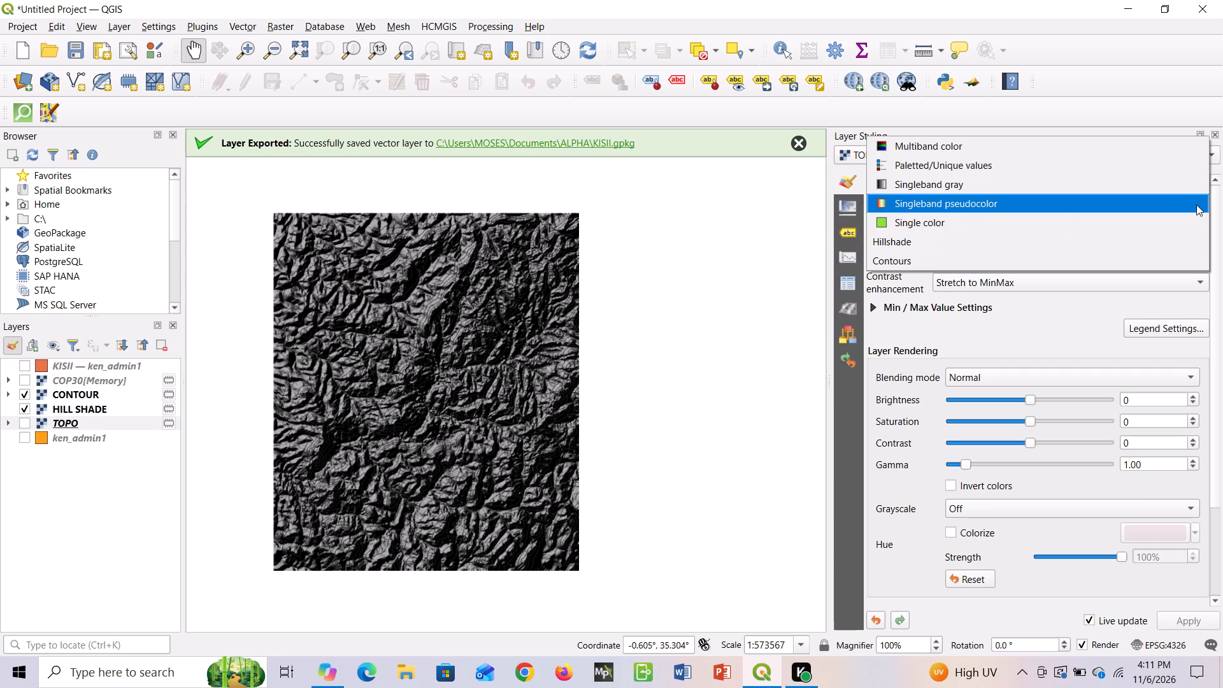
{"action": "left_click", "coordinate": [1196, 204]}
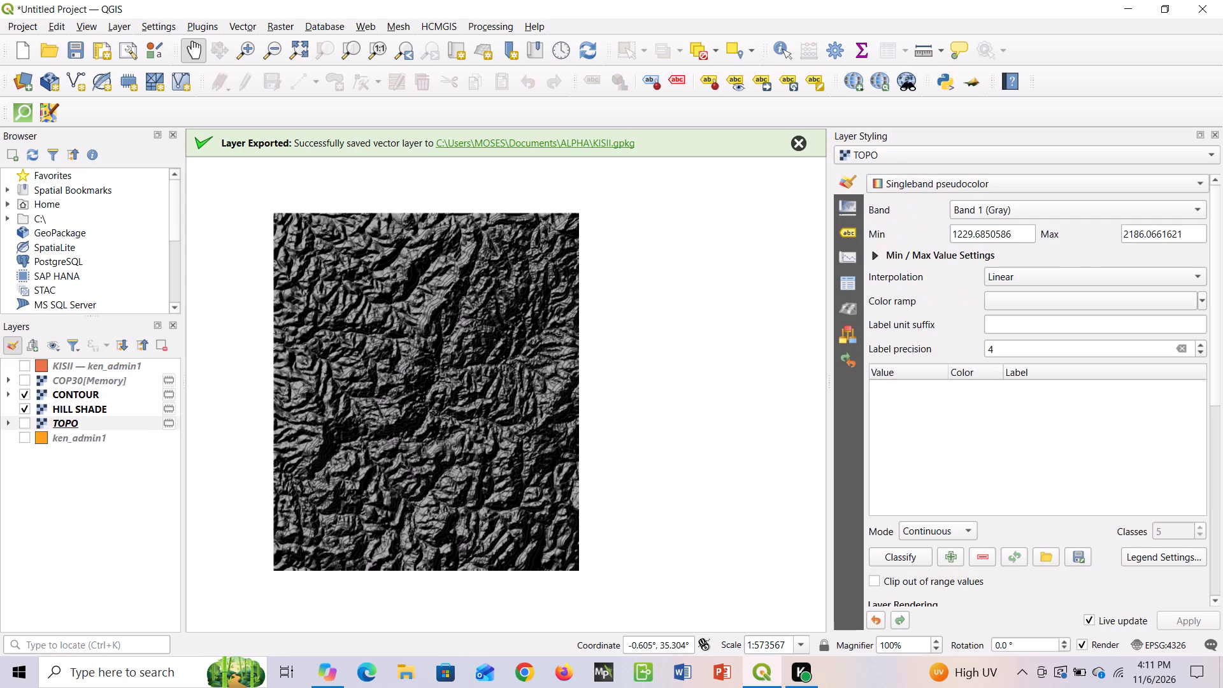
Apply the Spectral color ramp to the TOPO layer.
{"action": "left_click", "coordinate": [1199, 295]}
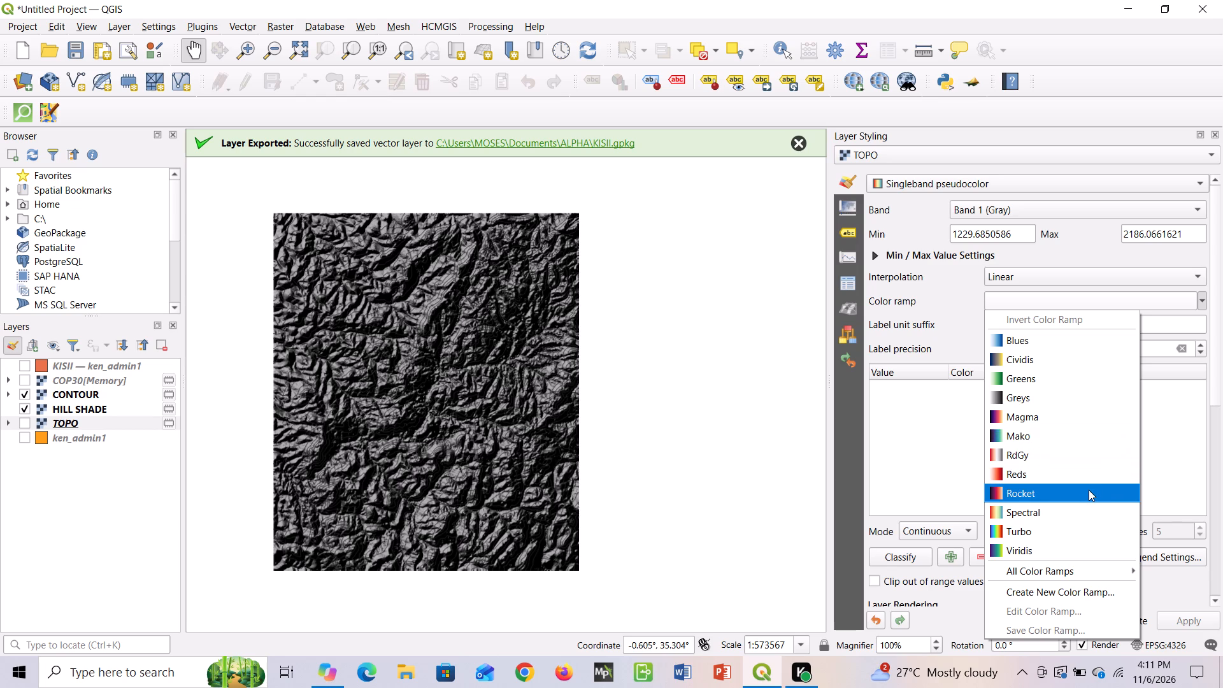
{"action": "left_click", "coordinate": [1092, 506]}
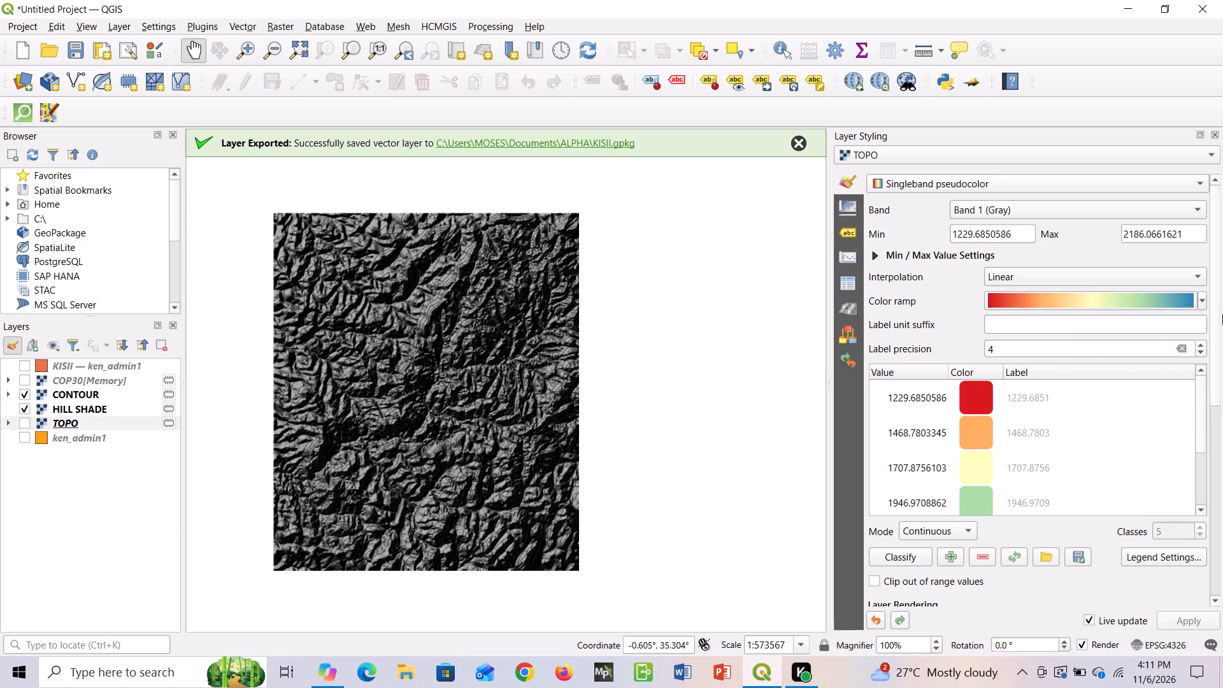
Apply the elevation ramp from the cpt-city catalog's Topography theme to the TOPO layer.
{"action": "left_click", "coordinate": [1204, 298]}
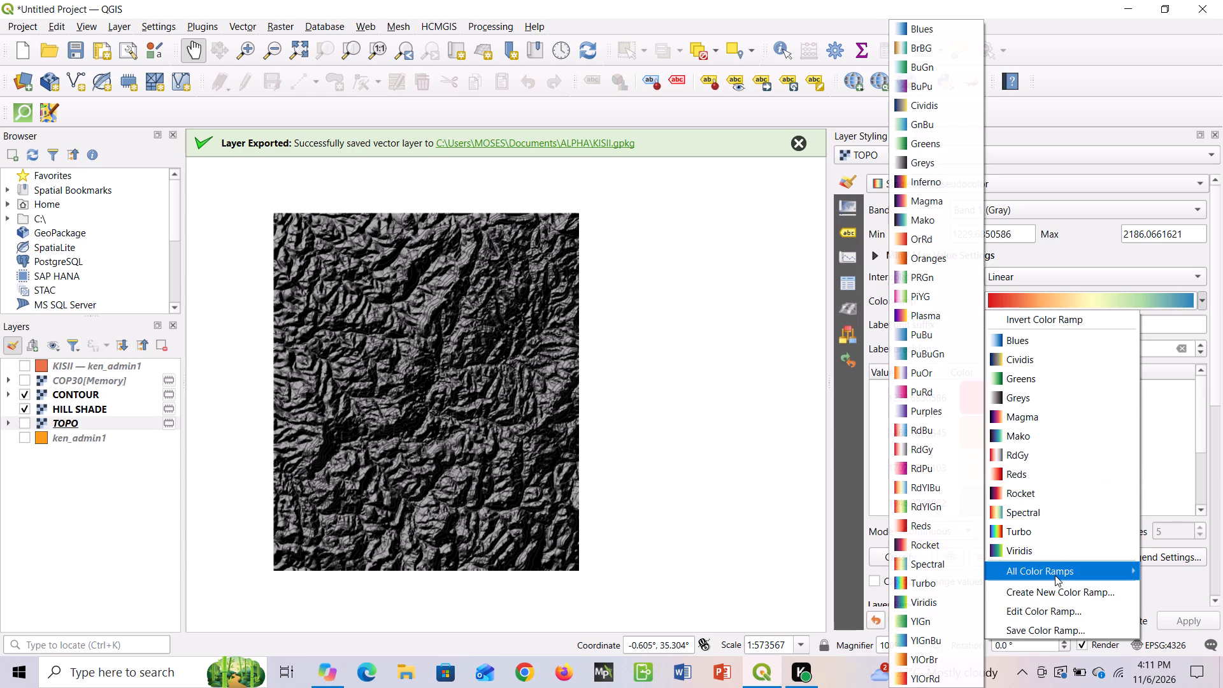
{"action": "left_click", "coordinate": [1105, 585]}
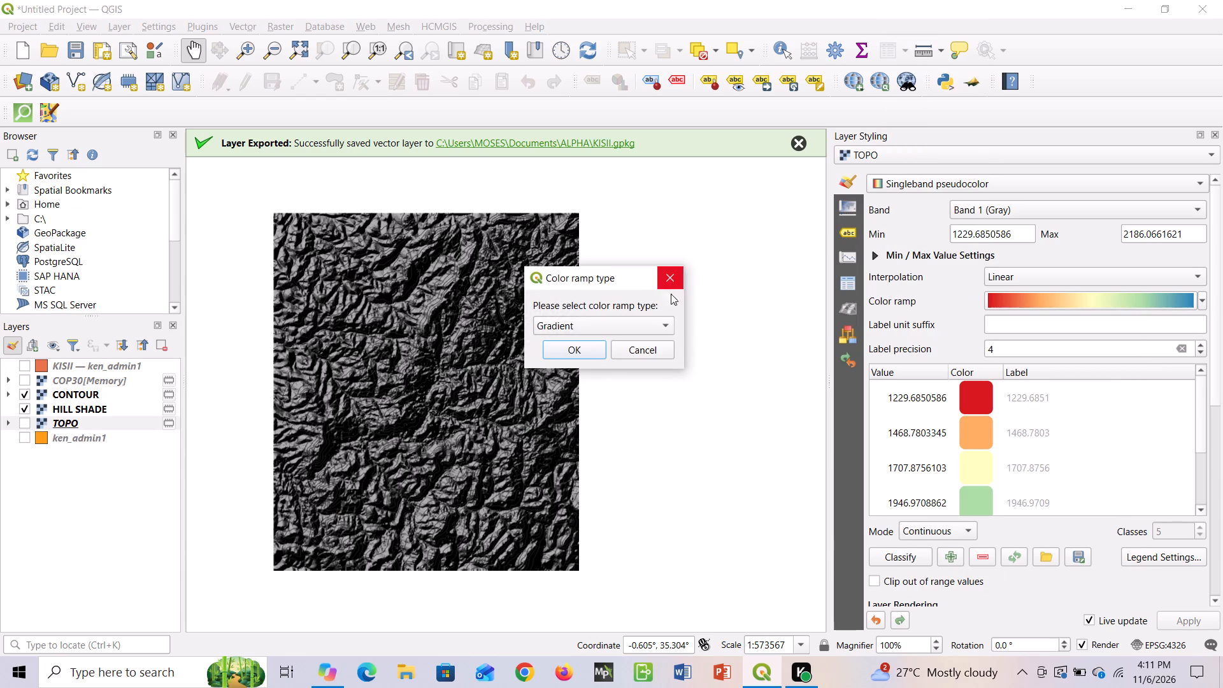
{"action": "left_click", "coordinate": [670, 326]}
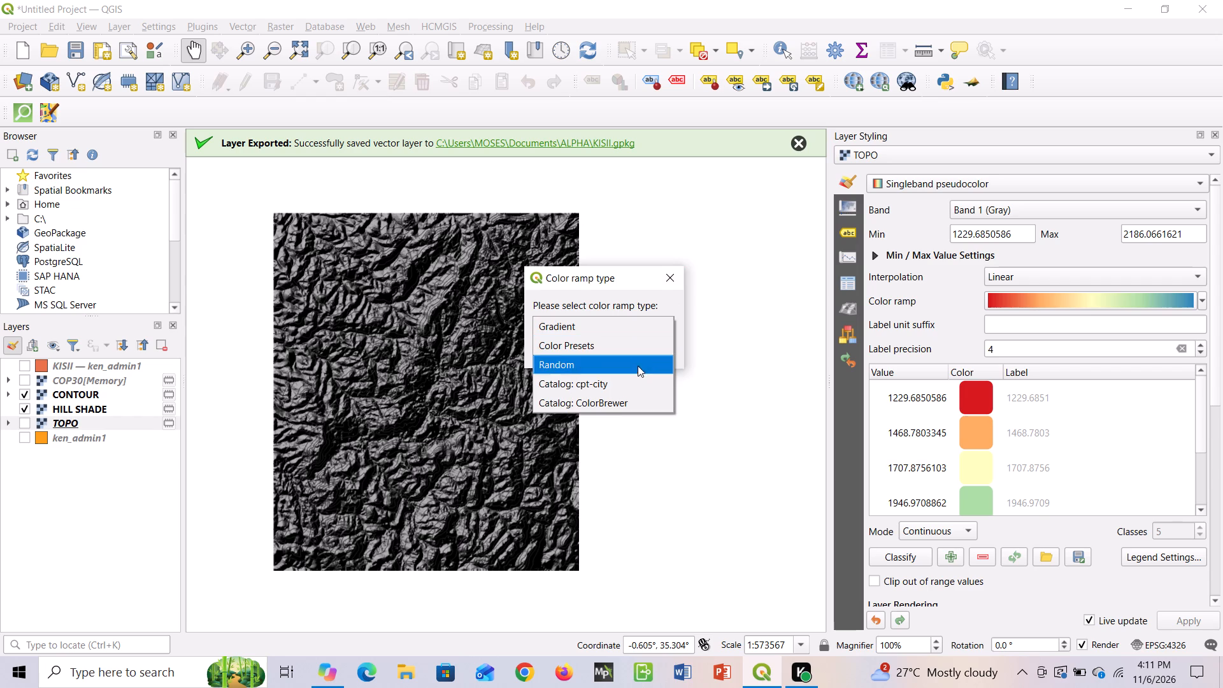
{"action": "left_click", "coordinate": [637, 387]}
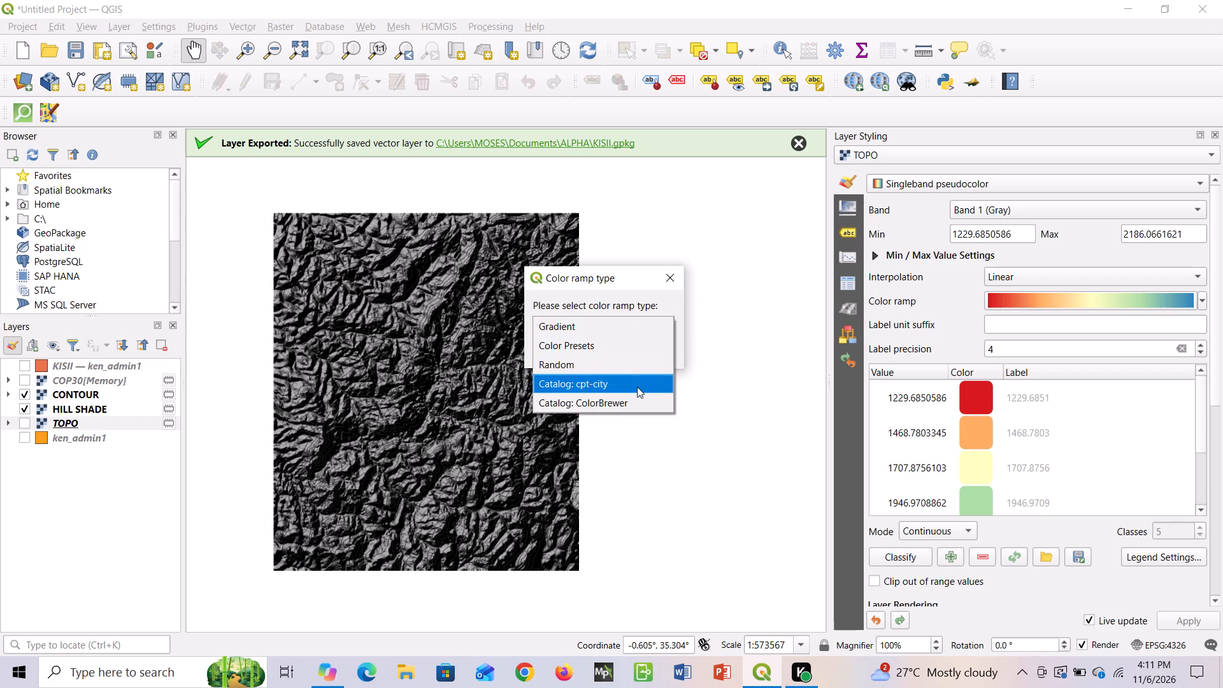
{"action": "left_click", "coordinate": [596, 353]}
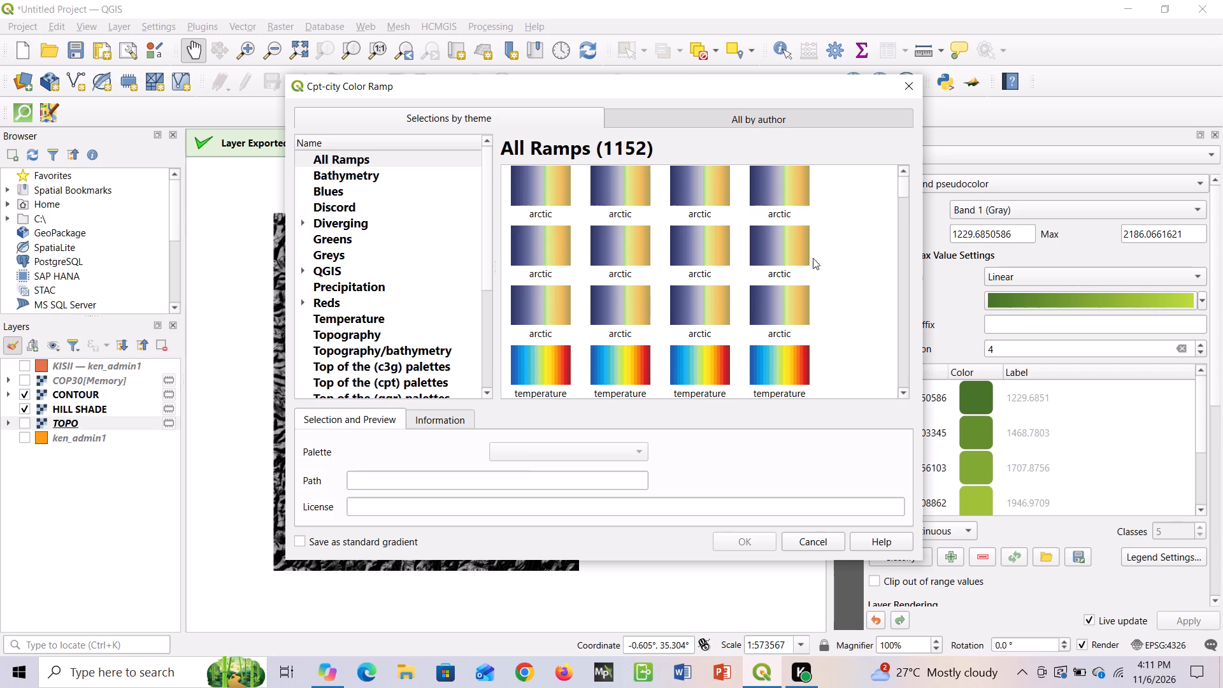
{"action": "left_click", "coordinate": [361, 329]}
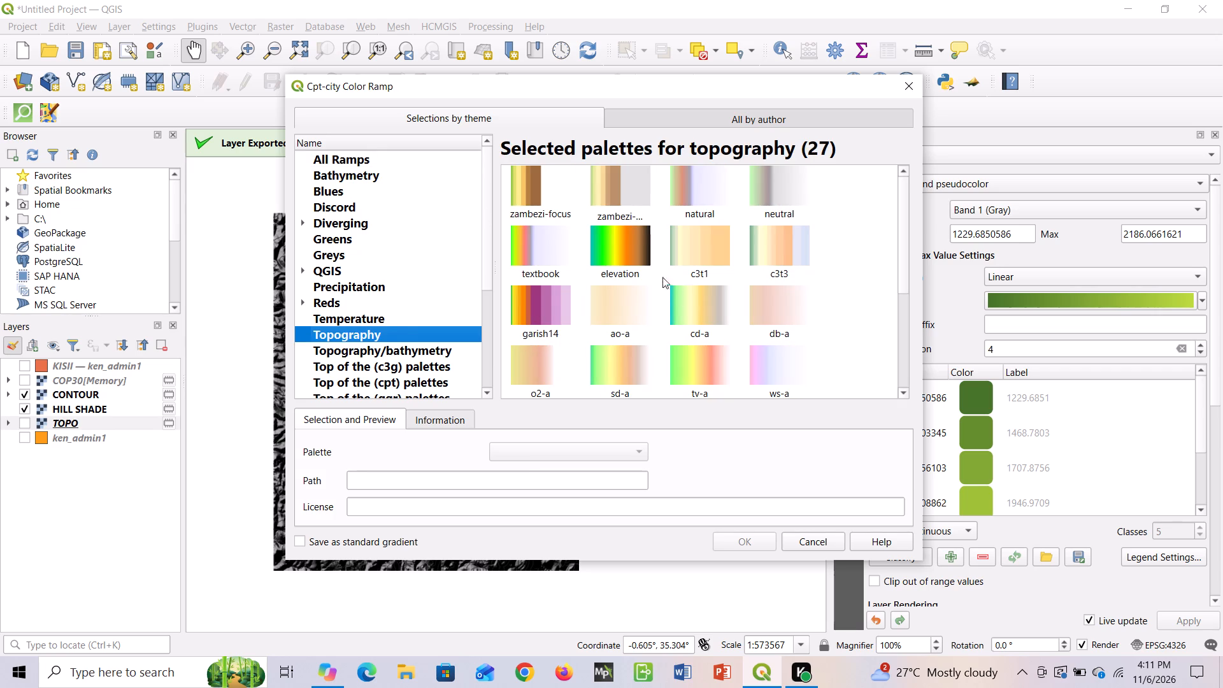
{"action": "left_click", "coordinate": [638, 262]}
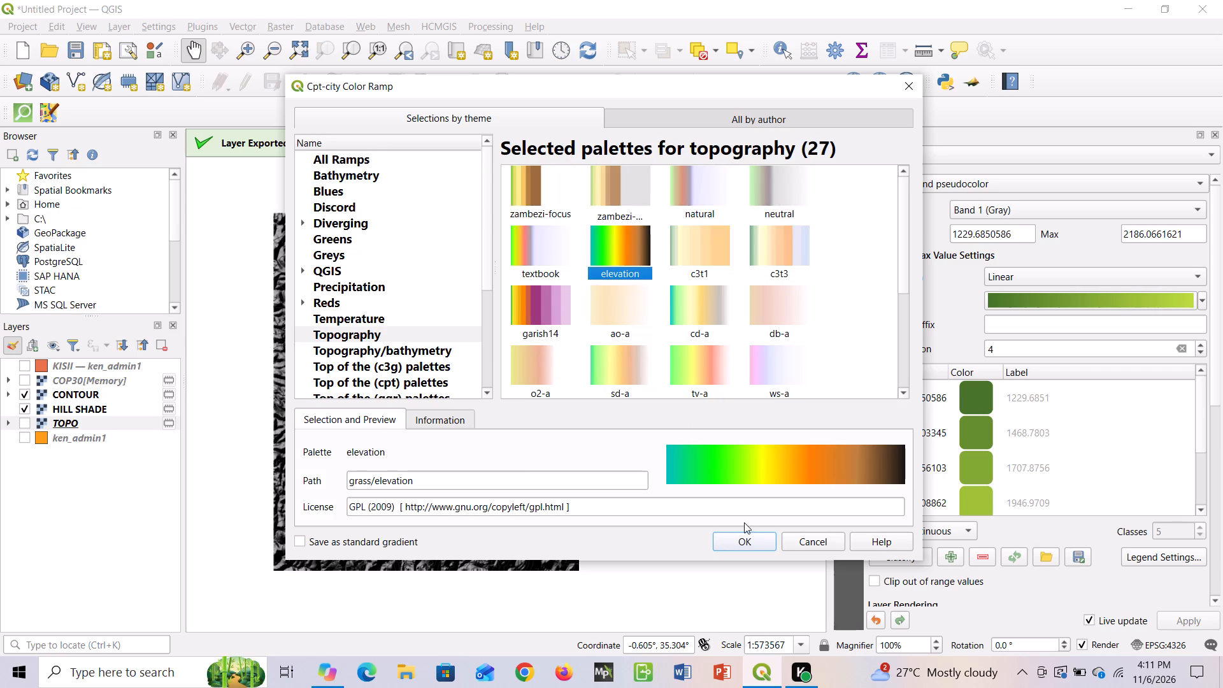
{"action": "left_click", "coordinate": [743, 540]}
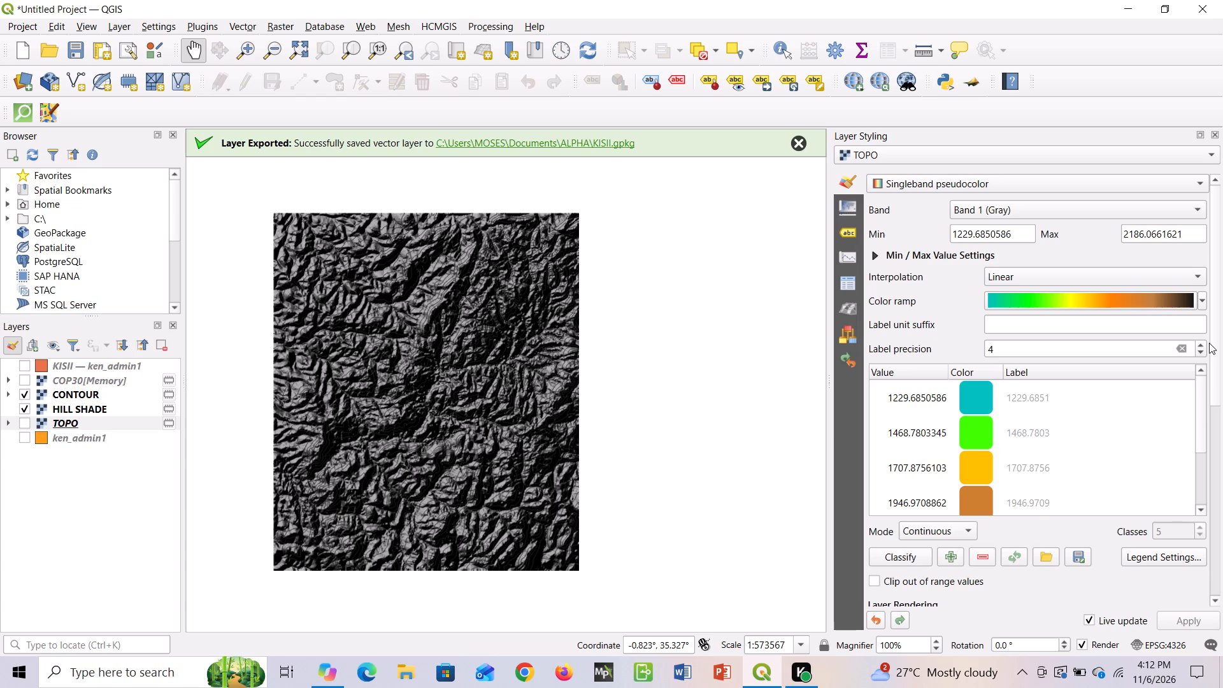
Show the TOPO layer on the map beneath the hillshade, with its legend expanded.
{"action": "left_click", "coordinate": [16, 423]}
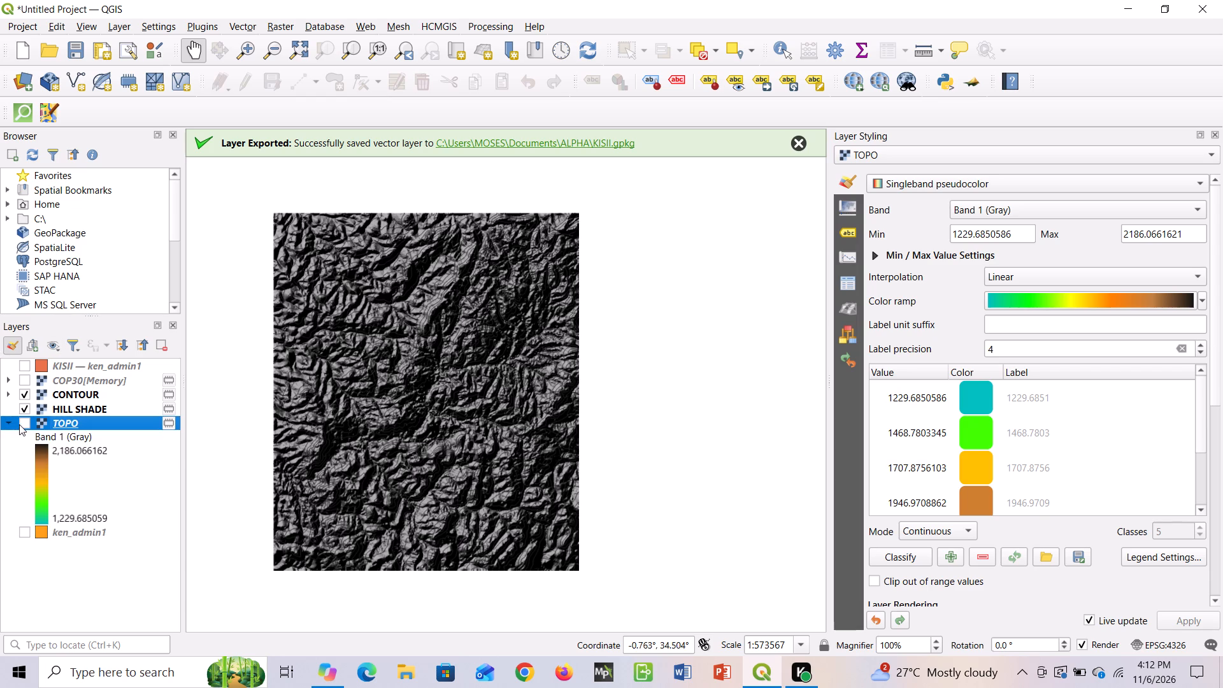
{"action": "left_click", "coordinate": [20, 424]}
{"action": "left_click", "coordinate": [15, 439]}
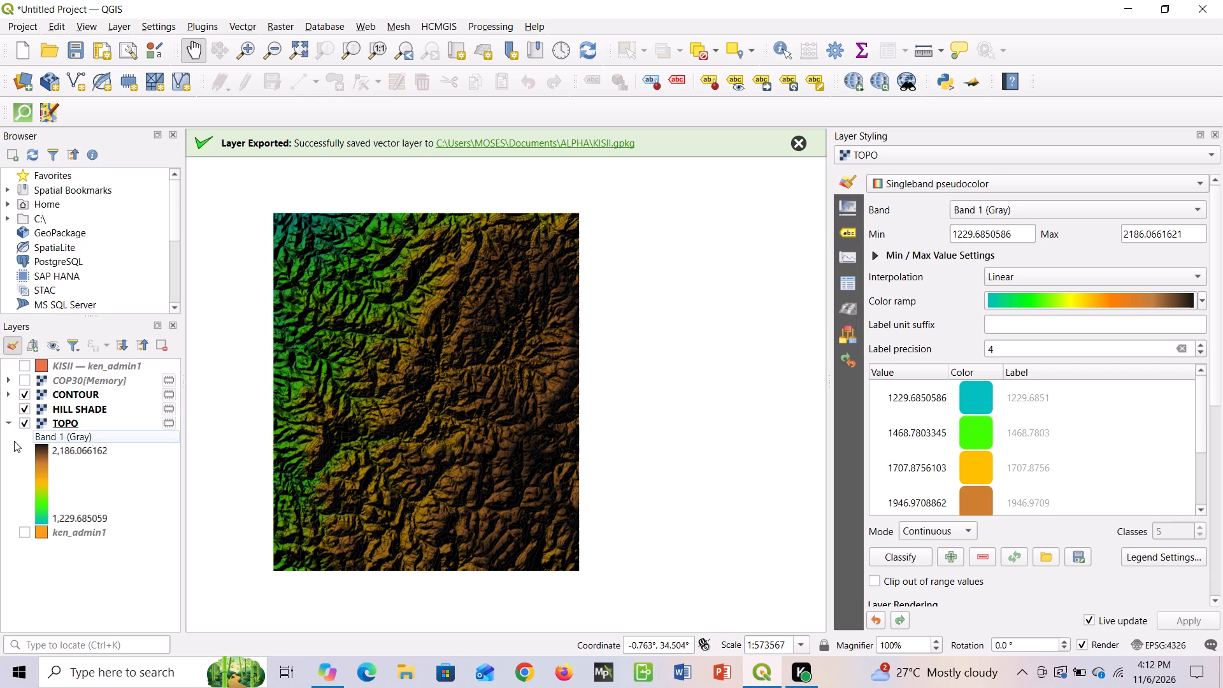
{"action": "left_click", "coordinate": [490, 473]}
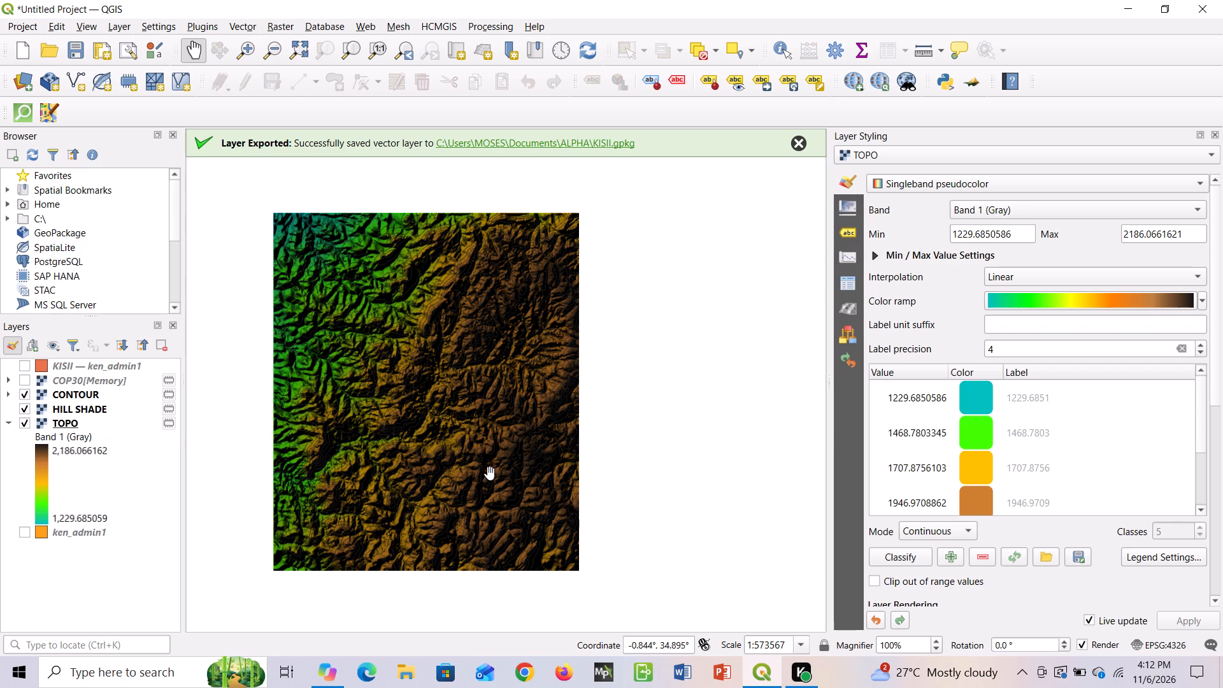
{"action": "left_click_drag", "start_coordinate": [490, 473], "coordinate": [495, 569]}
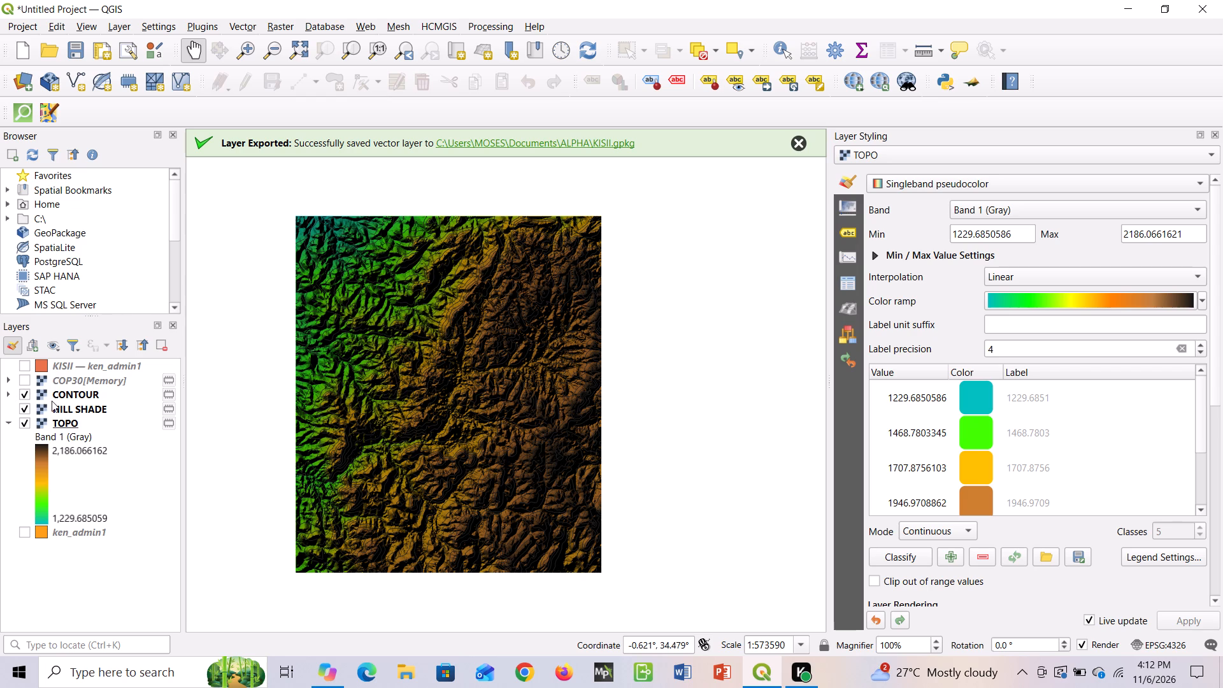
Change the KISII layer's renderer to Inverted Polygons.
{"action": "left_click", "coordinate": [73, 358]}
{"action": "left_click", "coordinate": [73, 358]}
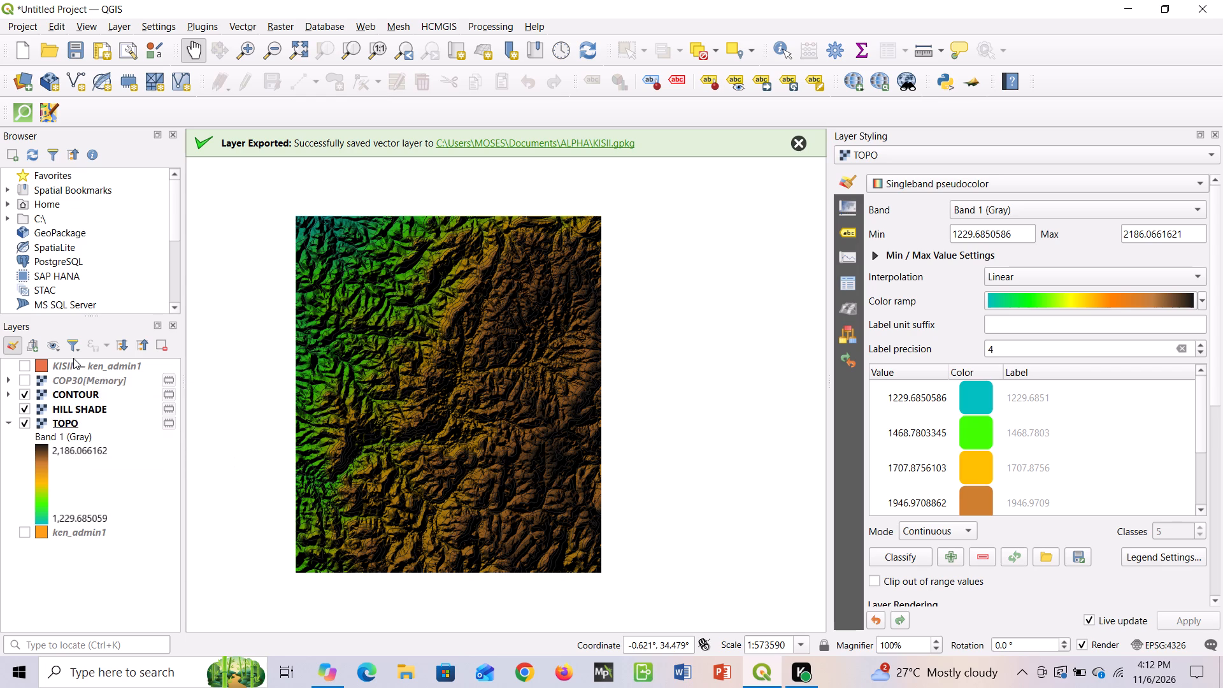
{"action": "left_click", "coordinate": [73, 363]}
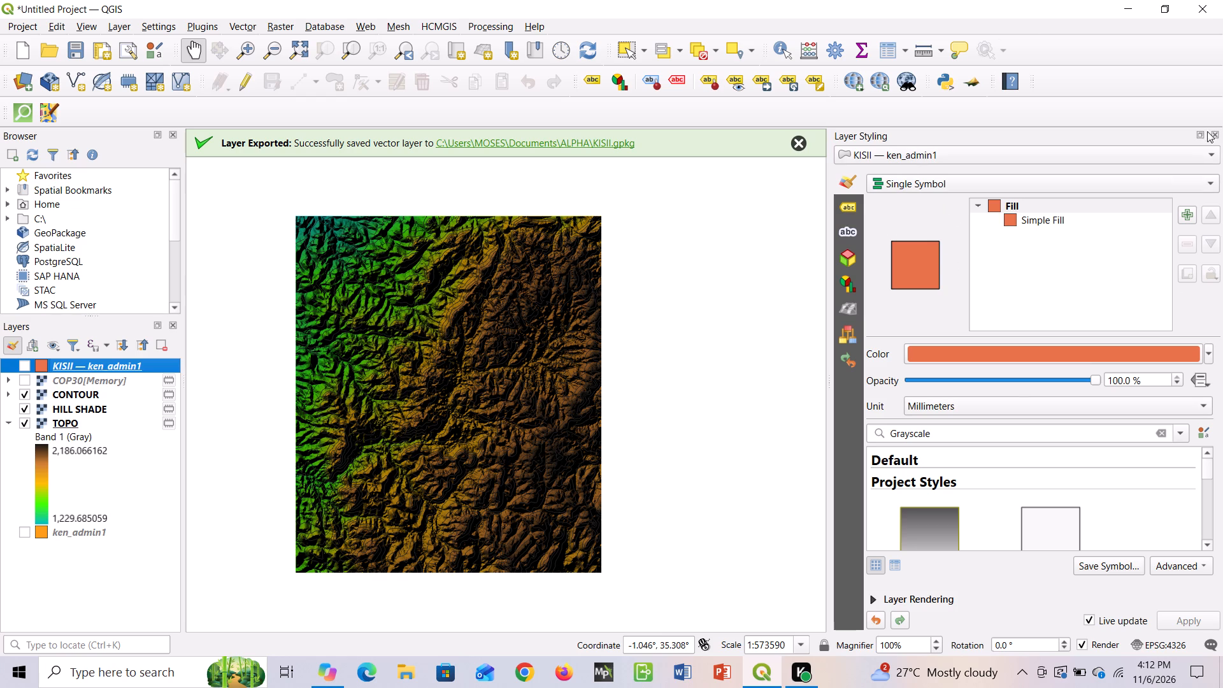
{"action": "left_click", "coordinate": [1210, 185]}
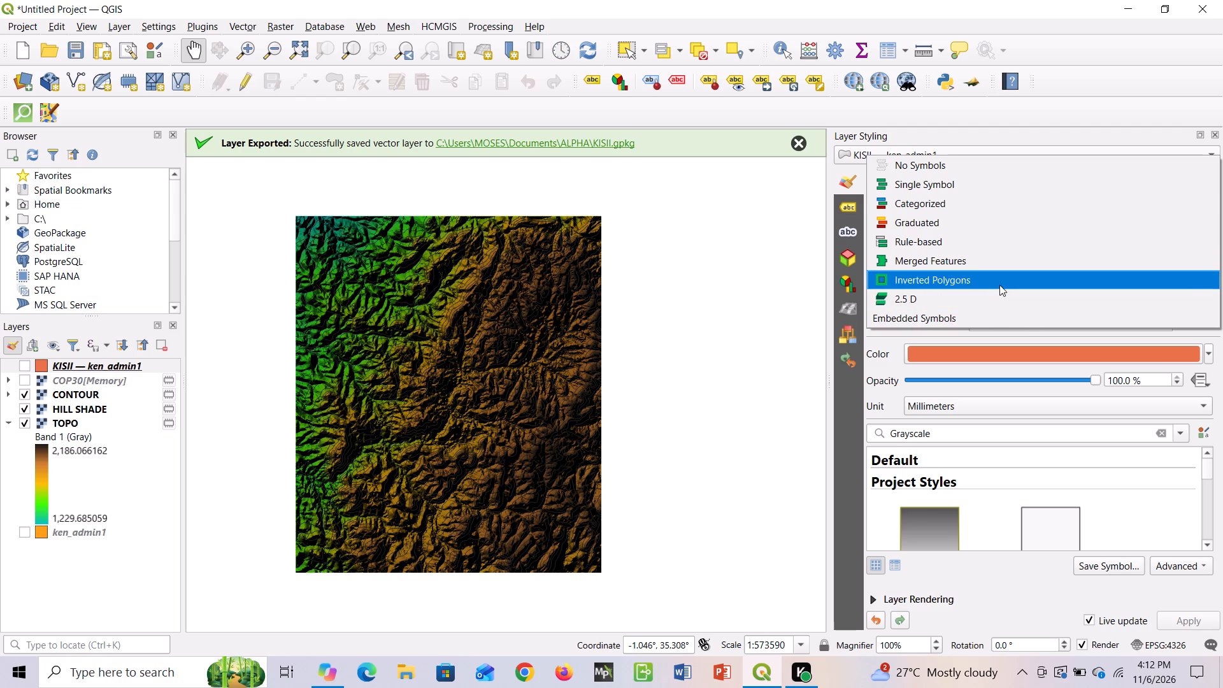
{"action": "left_click", "coordinate": [1000, 285]}
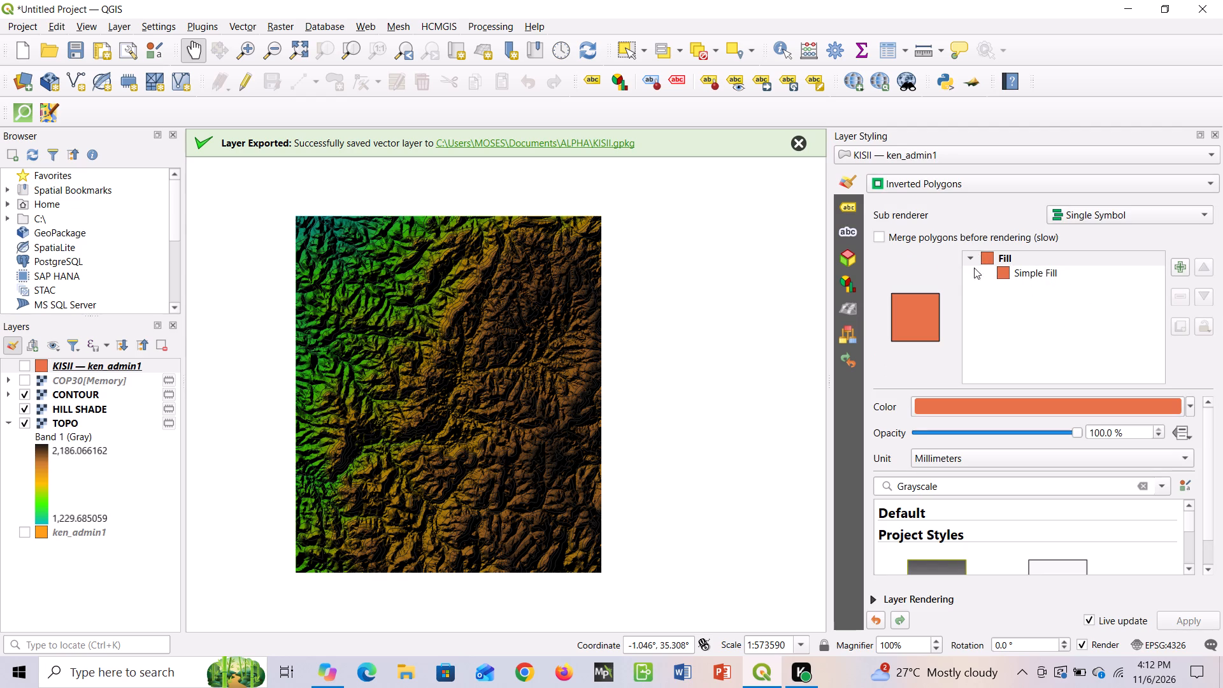
Set the fill color of the KISII layer's Simple Fill to white.
{"action": "left_click", "coordinate": [1020, 274]}
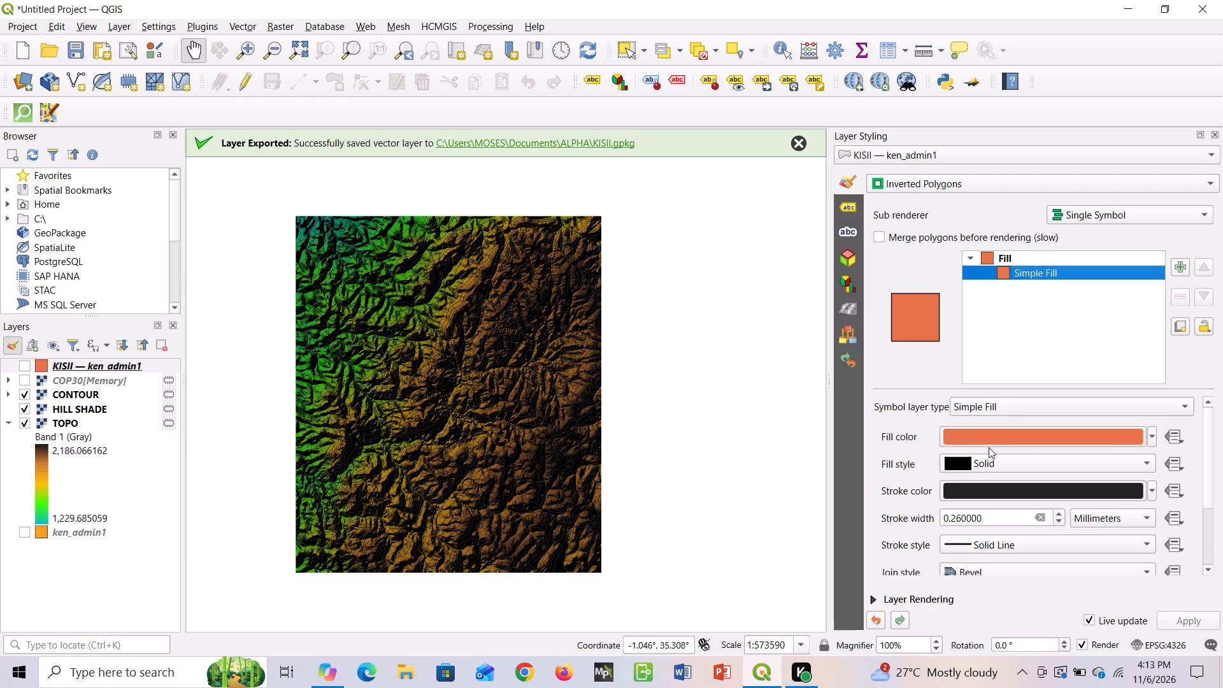
{"action": "left_click", "coordinate": [1150, 436]}
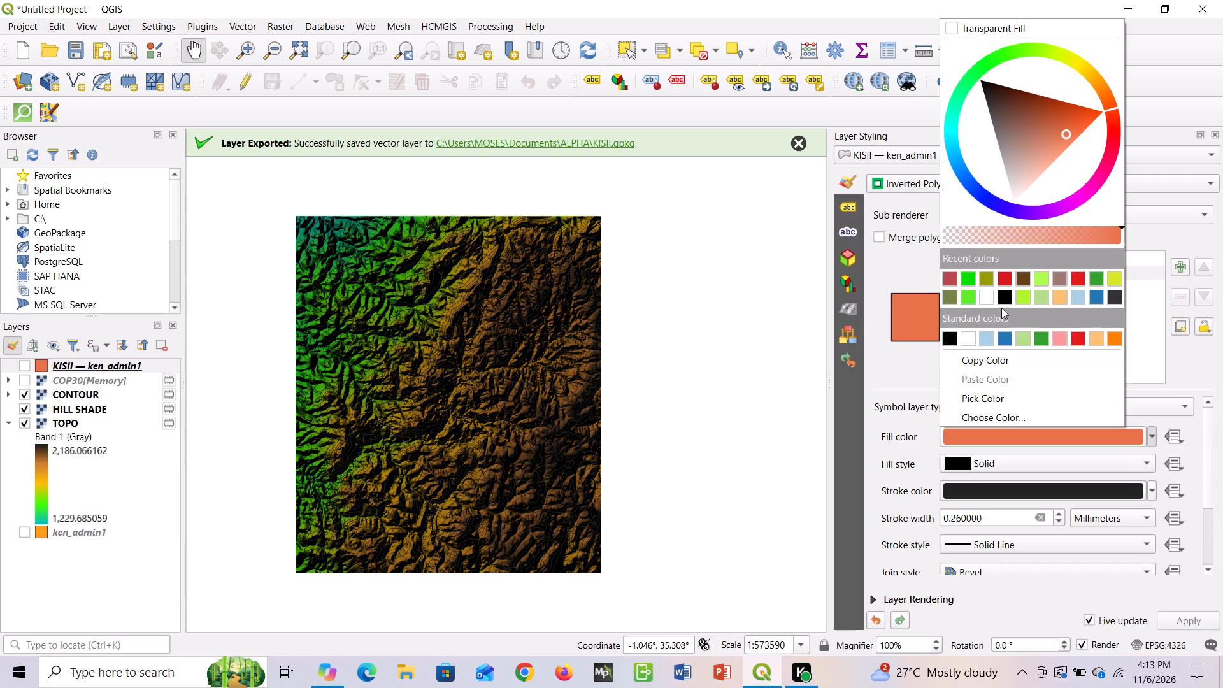
{"action": "left_click", "coordinate": [973, 346]}
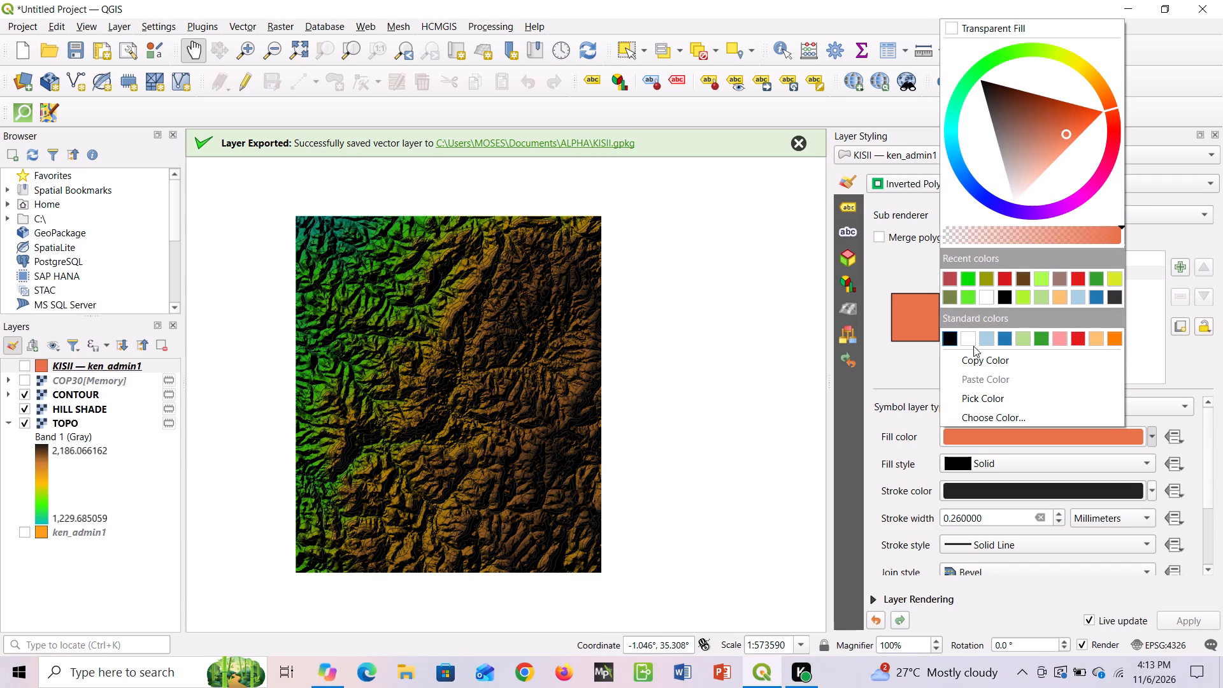
{"action": "left_click", "coordinate": [971, 340]}
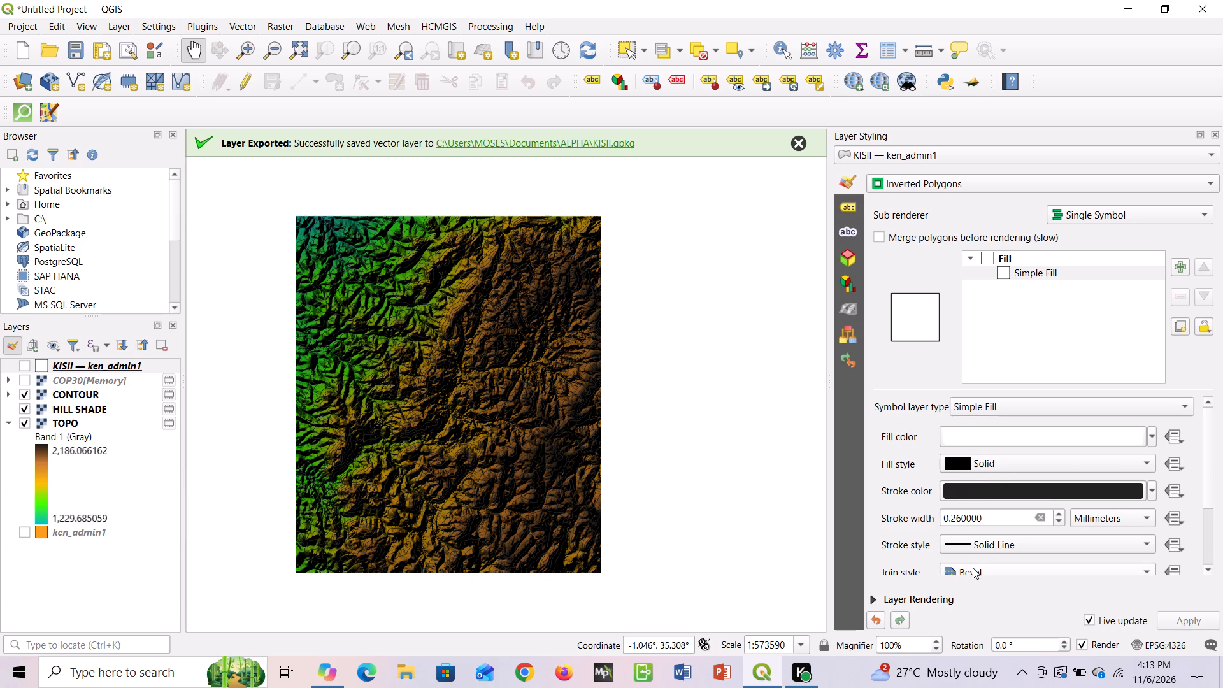
Set the KISII Simple Fill's join style to Miter and its x offset to 0.4 mm.
{"action": "scroll", "coordinate": [970, 544], "scroll_direction": "up", "scroll_amount": 2}
{"action": "scroll", "coordinate": [973, 528], "scroll_direction": "down", "scroll_amount": 1}
{"action": "scroll", "coordinate": [973, 528], "scroll_direction": "up", "scroll_amount": 1}
{"action": "scroll", "coordinate": [973, 528], "scroll_direction": "down", "scroll_amount": 1}
{"action": "scroll", "coordinate": [971, 528], "scroll_direction": "up", "scroll_amount": 1}
{"action": "scroll", "coordinate": [971, 528], "scroll_direction": "down", "scroll_amount": 3}
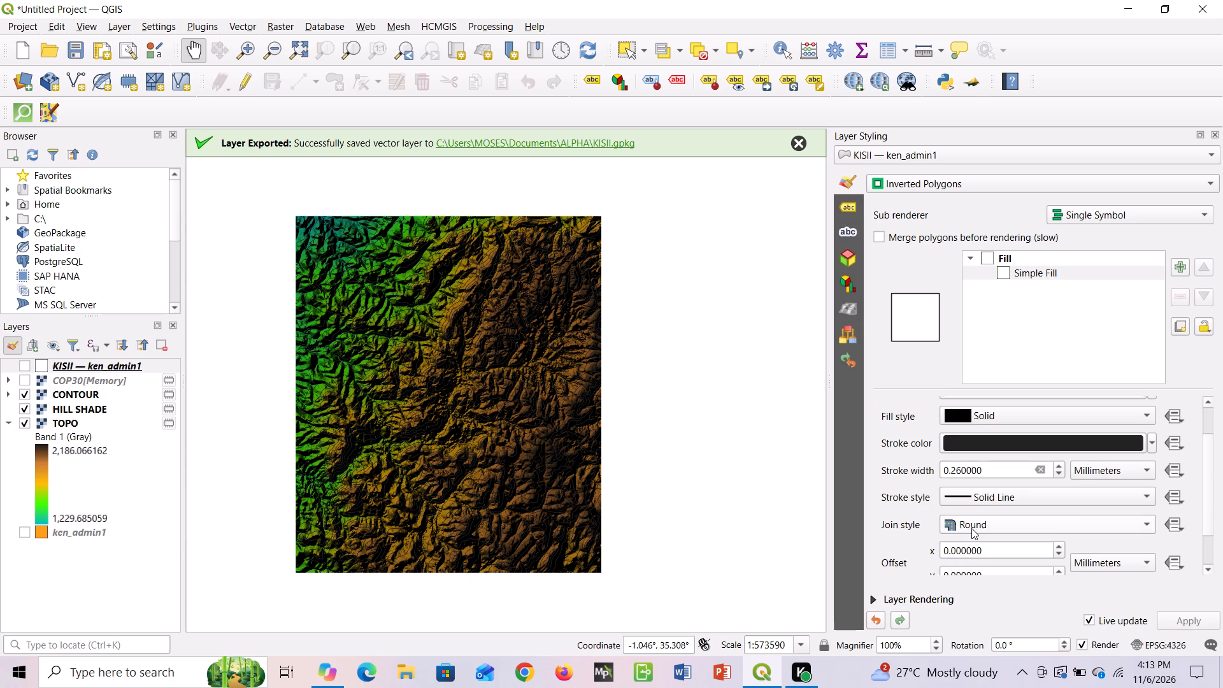
{"action": "scroll", "coordinate": [971, 528], "scroll_direction": "up", "scroll_amount": 1}
{"action": "scroll", "coordinate": [971, 528], "scroll_direction": "down", "scroll_amount": 5}
{"action": "scroll", "coordinate": [980, 532], "scroll_direction": "up", "scroll_amount": 1}
{"action": "scroll", "coordinate": [980, 533], "scroll_direction": "down", "scroll_amount": 1}
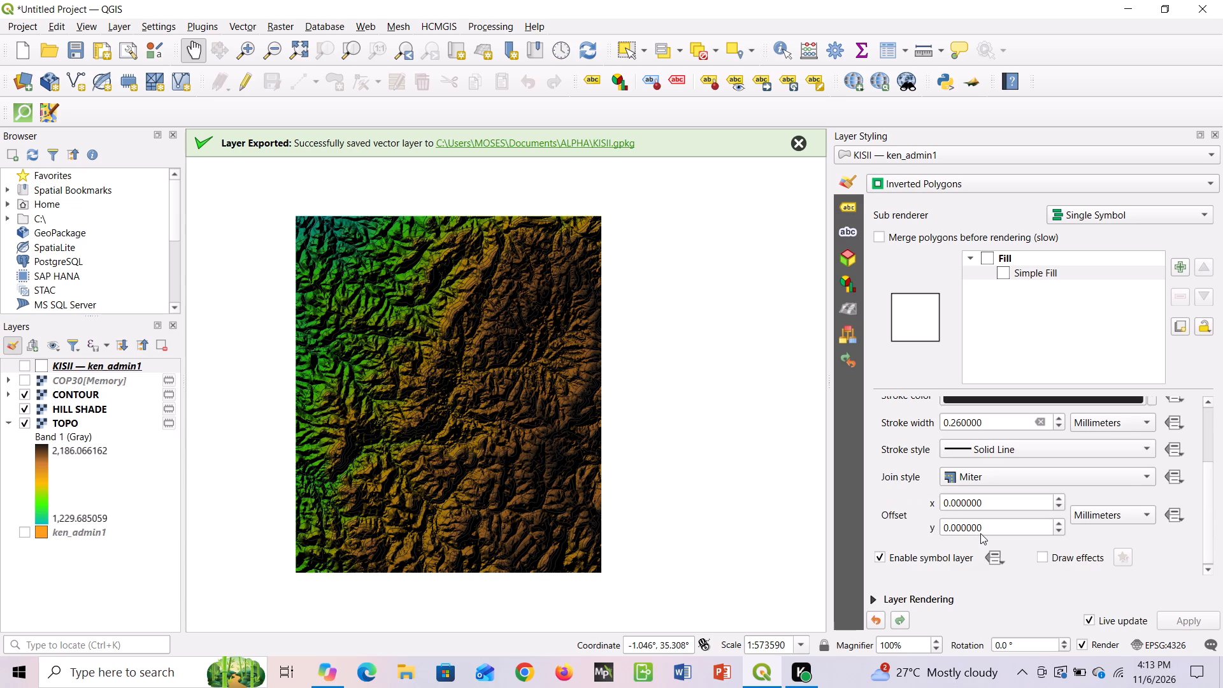
{"action": "scroll", "coordinate": [991, 551], "scroll_direction": "up", "scroll_amount": 2}
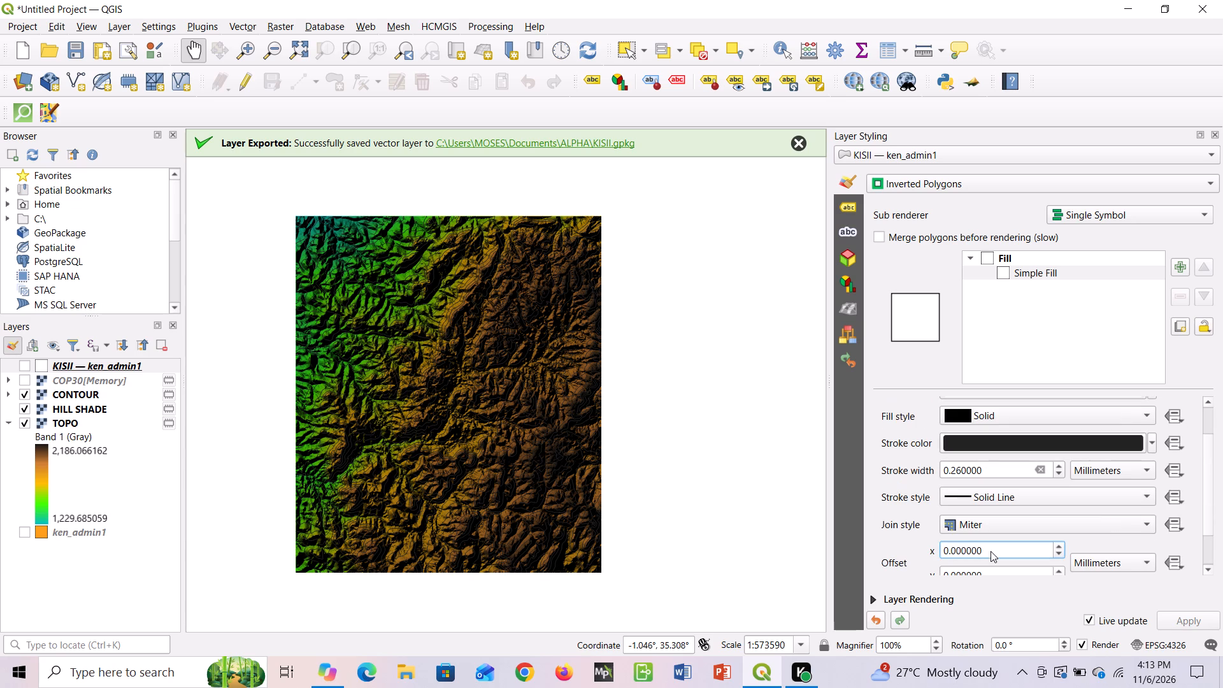
{"action": "scroll", "coordinate": [991, 551], "scroll_direction": "up", "scroll_amount": 1}
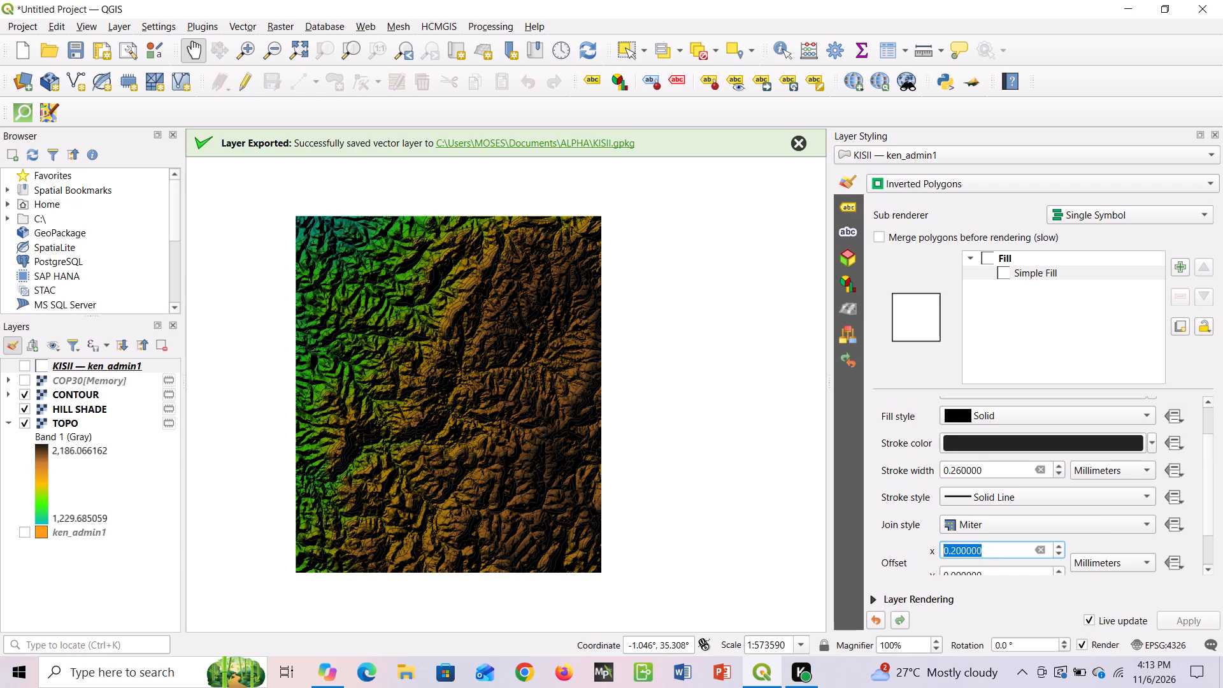
{"action": "scroll", "coordinate": [994, 549], "scroll_direction": "up", "scroll_amount": 2}
{"action": "scroll", "coordinate": [995, 546], "scroll_direction": "down", "scroll_amount": 1}
{"action": "left_click", "coordinate": [934, 550]}
Examine the remaining Simple Fill settings, the overall Fill symbol settings and the available preset fill styles for the KISII layer.
{"action": "scroll", "coordinate": [885, 513], "scroll_direction": "down", "scroll_amount": 1}
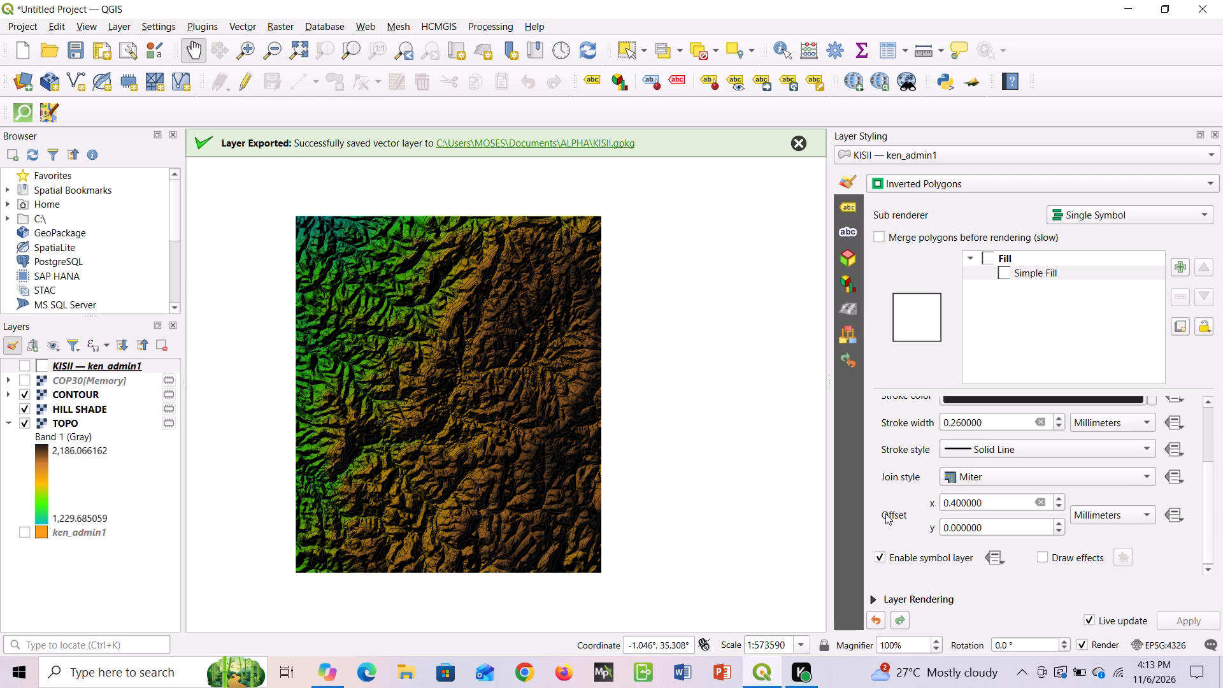
{"action": "scroll", "coordinate": [885, 513], "scroll_direction": "down", "scroll_amount": 3}
{"action": "scroll", "coordinate": [885, 513], "scroll_direction": "up", "scroll_amount": 1}
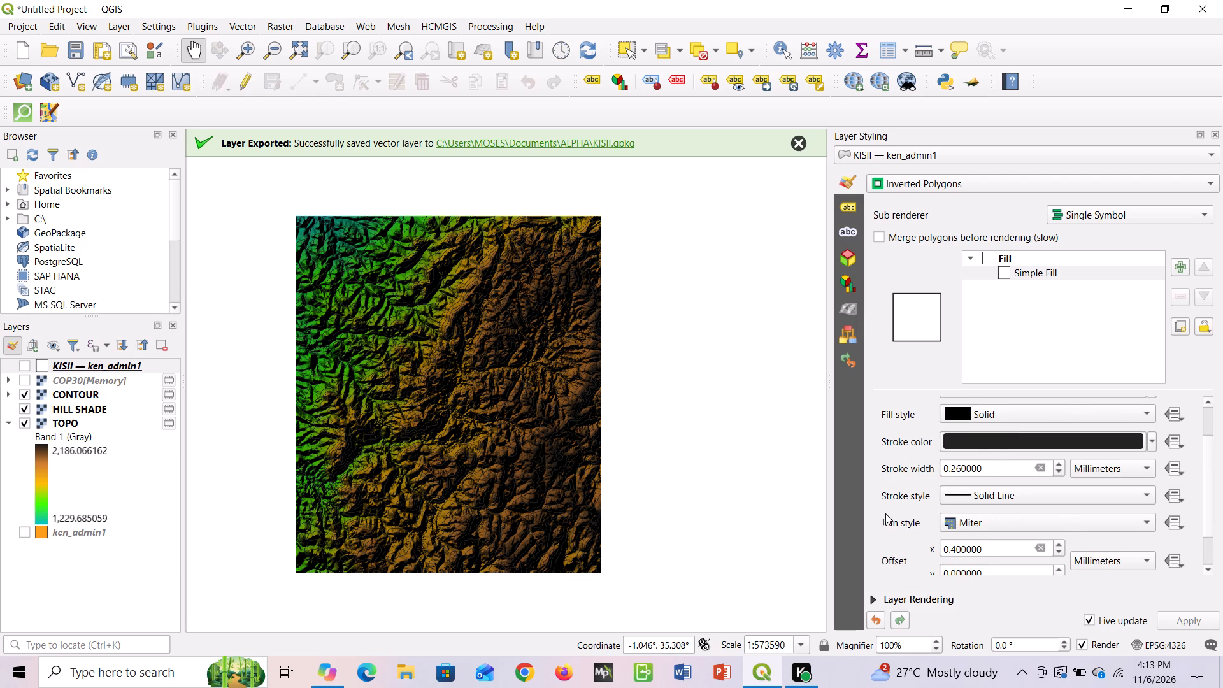
{"action": "scroll", "coordinate": [885, 513], "scroll_direction": "down", "scroll_amount": 2}
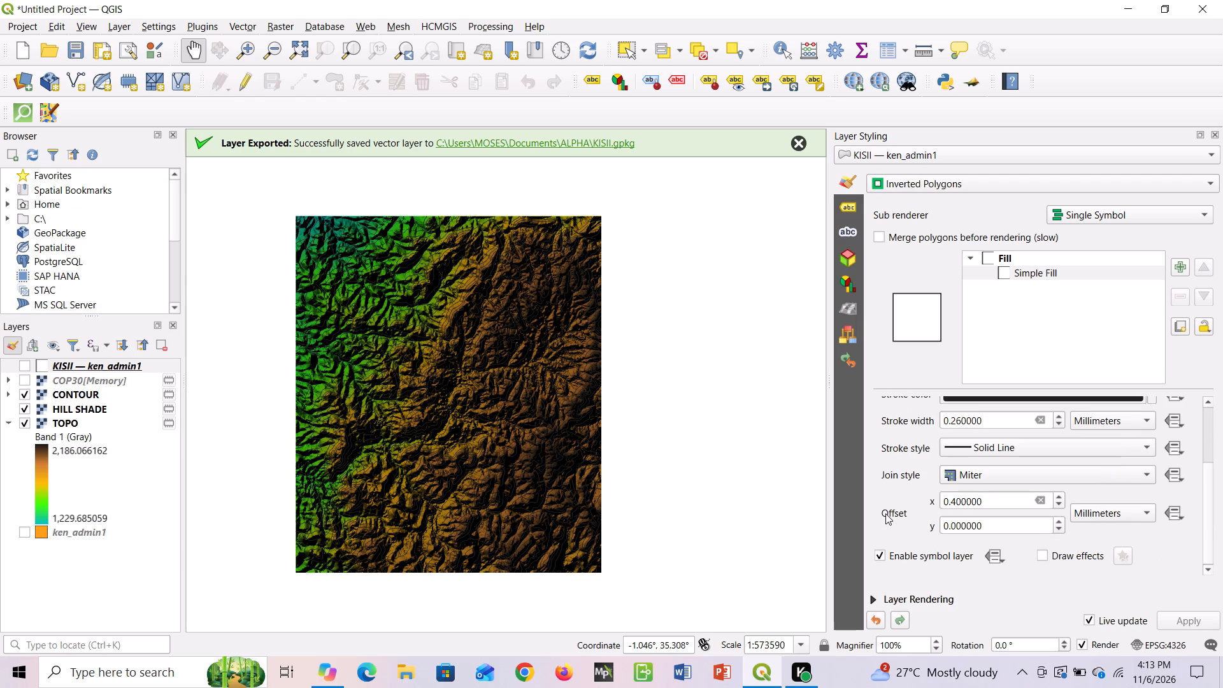
{"action": "scroll", "coordinate": [885, 513], "scroll_direction": "down", "scroll_amount": 1}
{"action": "left_click", "coordinate": [980, 253]}
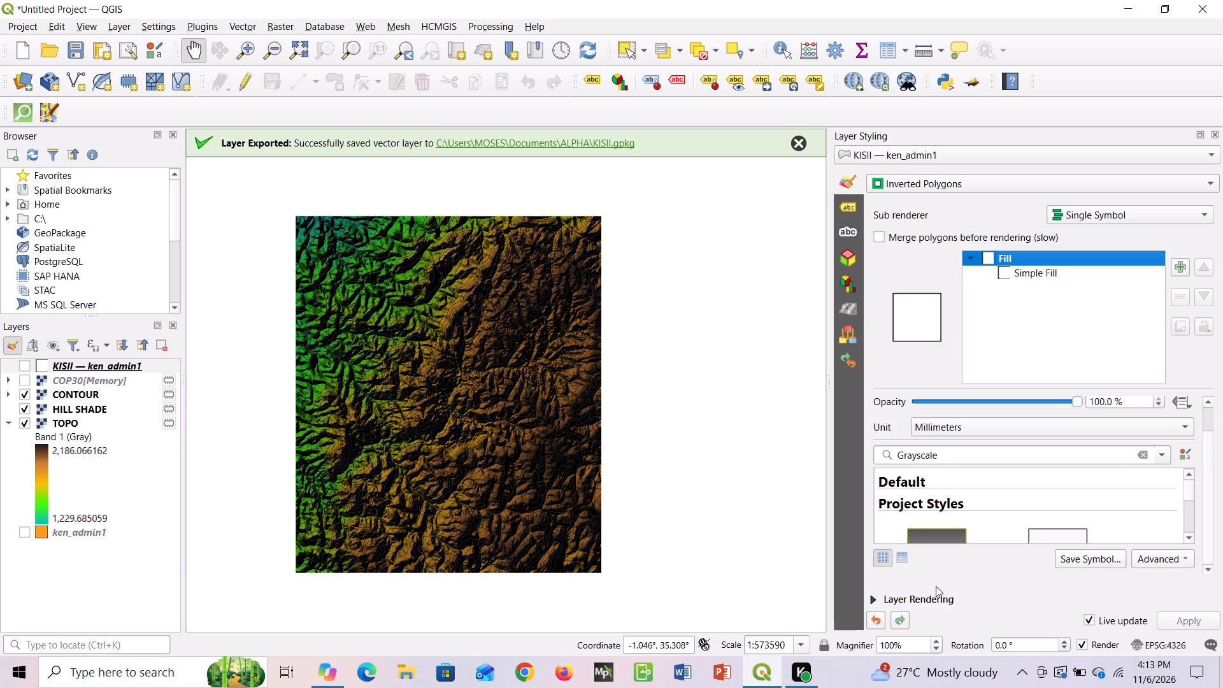
{"action": "scroll", "coordinate": [868, 500], "scroll_direction": "up", "scroll_amount": 4}
{"action": "scroll", "coordinate": [866, 501], "scroll_direction": "down", "scroll_amount": 2}
{"action": "scroll", "coordinate": [866, 501], "scroll_direction": "up", "scroll_amount": 1}
{"action": "scroll", "coordinate": [866, 501], "scroll_direction": "down", "scroll_amount": 3}
{"action": "scroll", "coordinate": [880, 482], "scroll_direction": "up", "scroll_amount": 1}
{"action": "scroll", "coordinate": [880, 482], "scroll_direction": "down", "scroll_amount": 1}
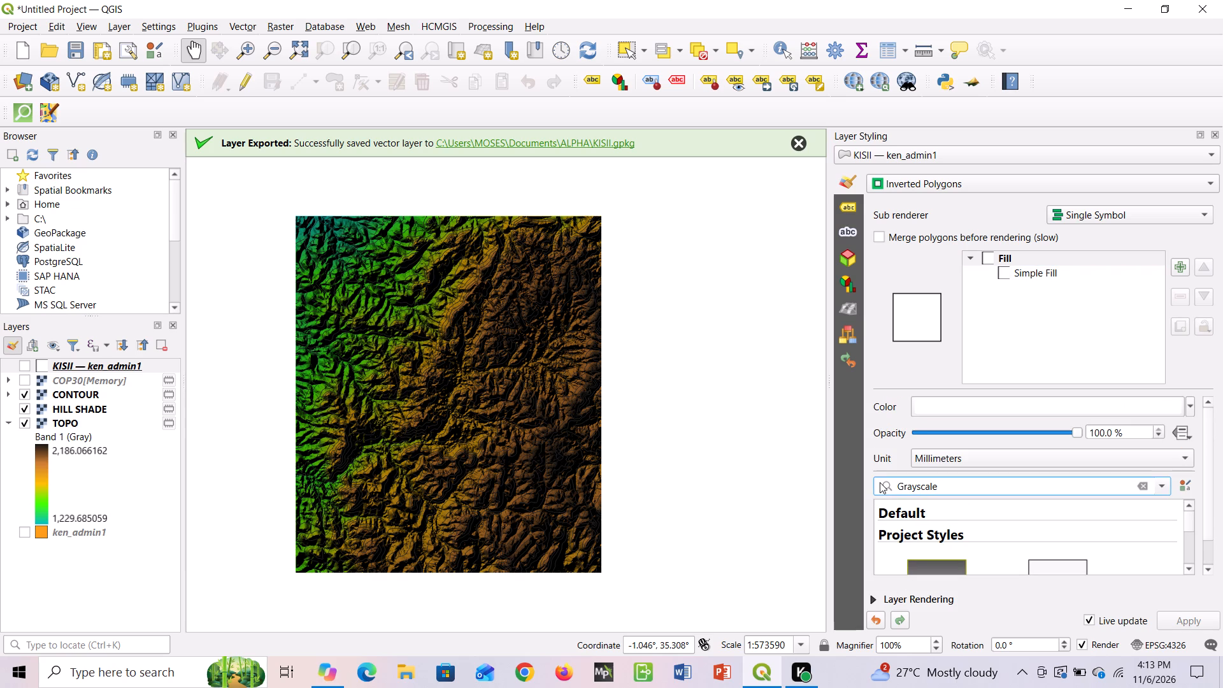
{"action": "scroll", "coordinate": [880, 482], "scroll_direction": "up", "scroll_amount": 1}
{"action": "scroll", "coordinate": [967, 554], "scroll_direction": "down", "scroll_amount": 5}
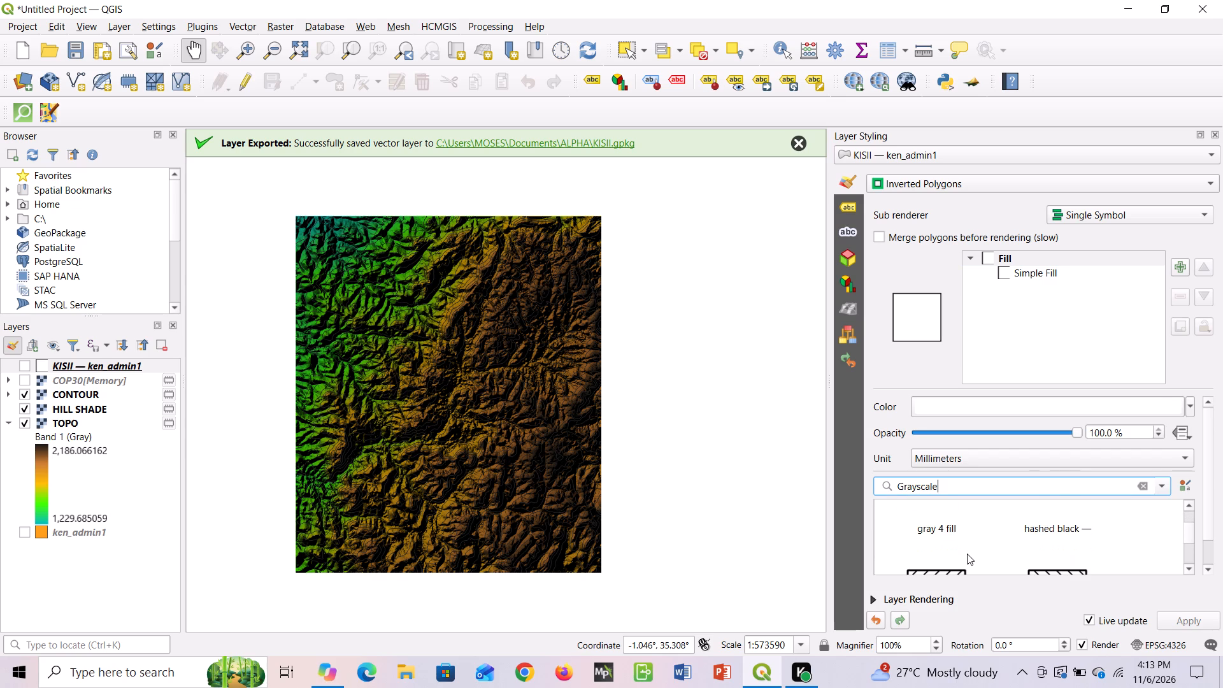
{"action": "scroll", "coordinate": [967, 554], "scroll_direction": "down", "scroll_amount": 1}
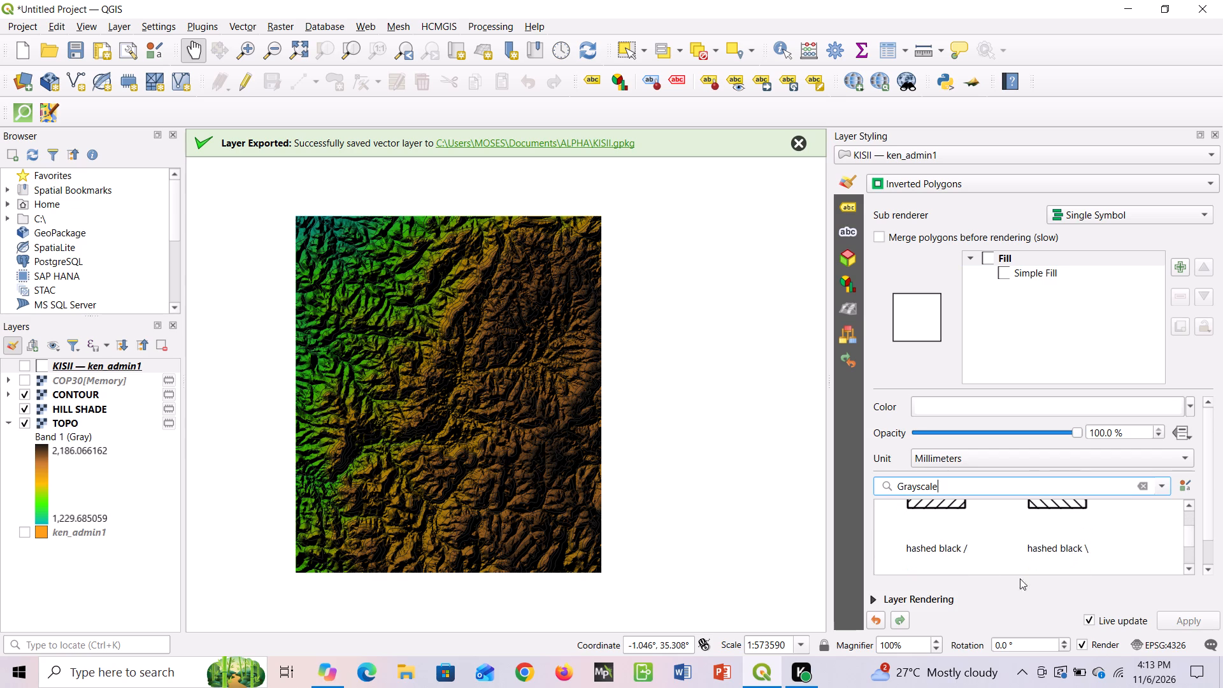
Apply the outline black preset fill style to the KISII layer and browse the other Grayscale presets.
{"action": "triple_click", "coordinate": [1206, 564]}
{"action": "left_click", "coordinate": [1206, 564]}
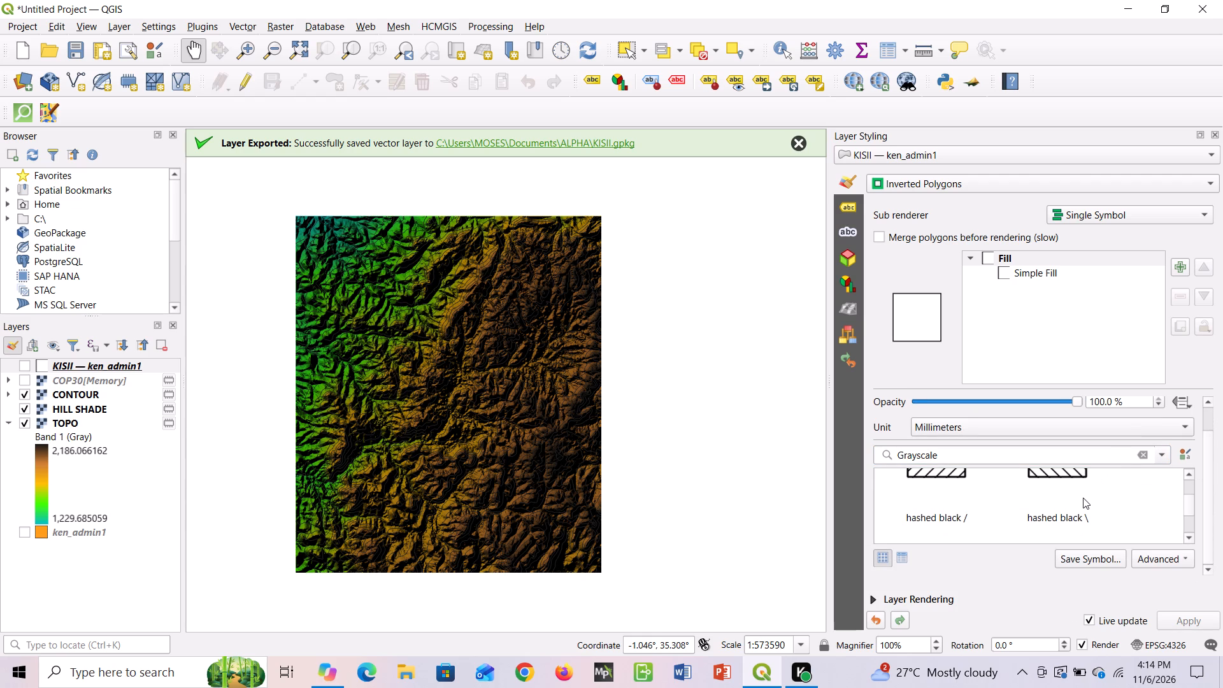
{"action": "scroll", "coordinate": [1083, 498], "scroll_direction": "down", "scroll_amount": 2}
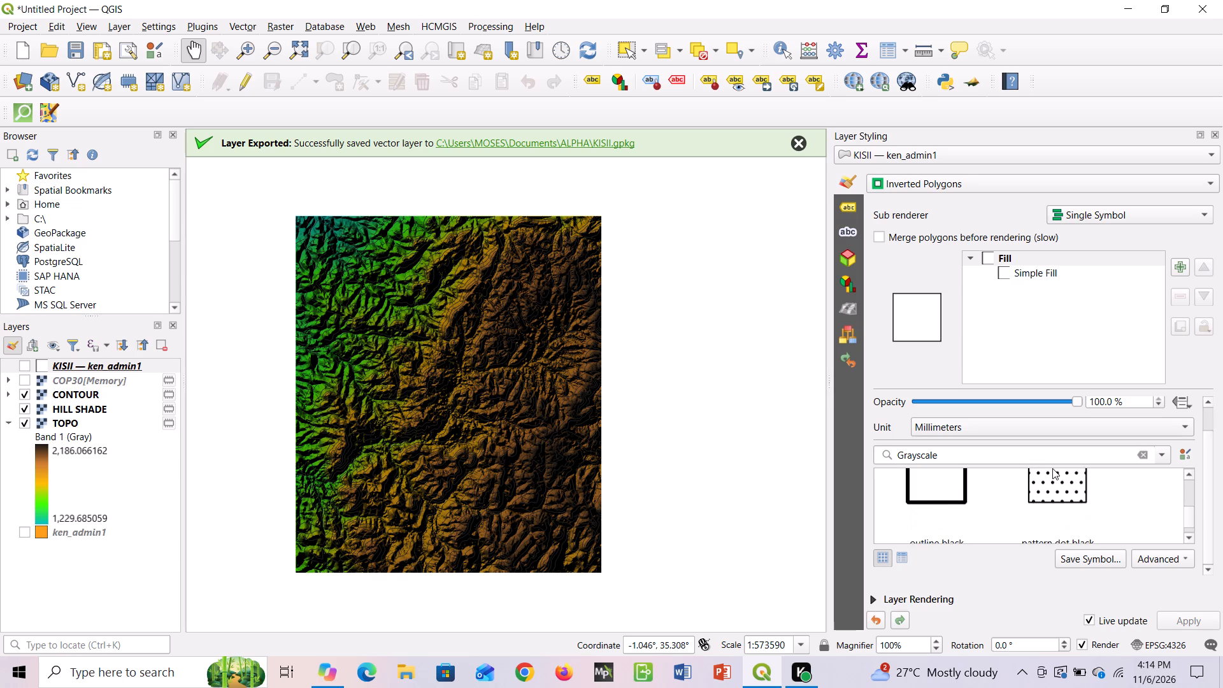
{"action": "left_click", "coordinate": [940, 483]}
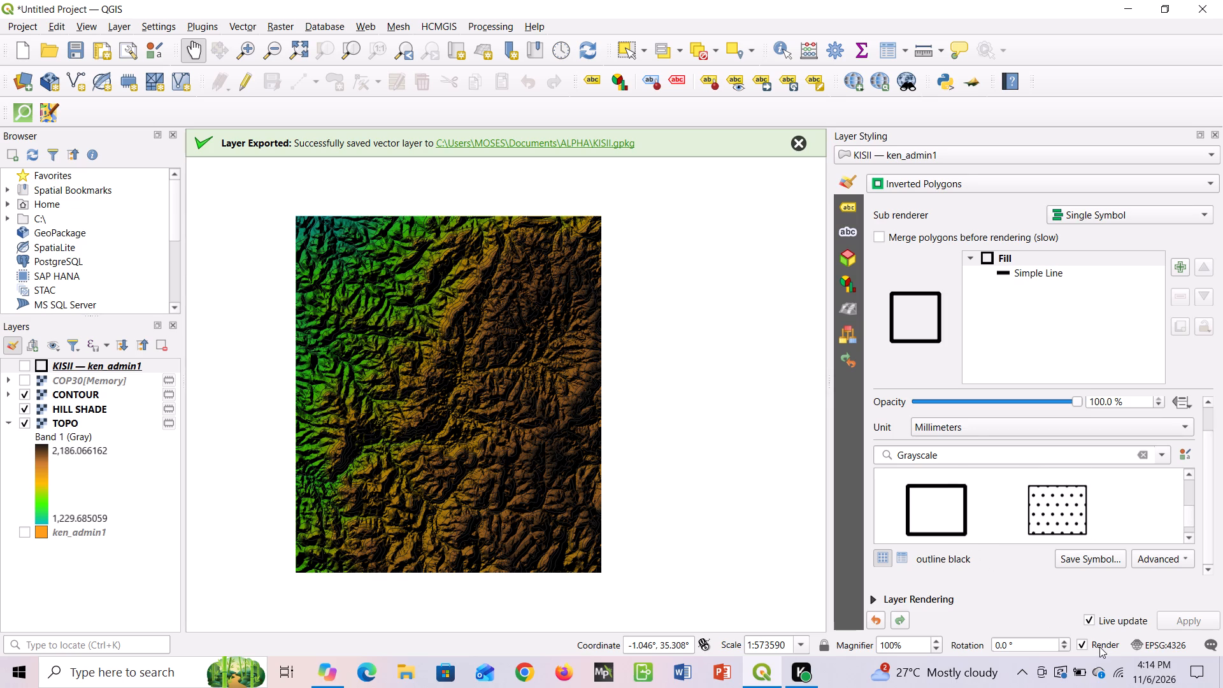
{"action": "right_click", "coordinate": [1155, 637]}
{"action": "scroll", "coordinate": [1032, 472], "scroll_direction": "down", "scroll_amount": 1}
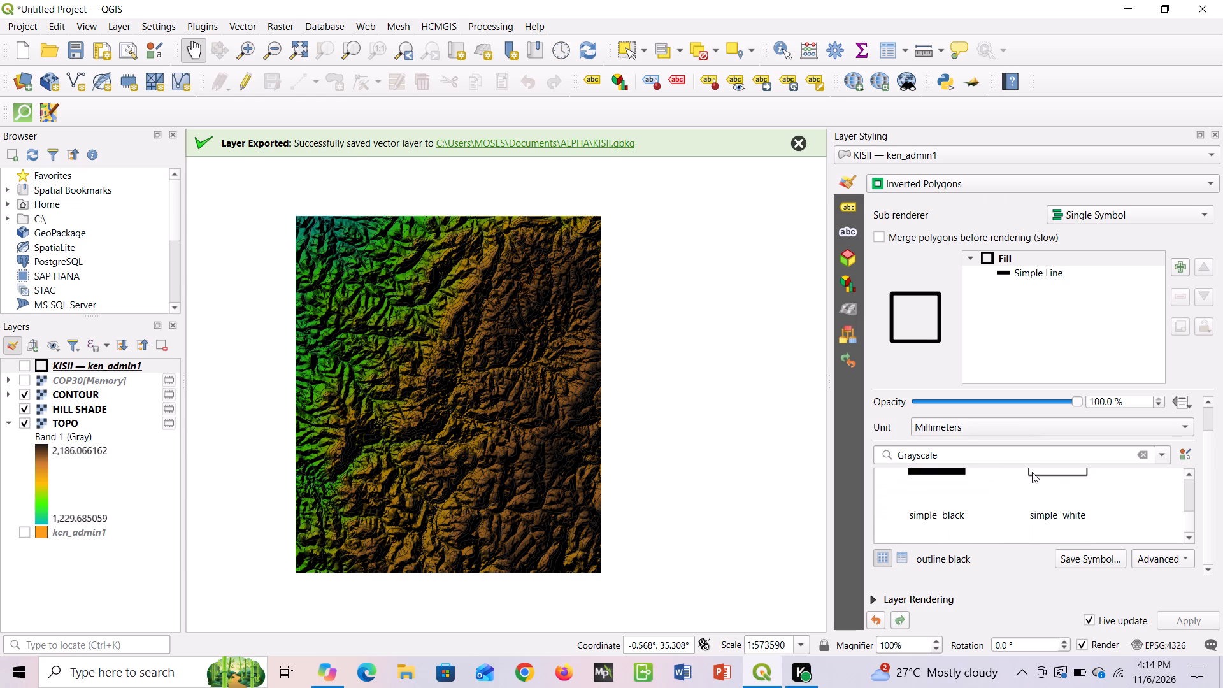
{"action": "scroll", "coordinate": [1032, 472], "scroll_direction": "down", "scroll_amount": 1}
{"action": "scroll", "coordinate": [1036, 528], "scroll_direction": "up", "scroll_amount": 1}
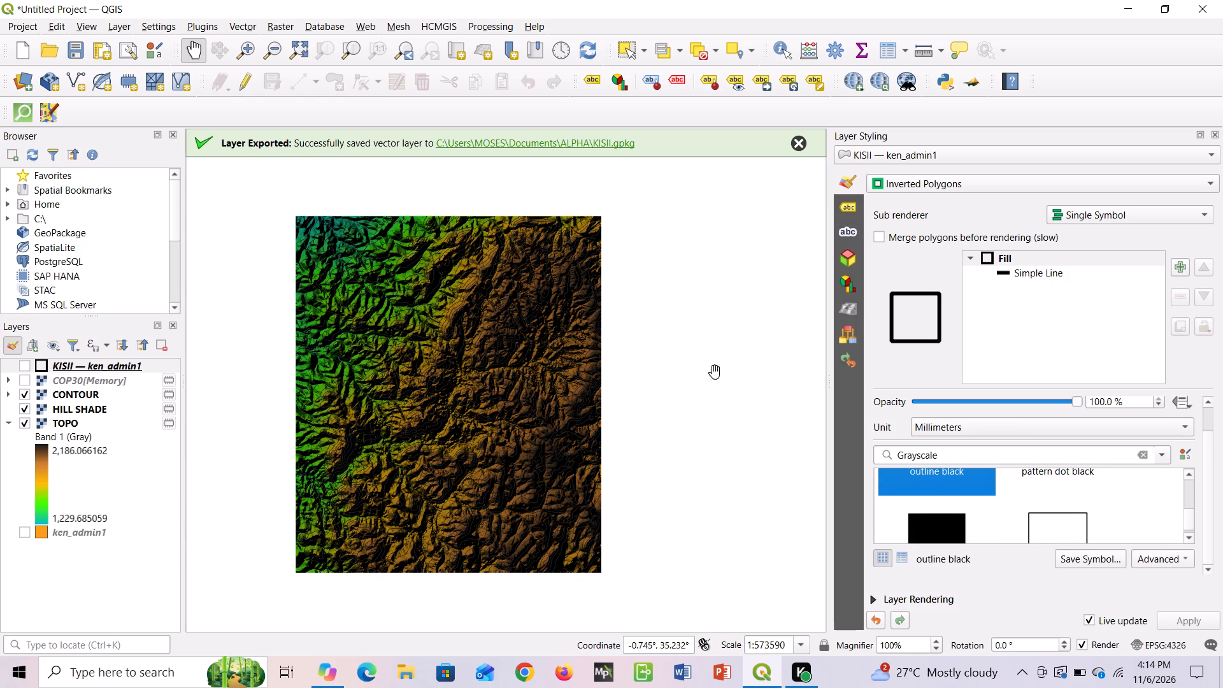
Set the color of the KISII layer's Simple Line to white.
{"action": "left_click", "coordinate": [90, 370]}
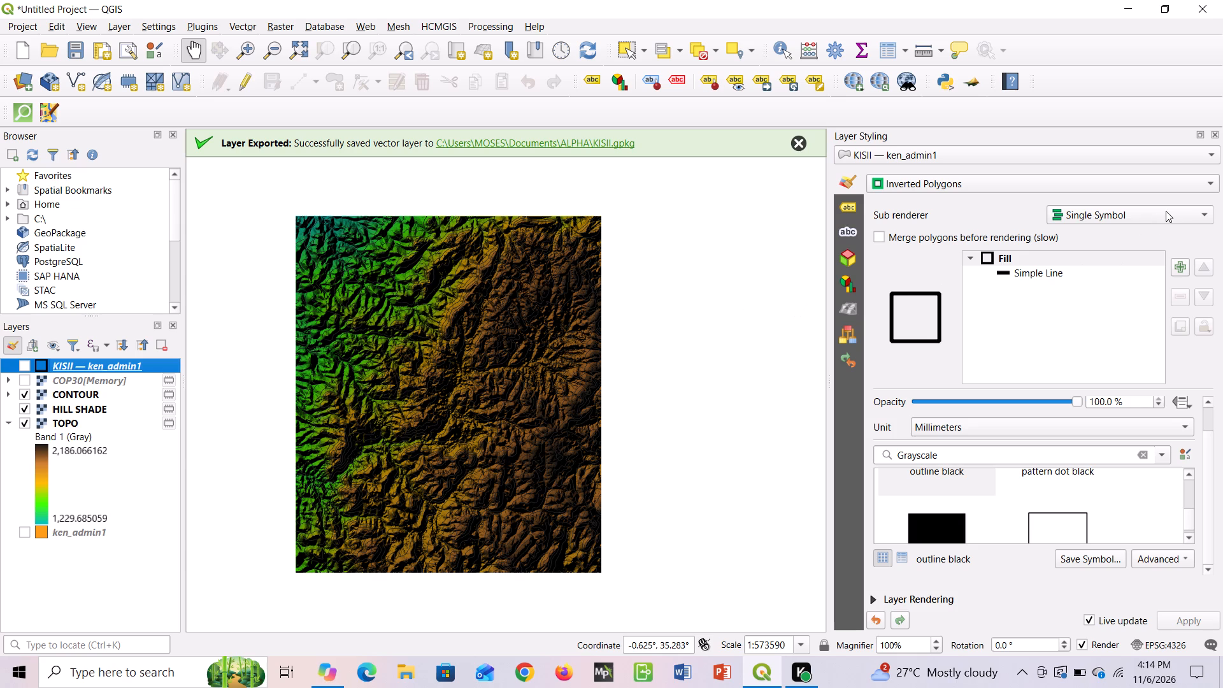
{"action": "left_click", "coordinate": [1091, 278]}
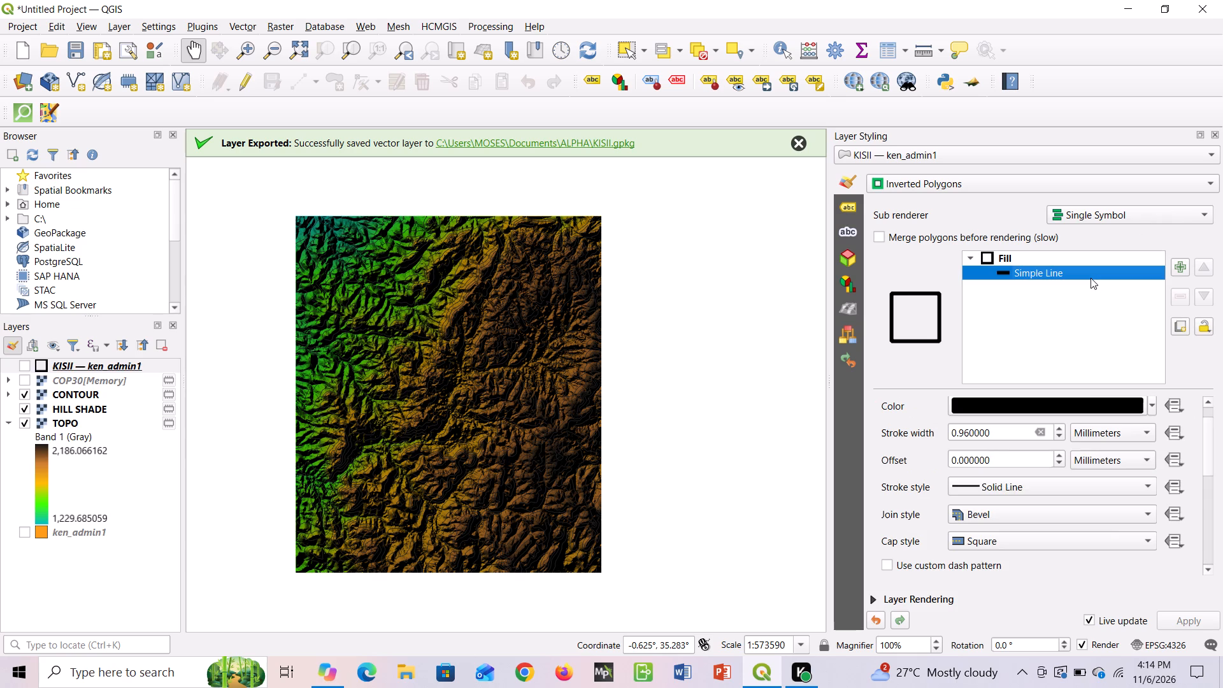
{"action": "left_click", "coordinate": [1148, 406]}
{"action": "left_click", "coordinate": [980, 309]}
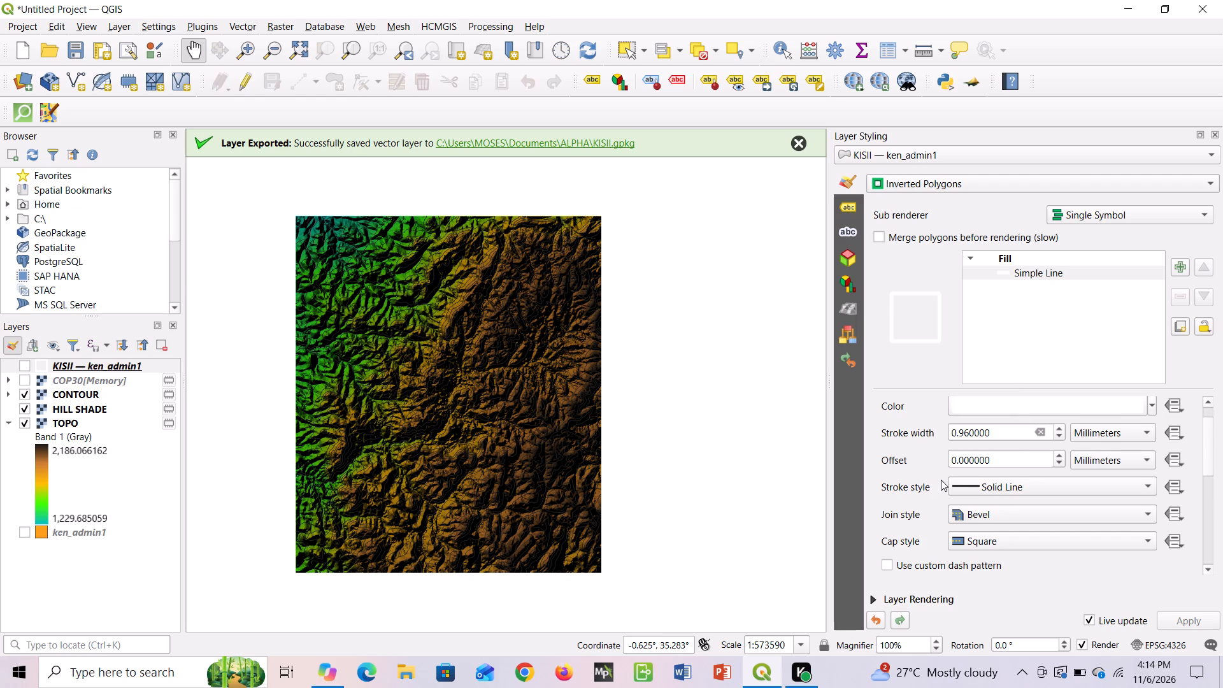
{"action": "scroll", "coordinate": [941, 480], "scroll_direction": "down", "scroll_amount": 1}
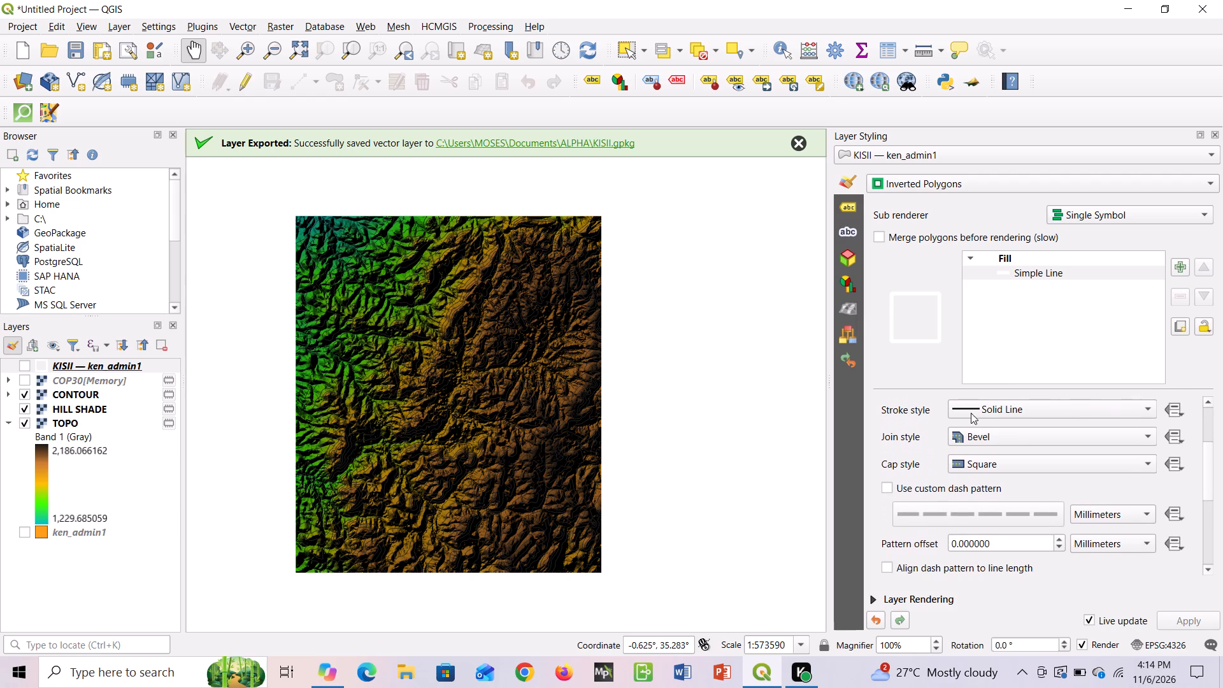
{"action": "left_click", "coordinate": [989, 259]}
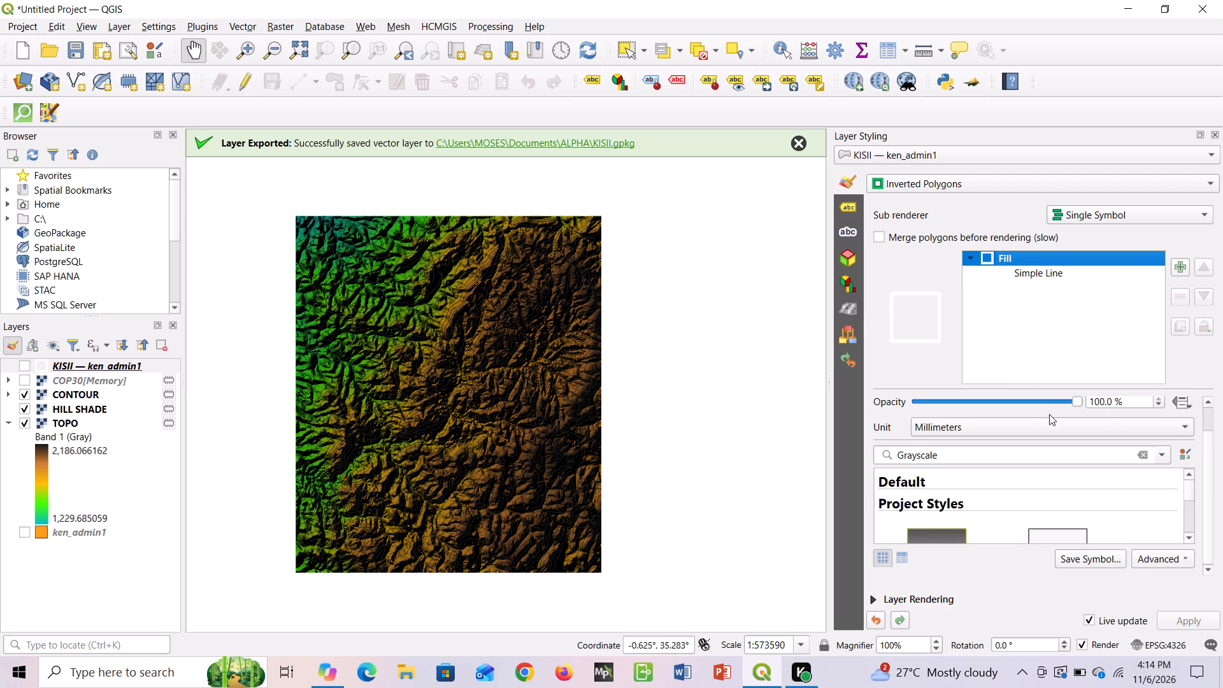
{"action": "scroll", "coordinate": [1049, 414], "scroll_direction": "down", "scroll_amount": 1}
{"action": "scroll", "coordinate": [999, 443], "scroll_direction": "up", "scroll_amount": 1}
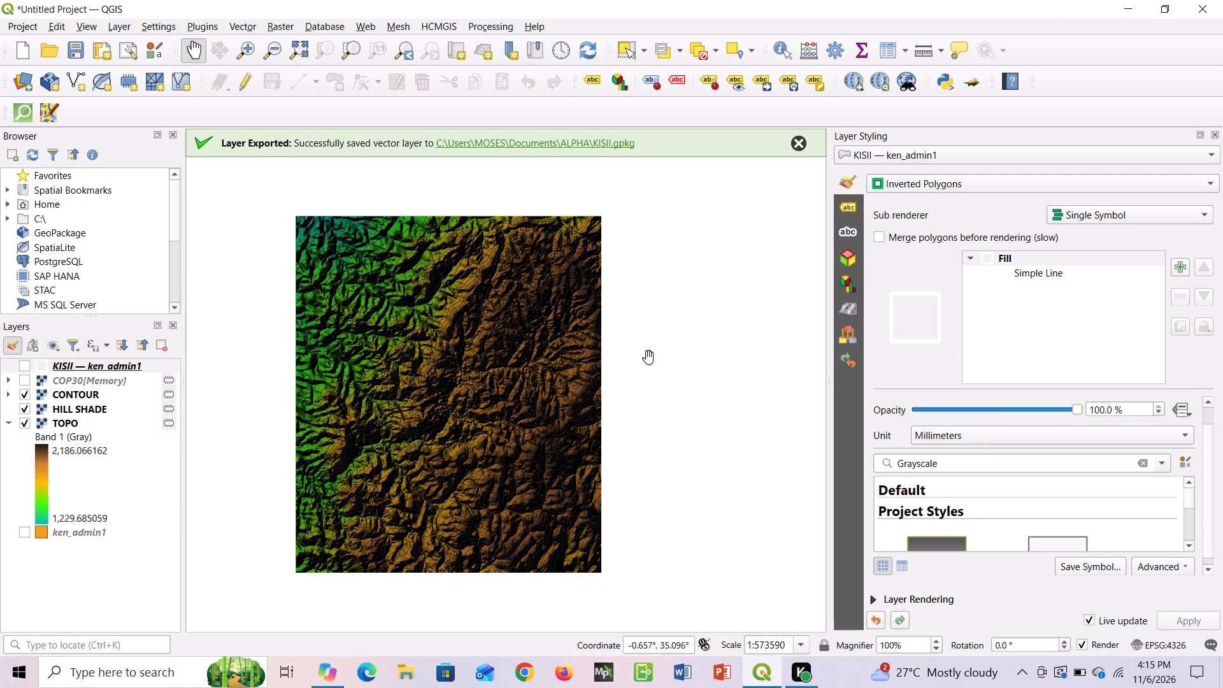
Turn on the visibility of the KISII layer.
{"action": "left_click", "coordinate": [24, 365]}
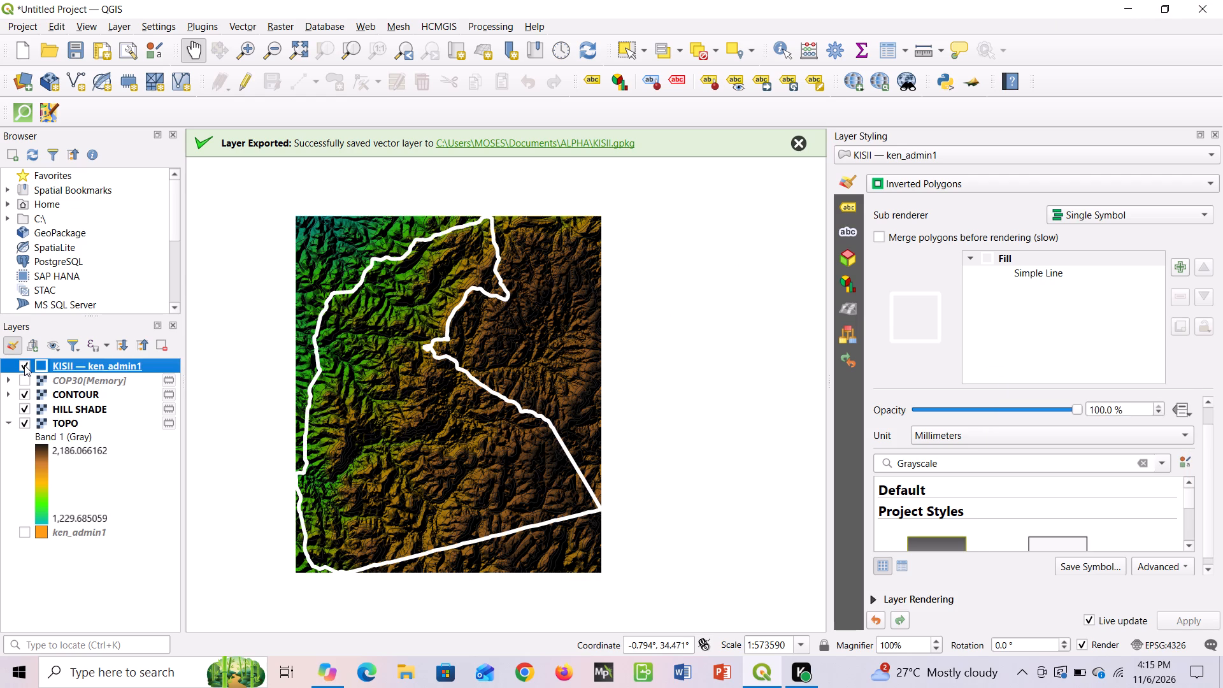
{"action": "left_click", "coordinate": [24, 365]}
{"action": "left_click", "coordinate": [24, 365]}
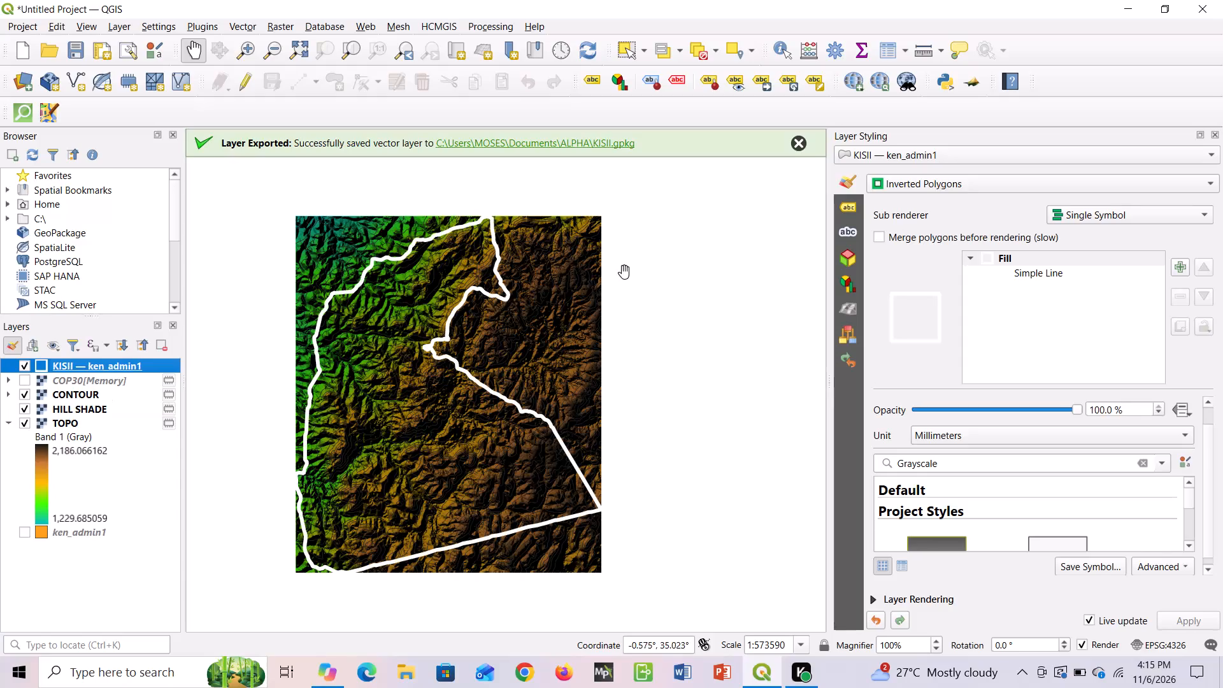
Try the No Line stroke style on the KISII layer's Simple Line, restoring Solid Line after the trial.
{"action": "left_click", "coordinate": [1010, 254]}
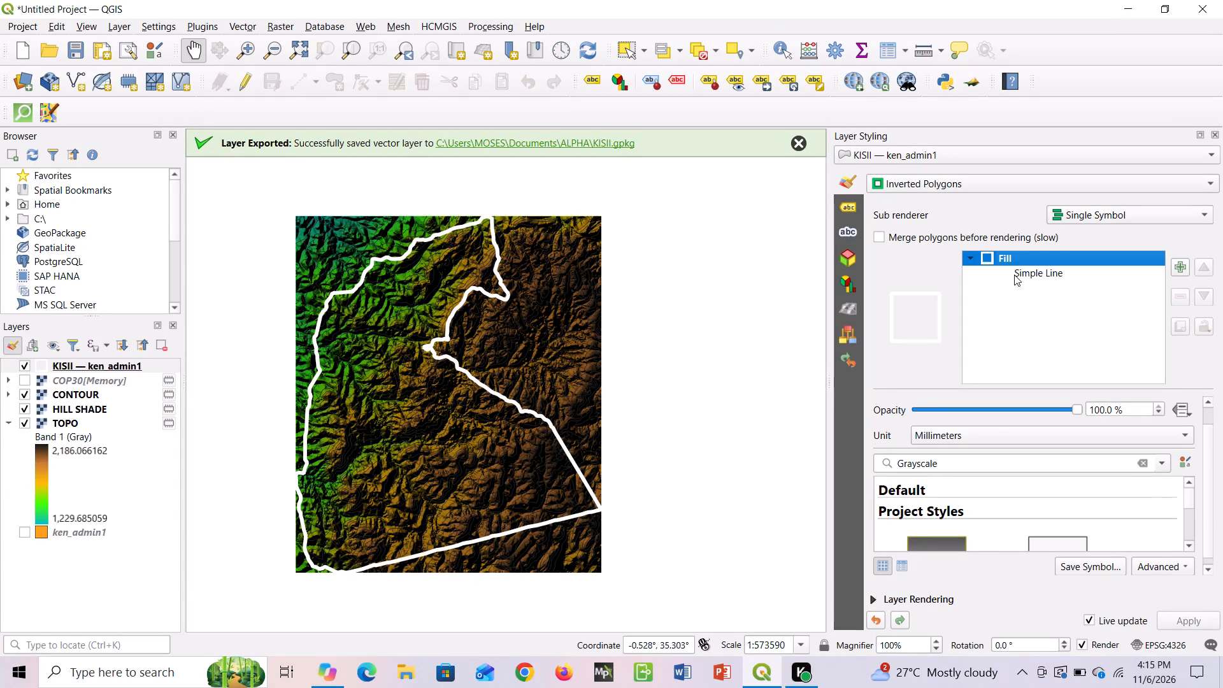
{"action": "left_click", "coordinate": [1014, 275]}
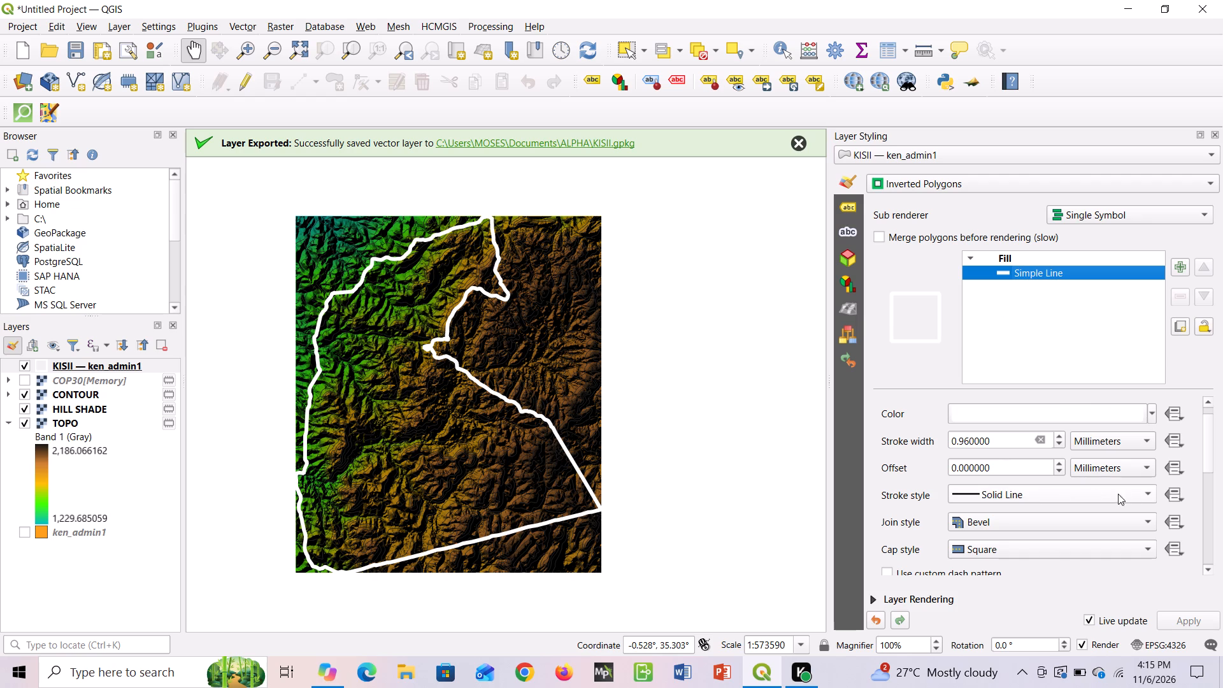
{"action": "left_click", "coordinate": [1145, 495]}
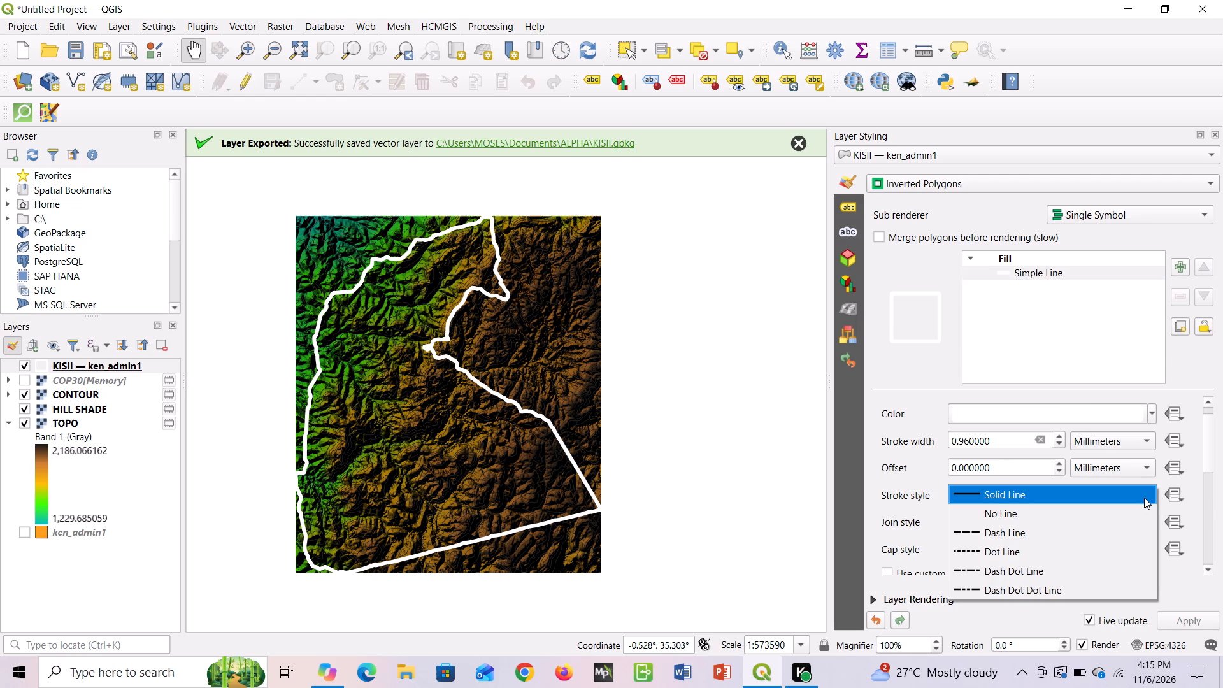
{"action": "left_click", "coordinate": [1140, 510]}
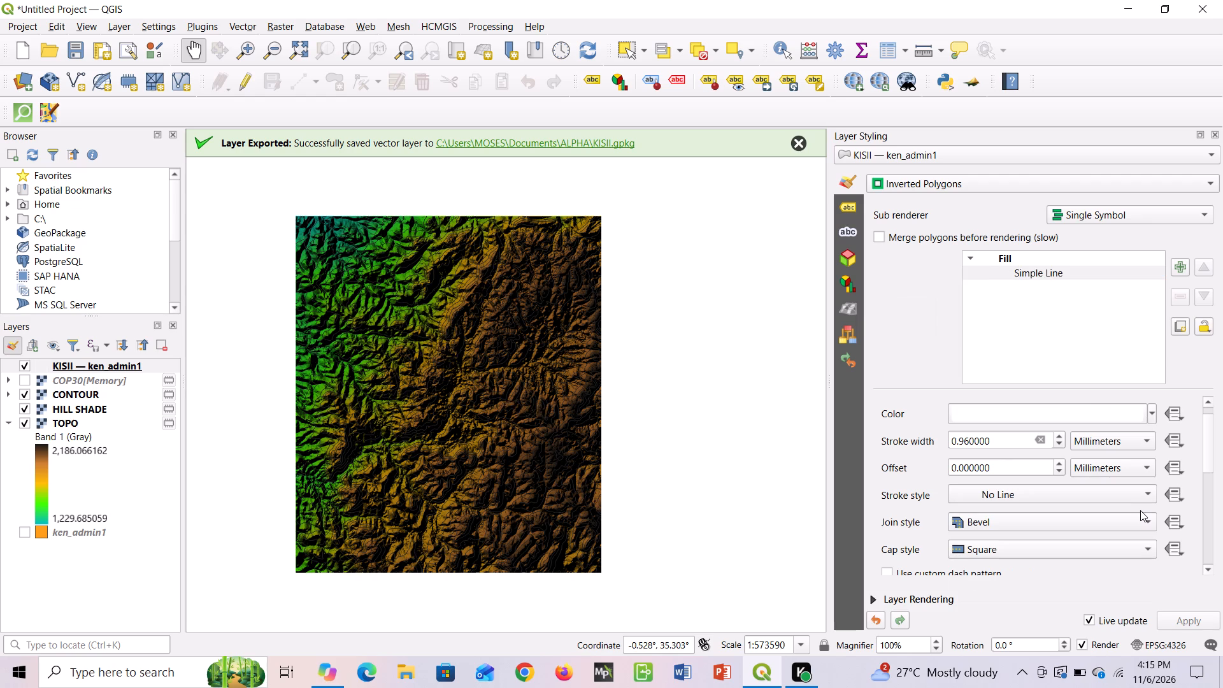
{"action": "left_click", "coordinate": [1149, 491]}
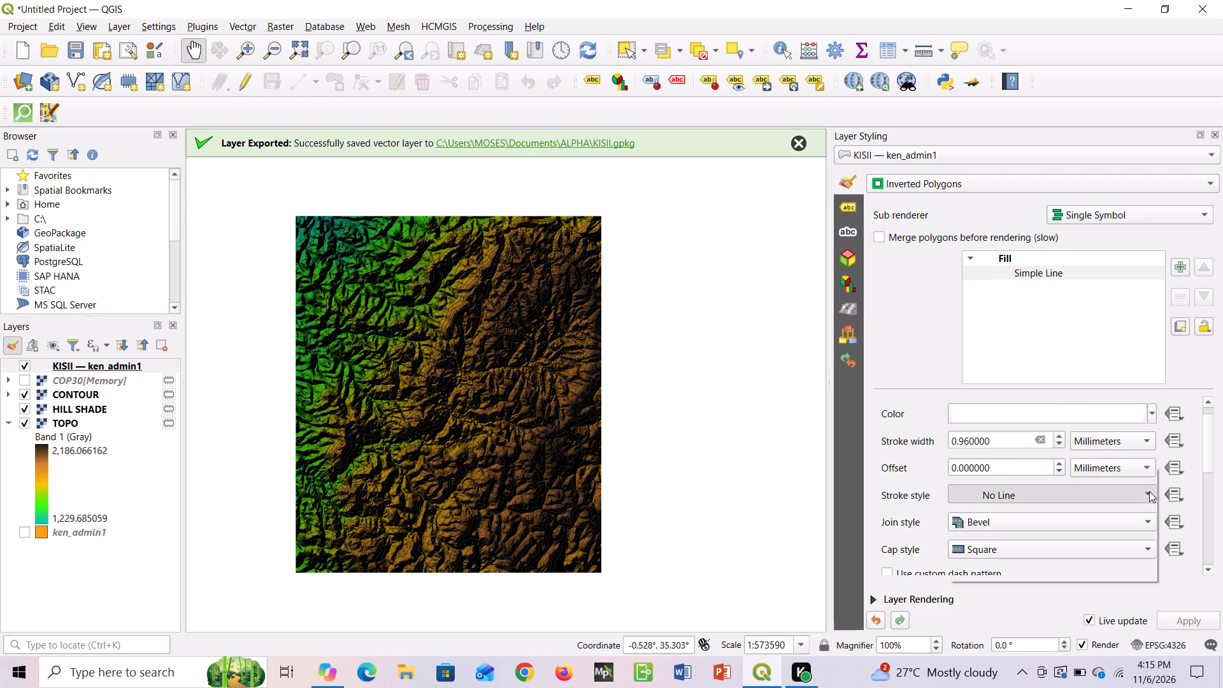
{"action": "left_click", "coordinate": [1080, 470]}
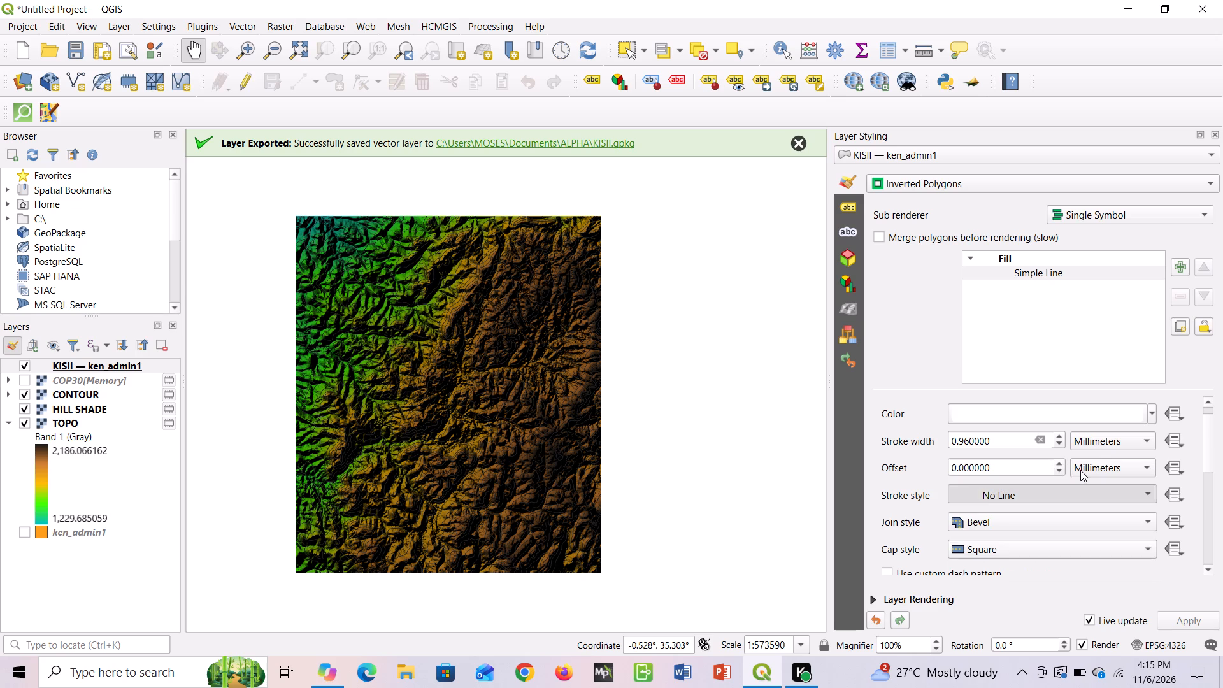
Apply the simple white preset fill style to the KISII layer's inverted polygon symbol.
{"action": "left_click", "coordinate": [1010, 257]}
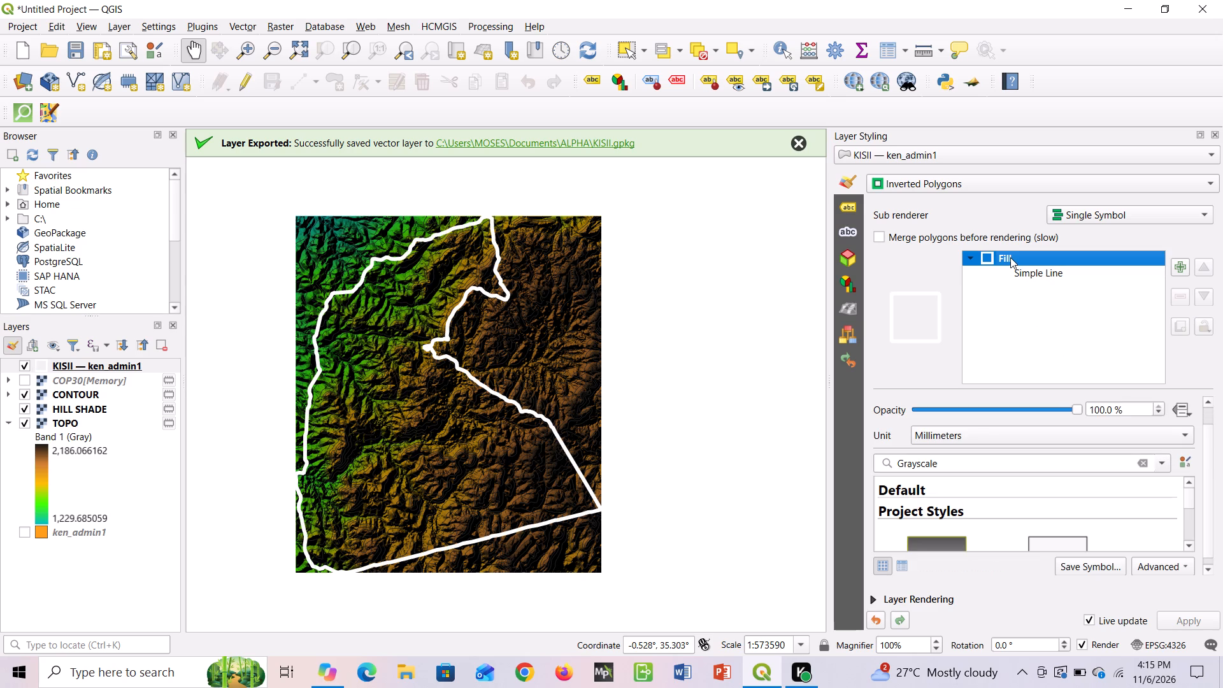
{"action": "left_click", "coordinate": [1010, 257]}
{"action": "scroll", "coordinate": [1066, 515], "scroll_direction": "down", "scroll_amount": 2}
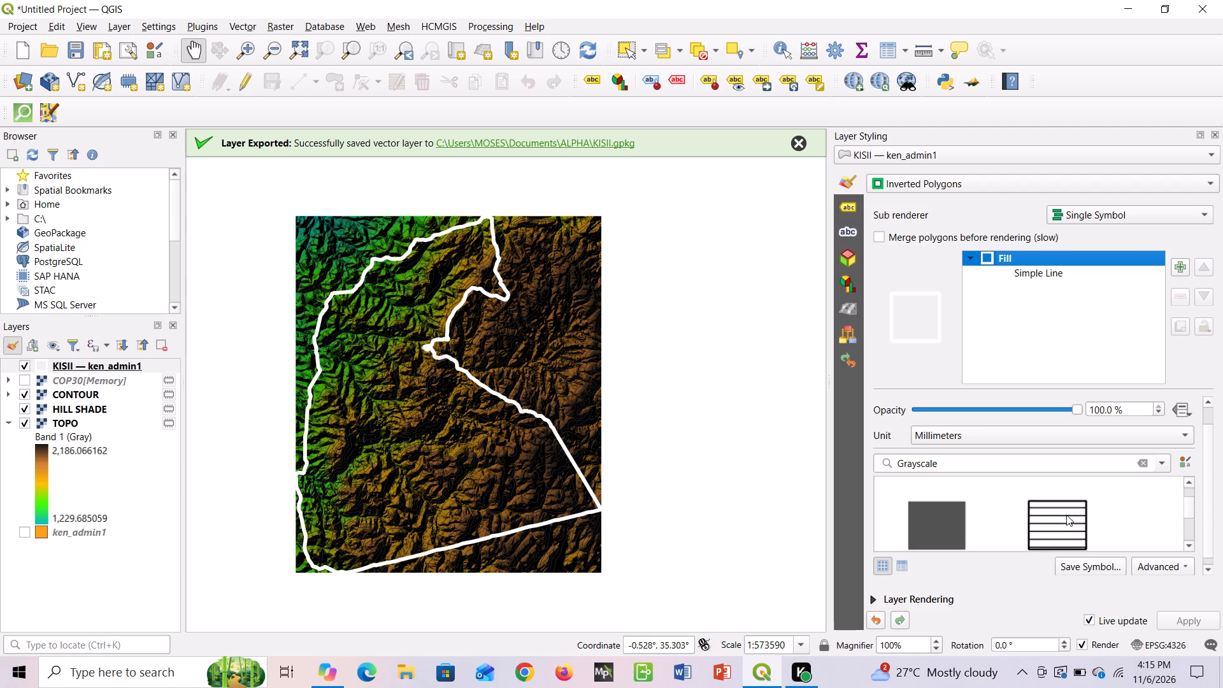
{"action": "scroll", "coordinate": [1066, 515], "scroll_direction": "down", "scroll_amount": 2}
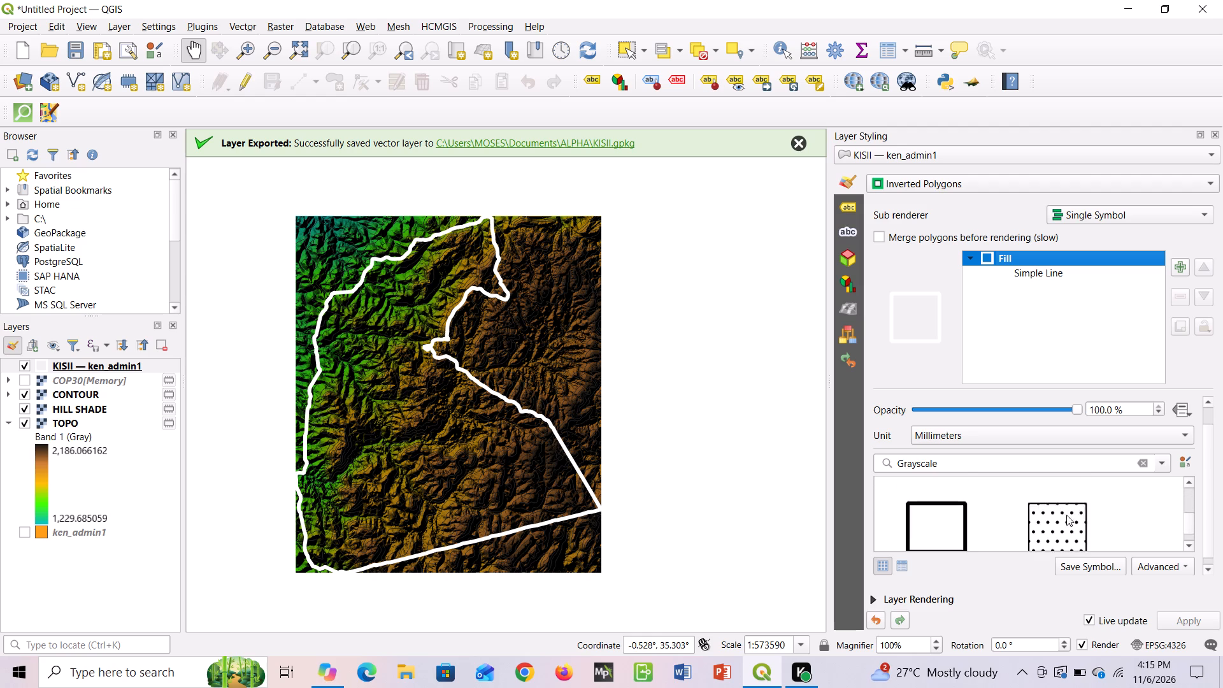
{"action": "scroll", "coordinate": [1066, 515], "scroll_direction": "down", "scroll_amount": 2}
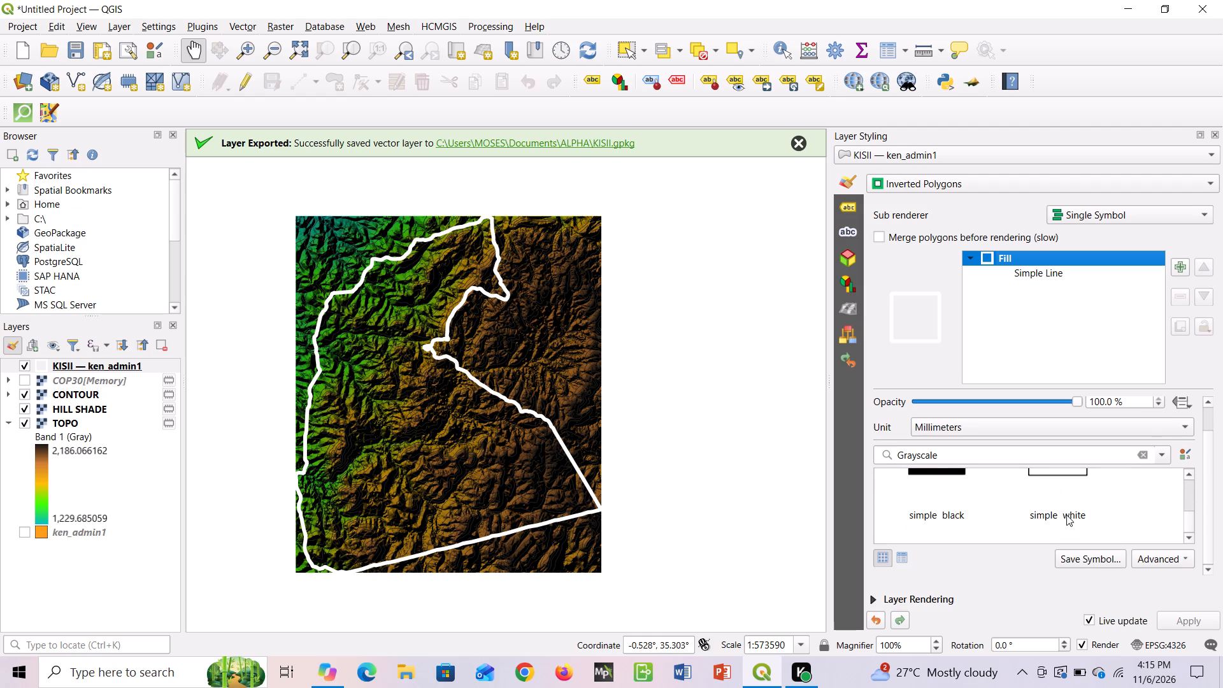
{"action": "left_click", "coordinate": [1041, 472]}
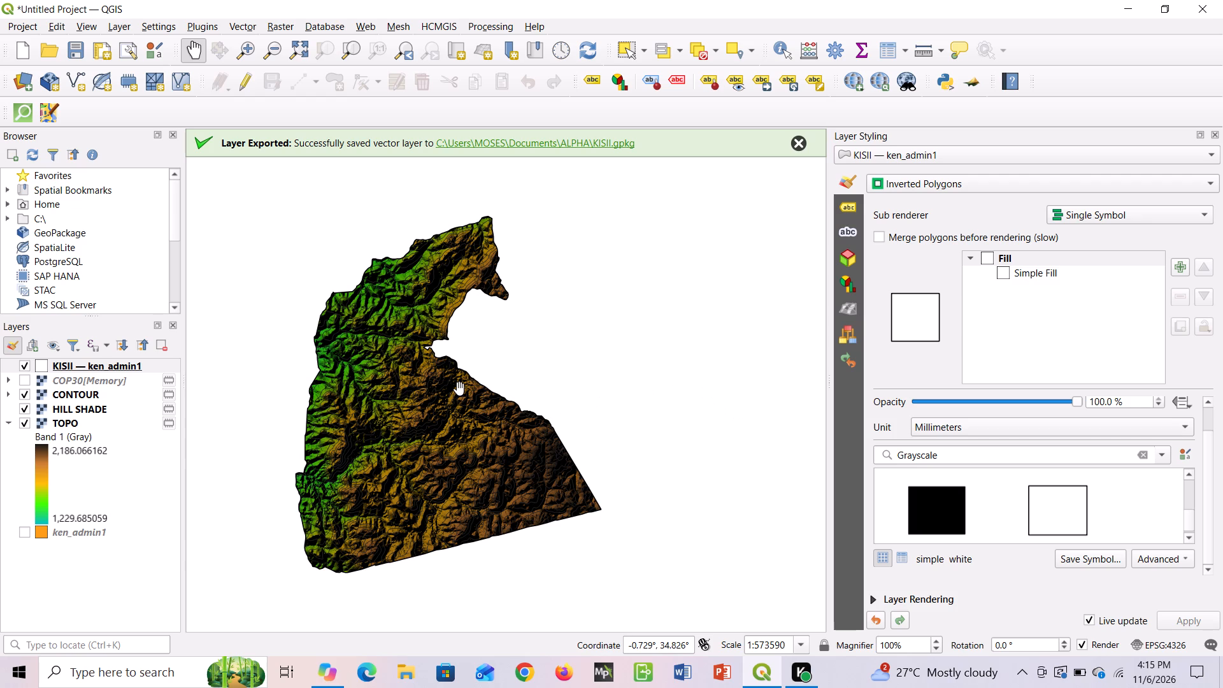
Add the OSM Standard basemap from QuickMapServices' OpenStreetMap group to the project.
{"action": "left_click_drag", "start_coordinate": [416, 382], "coordinate": [559, 375]}
{"action": "scroll", "coordinate": [433, 383], "scroll_direction": "right", "scroll_amount": 1}
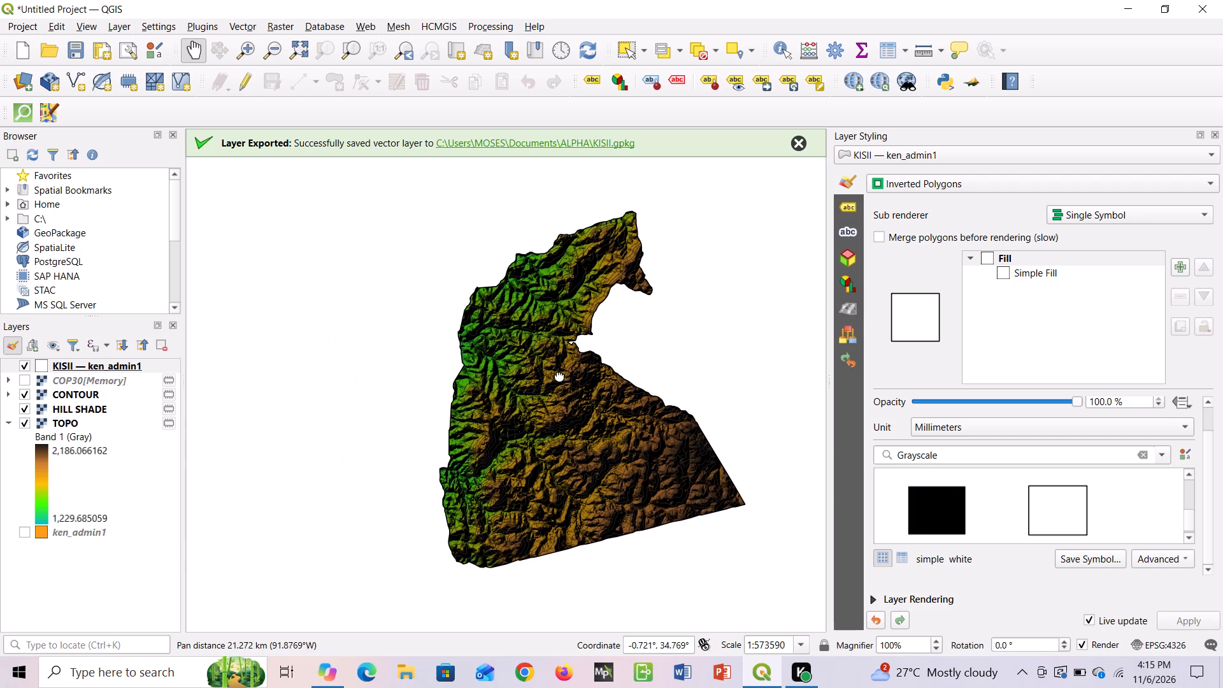
{"action": "left_click_drag", "start_coordinate": [559, 375], "coordinate": [535, 360]}
{"action": "scroll", "coordinate": [559, 375], "scroll_direction": "right", "scroll_amount": 1}
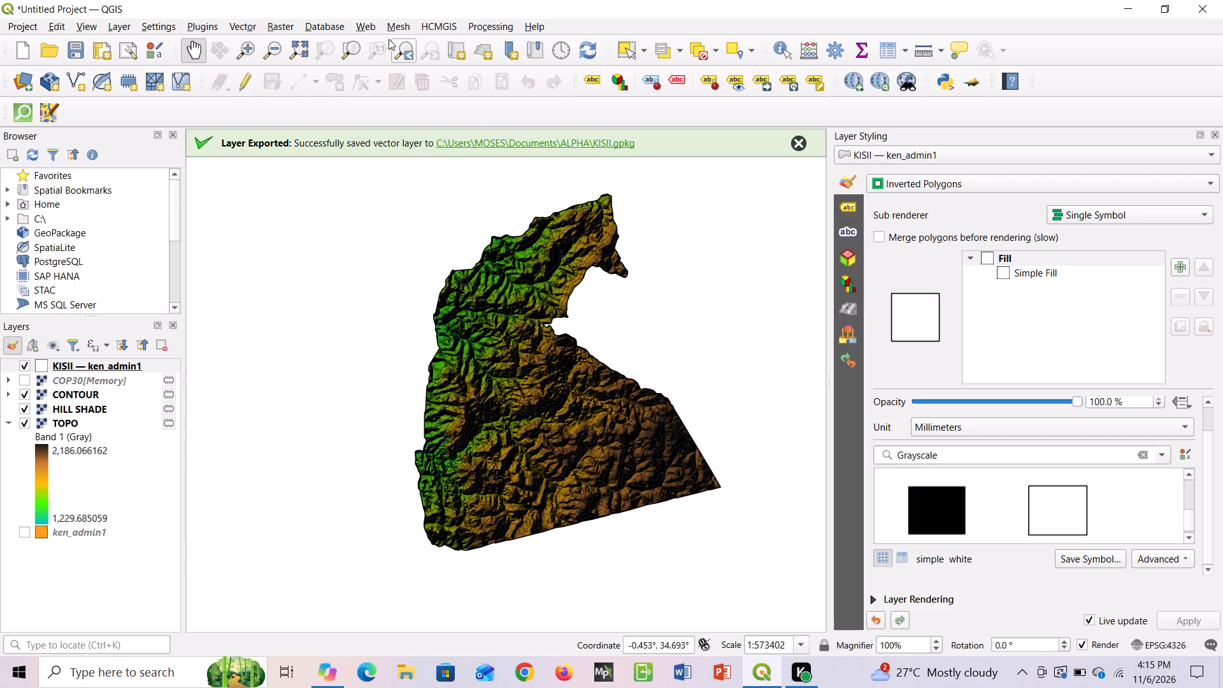
{"action": "left_click", "coordinate": [373, 29]}
{"action": "left_click", "coordinate": [392, 64]}
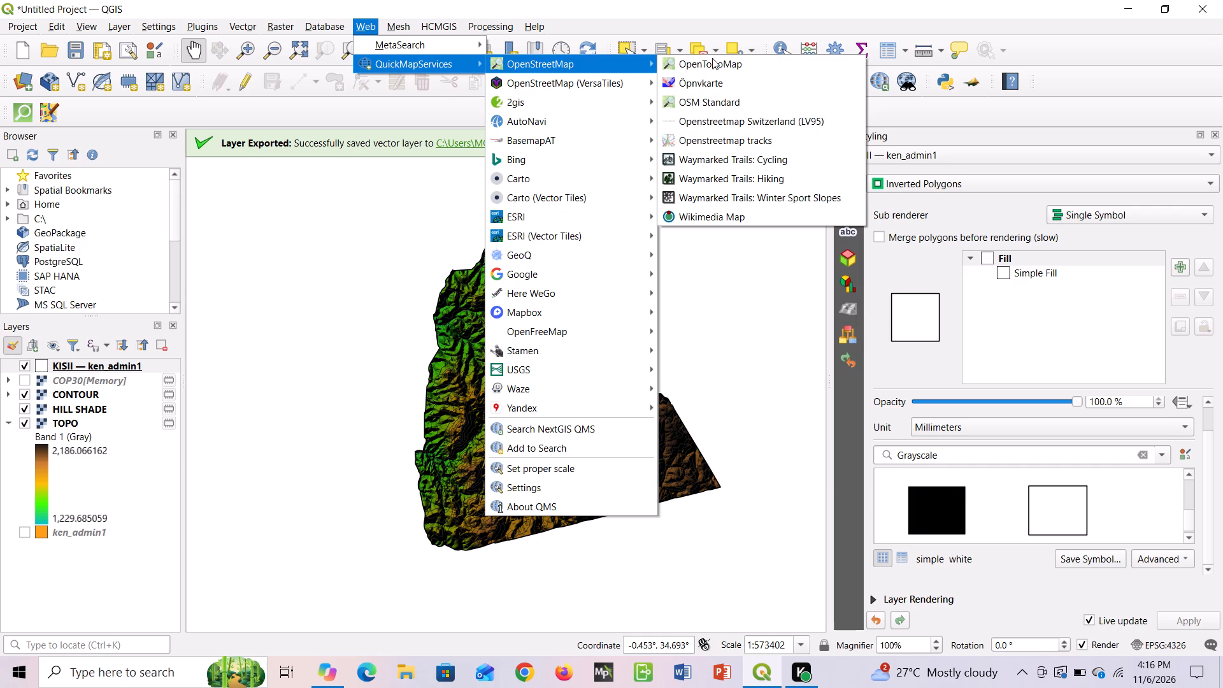
{"action": "left_click", "coordinate": [738, 94]}
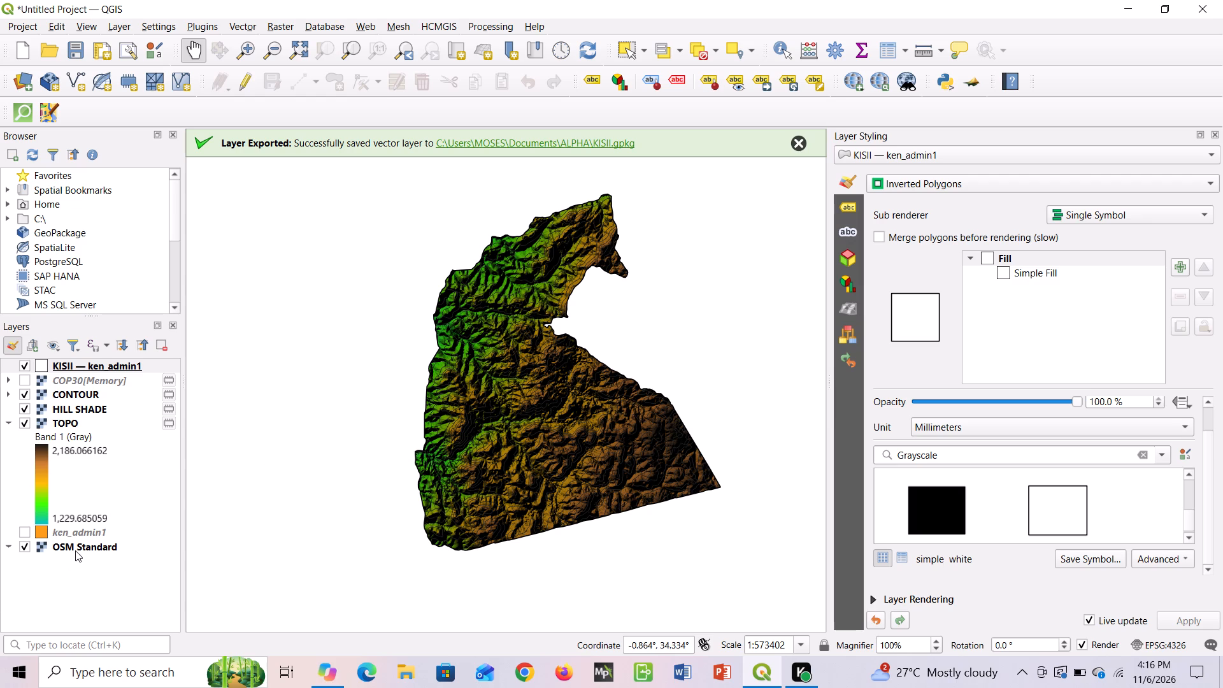
Move the OSM Standard layer directly below the KISII layer and above the COP30, contour, hillshade and TOPO layers.
{"action": "left_click_drag", "start_coordinate": [75, 550], "coordinate": [73, 540]}
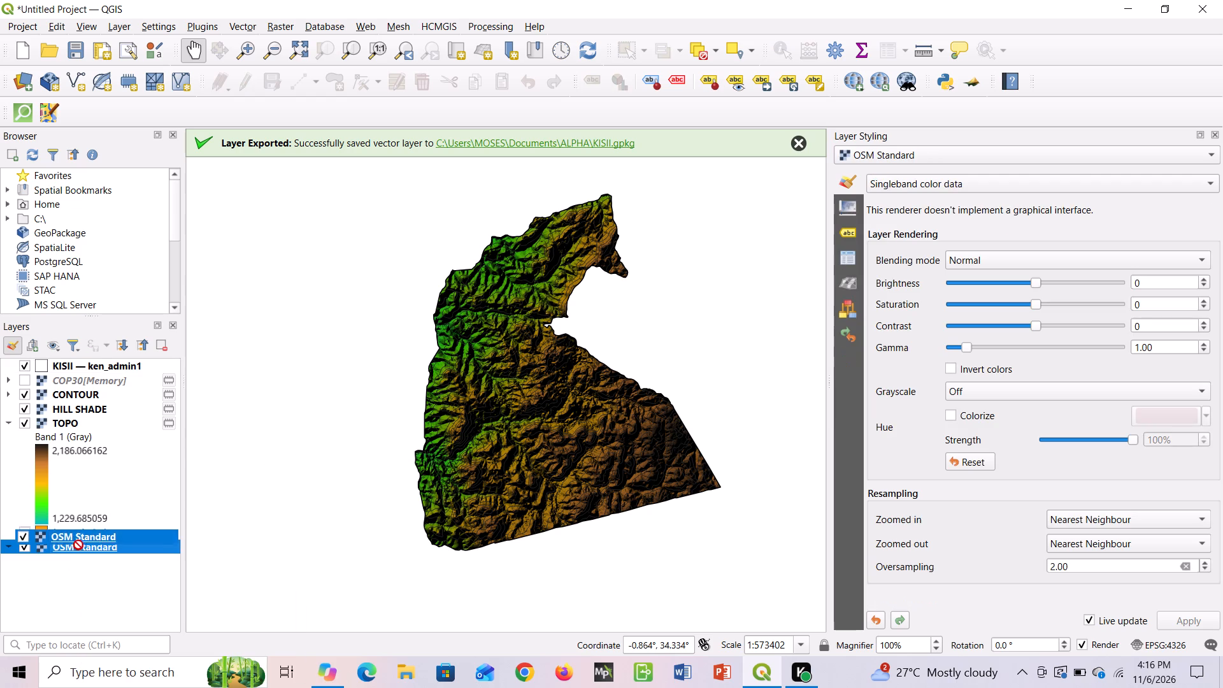
{"action": "left_click_drag", "start_coordinate": [73, 540], "coordinate": [55, 360]}
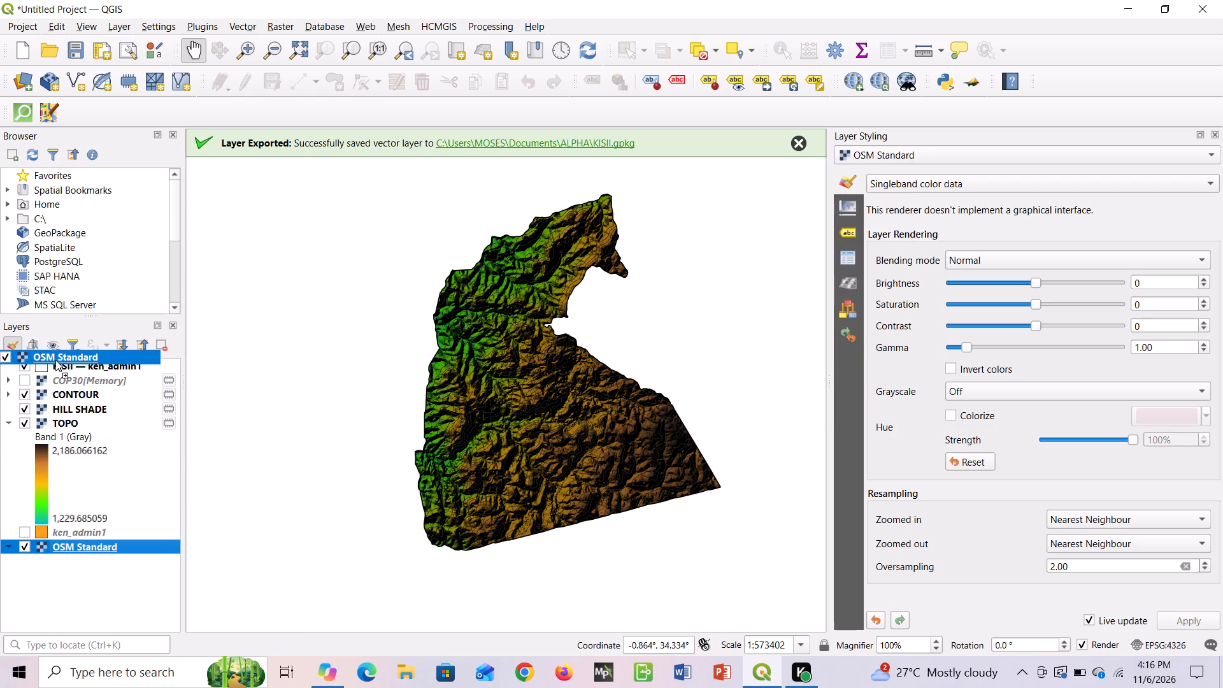
{"action": "left_click_drag", "start_coordinate": [55, 360], "coordinate": [56, 362]}
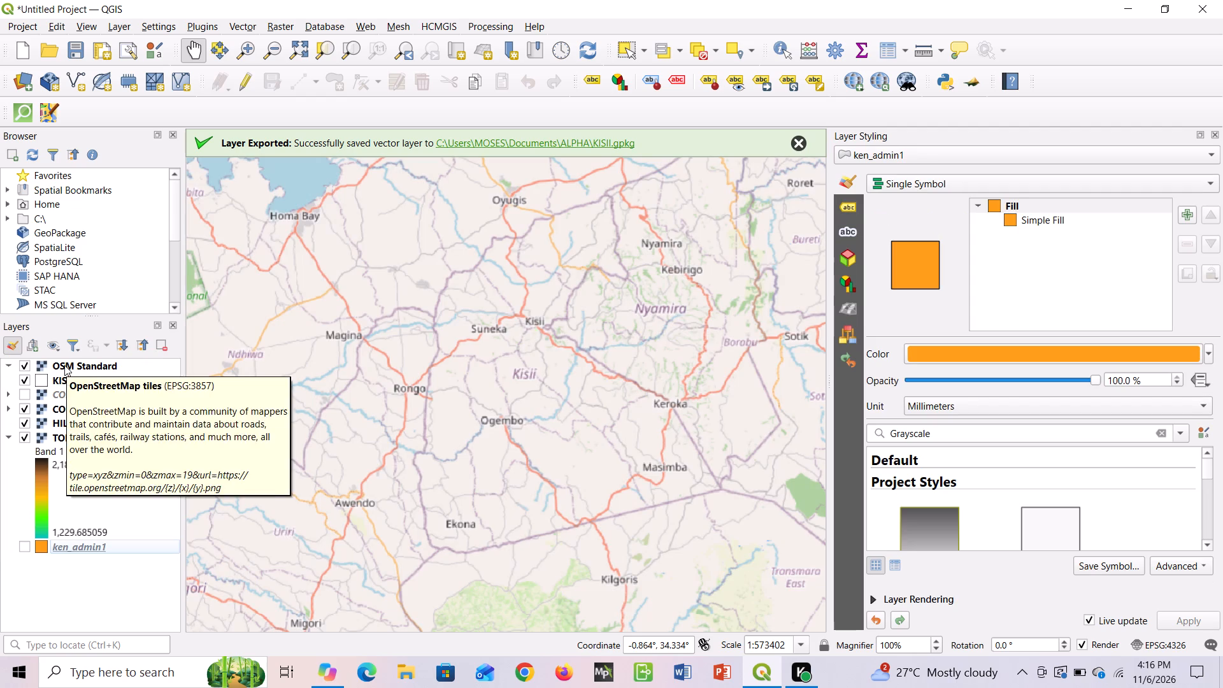
{"action": "left_click_drag", "start_coordinate": [64, 365], "coordinate": [66, 383]}
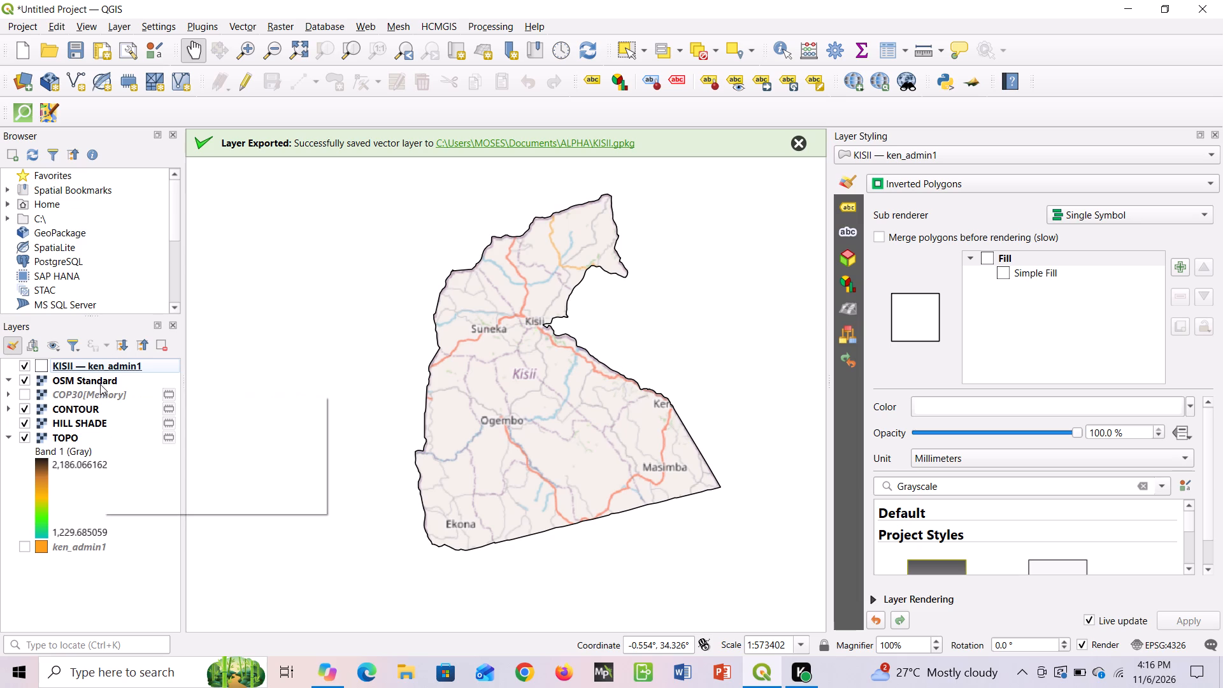
Move the OSM Standard layer to the bottom of the layer order, below the TOPO and ken_admin1 layers.
{"action": "left_click_drag", "start_coordinate": [98, 382], "coordinate": [97, 420]}
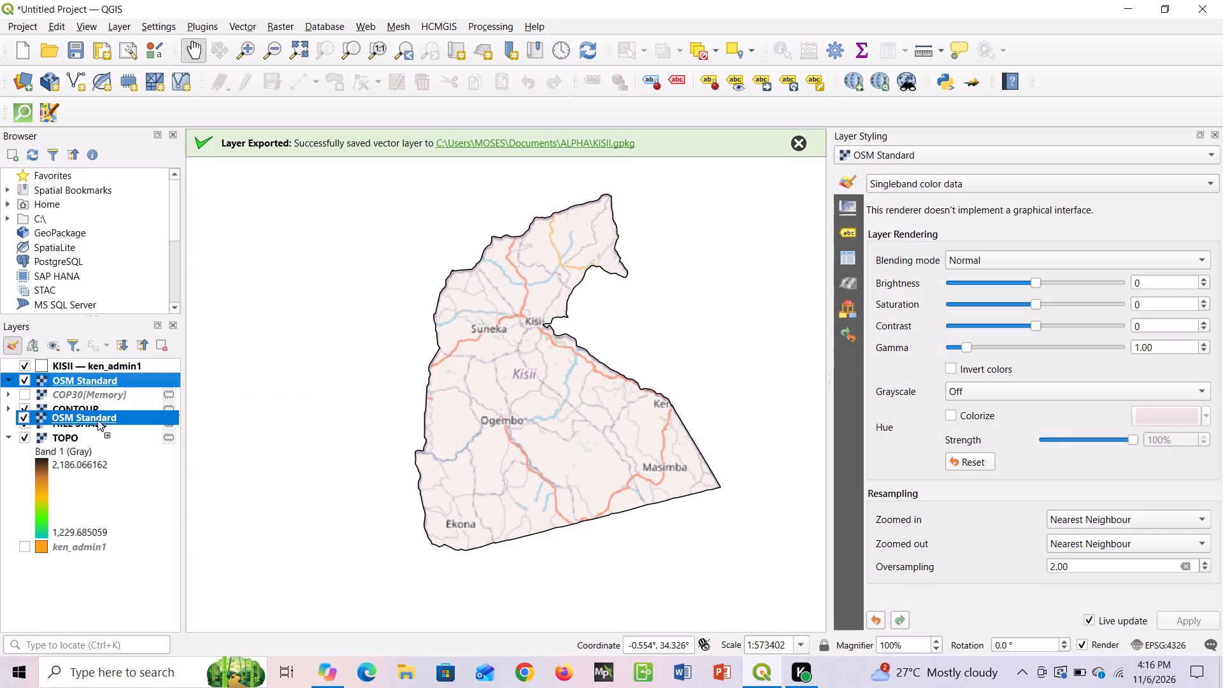
{"action": "left_click_drag", "start_coordinate": [97, 420], "coordinate": [95, 434]}
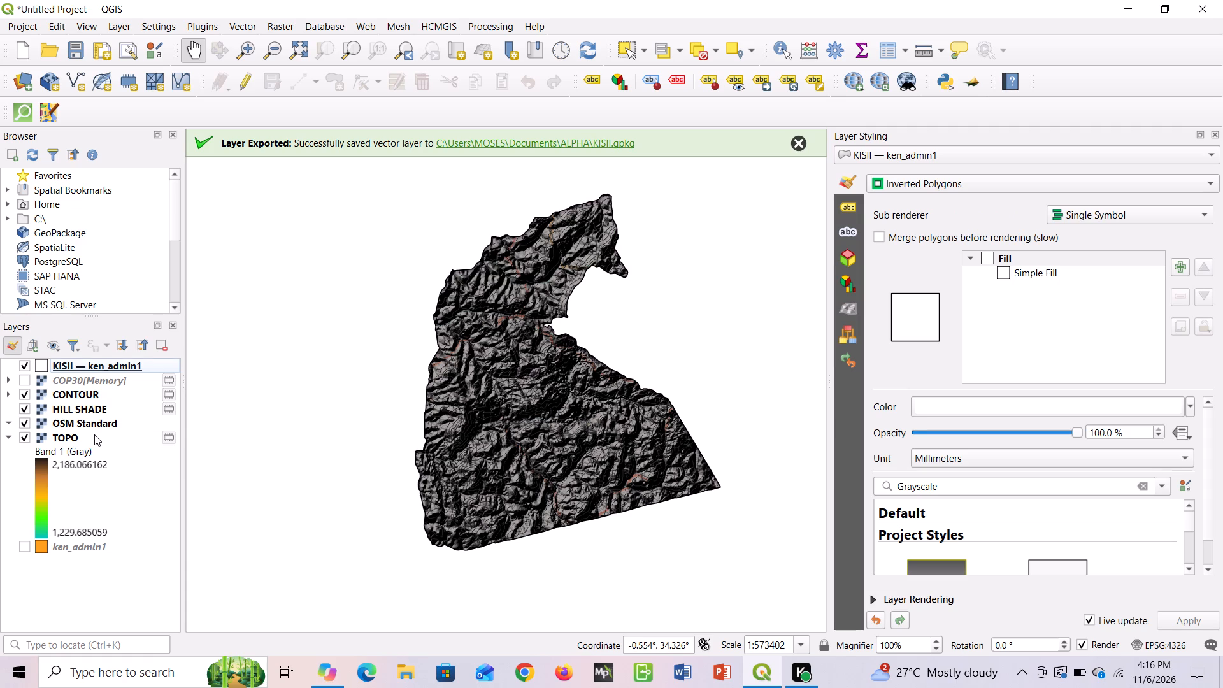
{"action": "left_click_drag", "start_coordinate": [96, 420], "coordinate": [96, 452]}
{"action": "scroll", "coordinate": [97, 448], "scroll_direction": "up", "scroll_amount": 1}
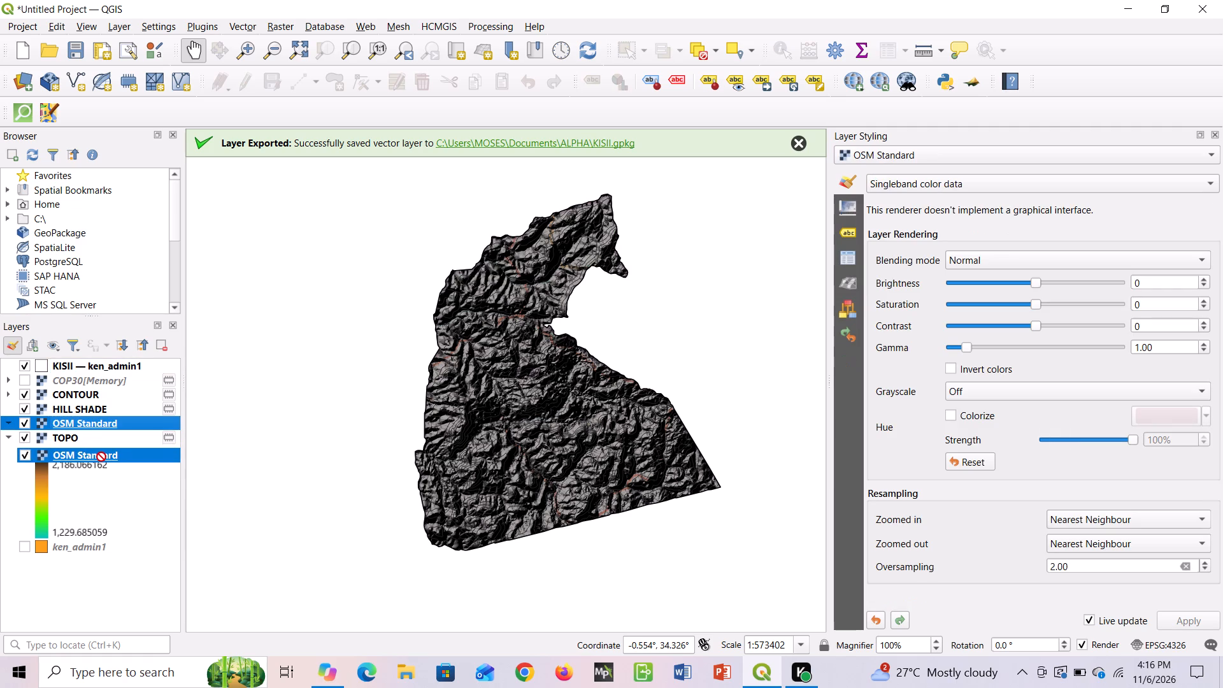
{"action": "left_click_drag", "start_coordinate": [96, 452], "coordinate": [96, 536]}
{"action": "scroll", "coordinate": [96, 452], "scroll_direction": "up", "scroll_amount": 1}
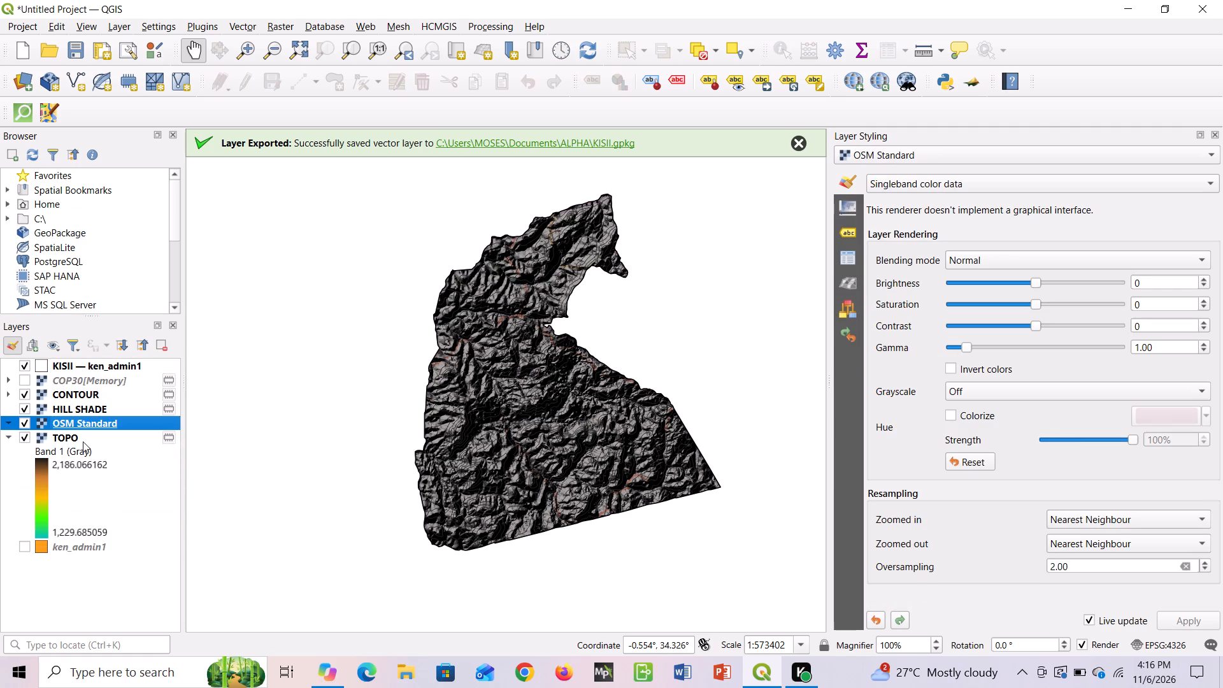
{"action": "left_click_drag", "start_coordinate": [75, 423], "coordinate": [67, 580]}
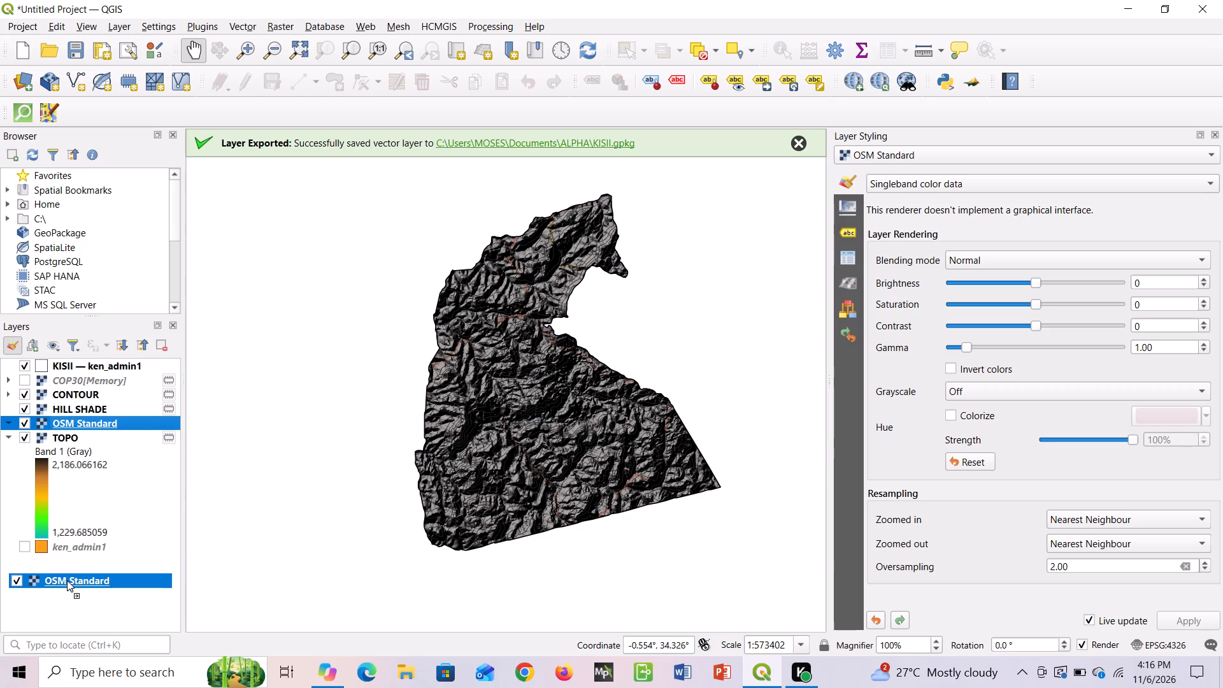
{"action": "left_click_drag", "start_coordinate": [67, 580], "coordinate": [69, 563]}
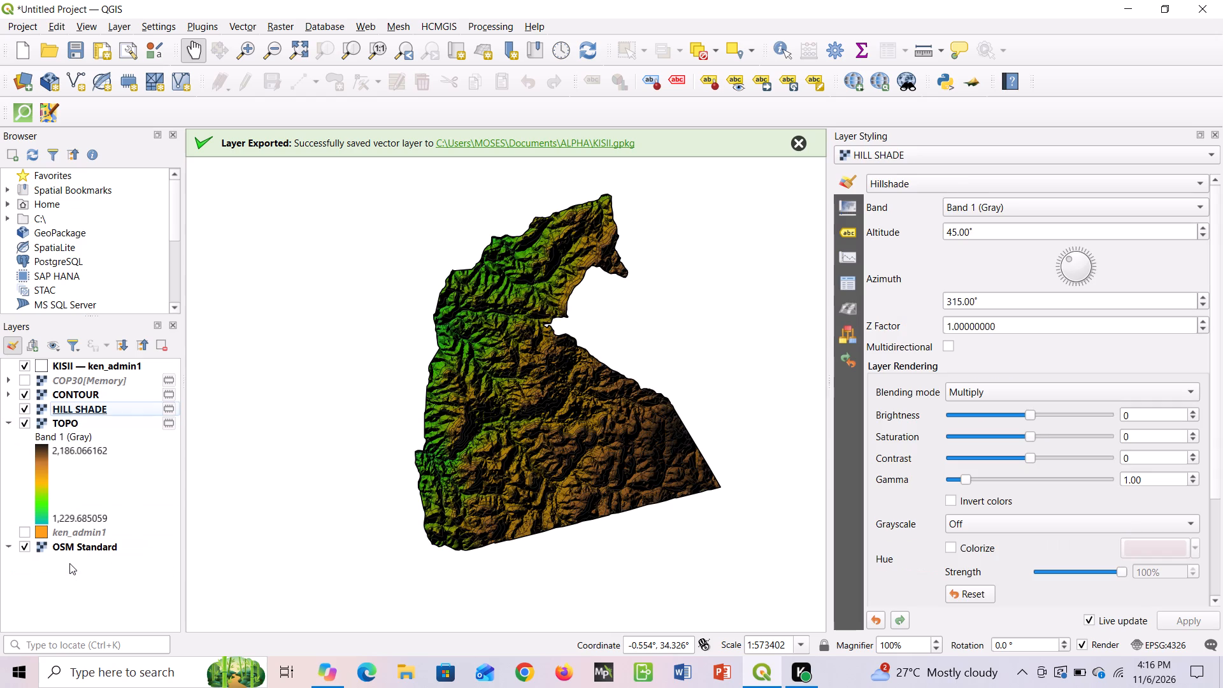
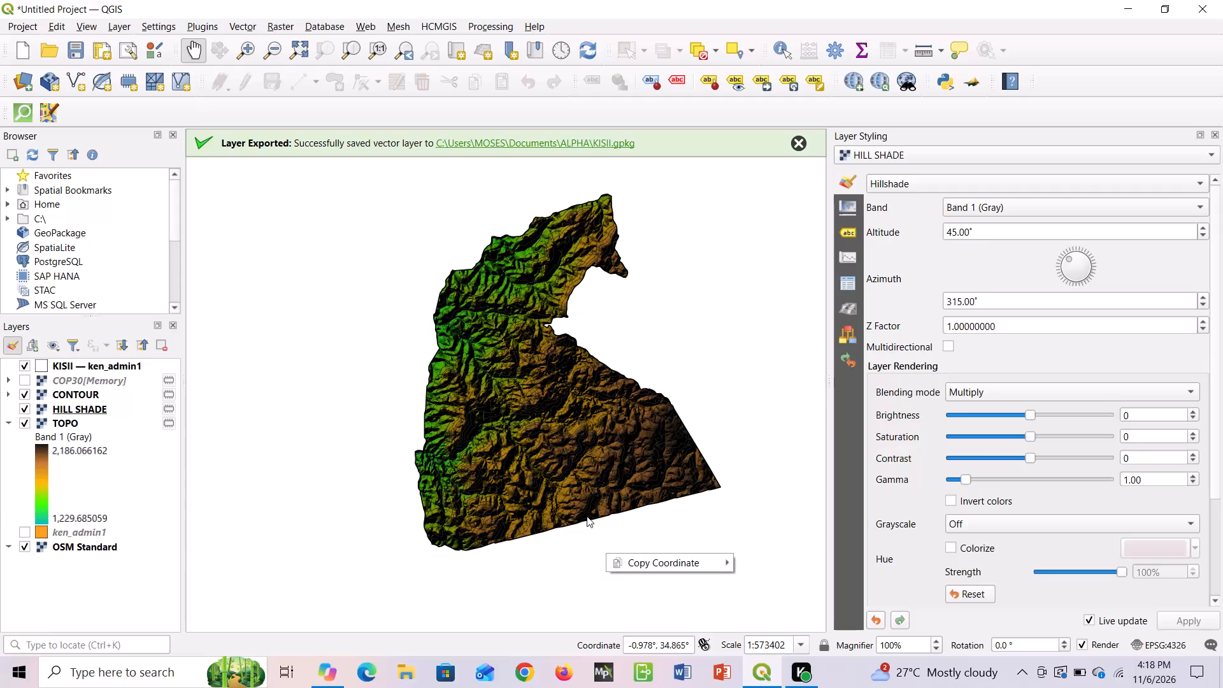
Examine the masked Kisii terrain relief on the map at a closer scale.
{"action": "scroll", "coordinate": [587, 516], "scroll_direction": "up", "scroll_amount": 7, "text": "ctrl"}
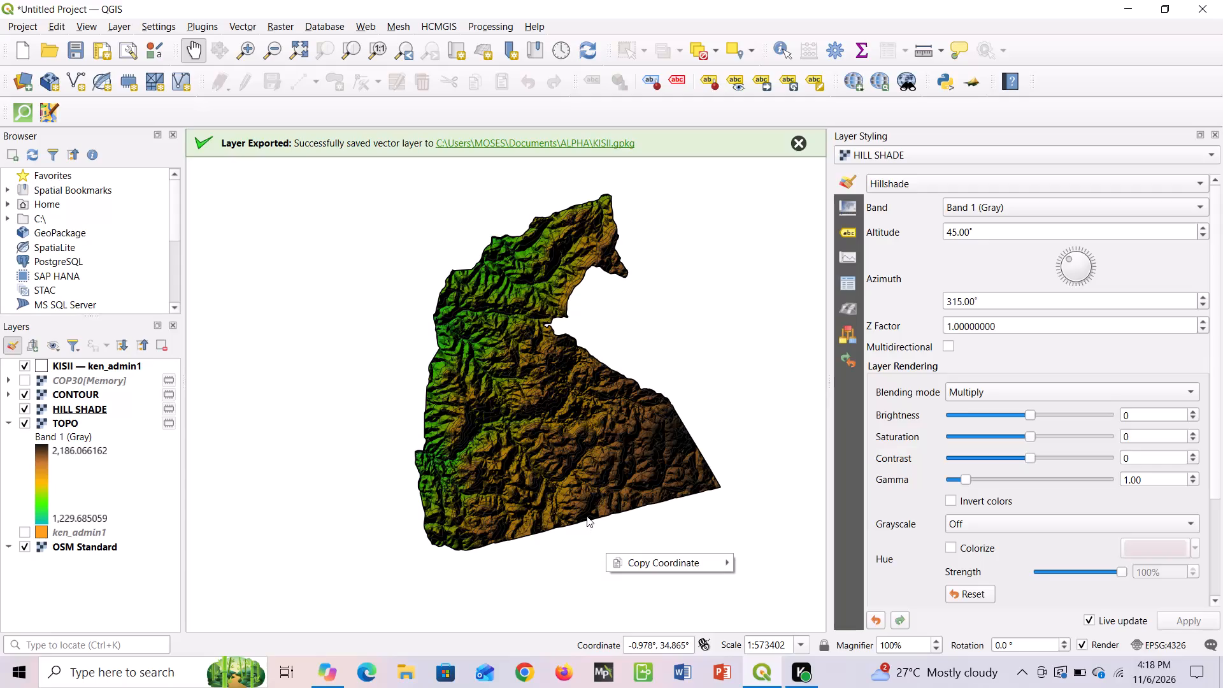
{"action": "left_click", "coordinate": [587, 516]}
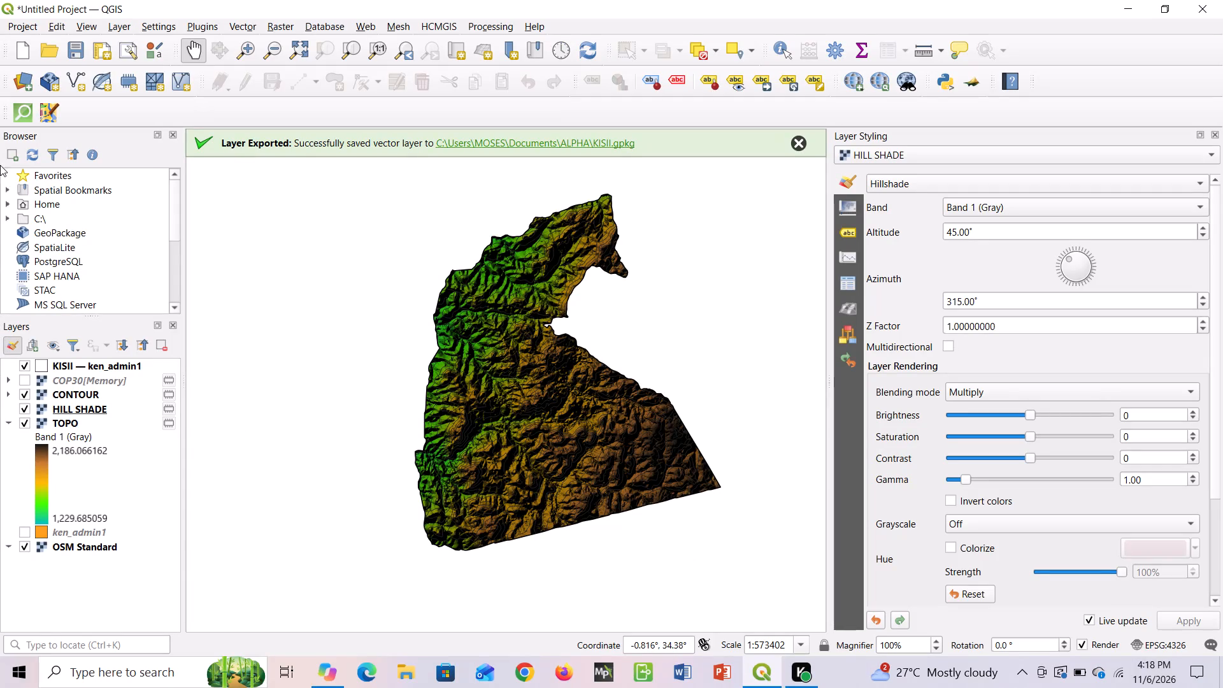
{"action": "scroll", "coordinate": [117, 195], "scroll_direction": "up", "scroll_amount": 1}
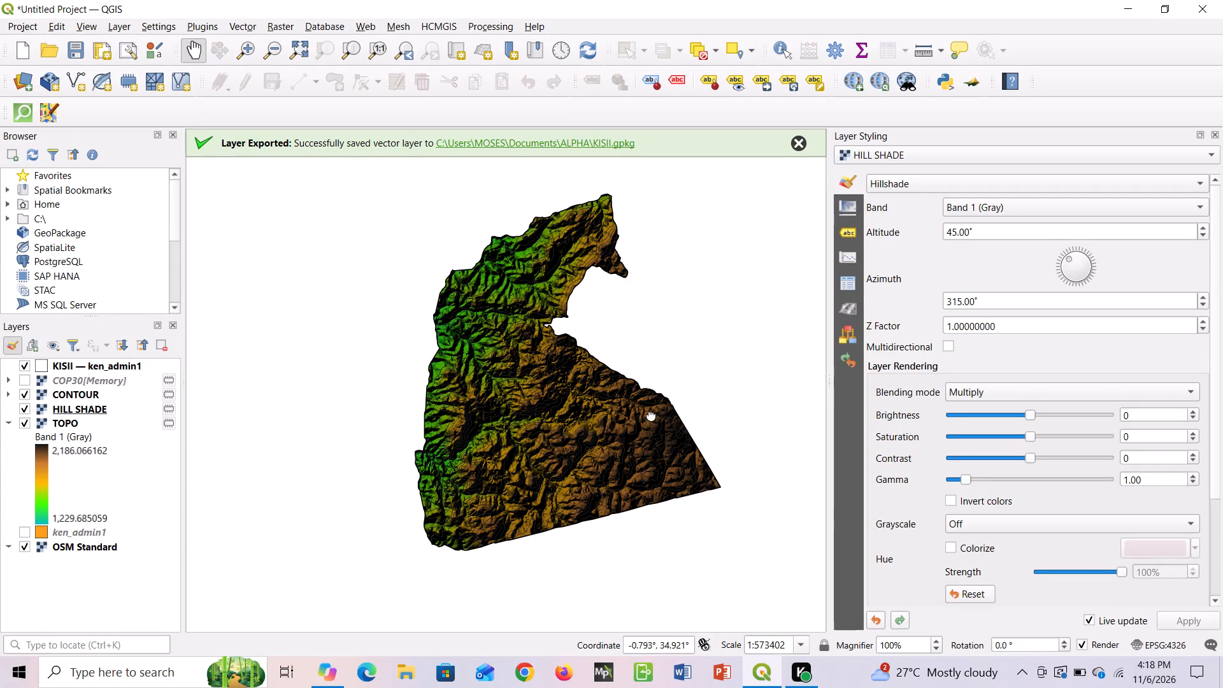
{"action": "scroll", "coordinate": [638, 415], "scroll_direction": "up", "scroll_amount": 6, "text": "ctrl"}
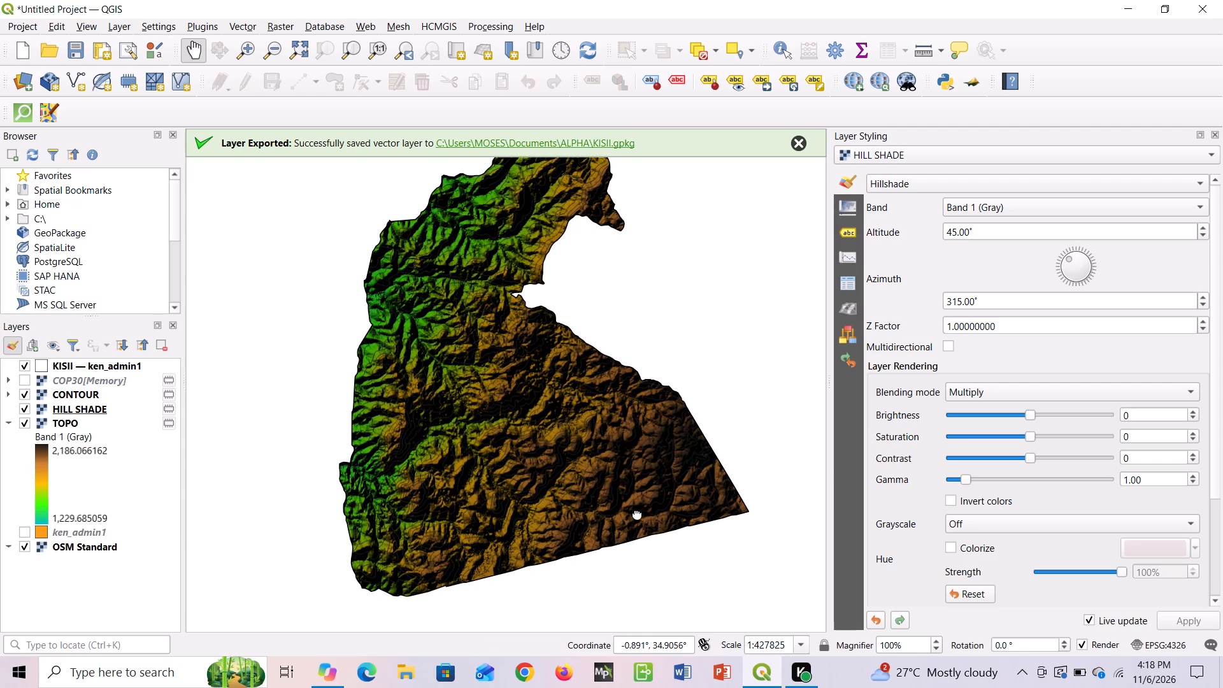
{"action": "left_click_drag", "start_coordinate": [275, 399], "coordinate": [241, 424]}
{"action": "left_click_drag", "start_coordinate": [243, 431], "coordinate": [331, 459]}
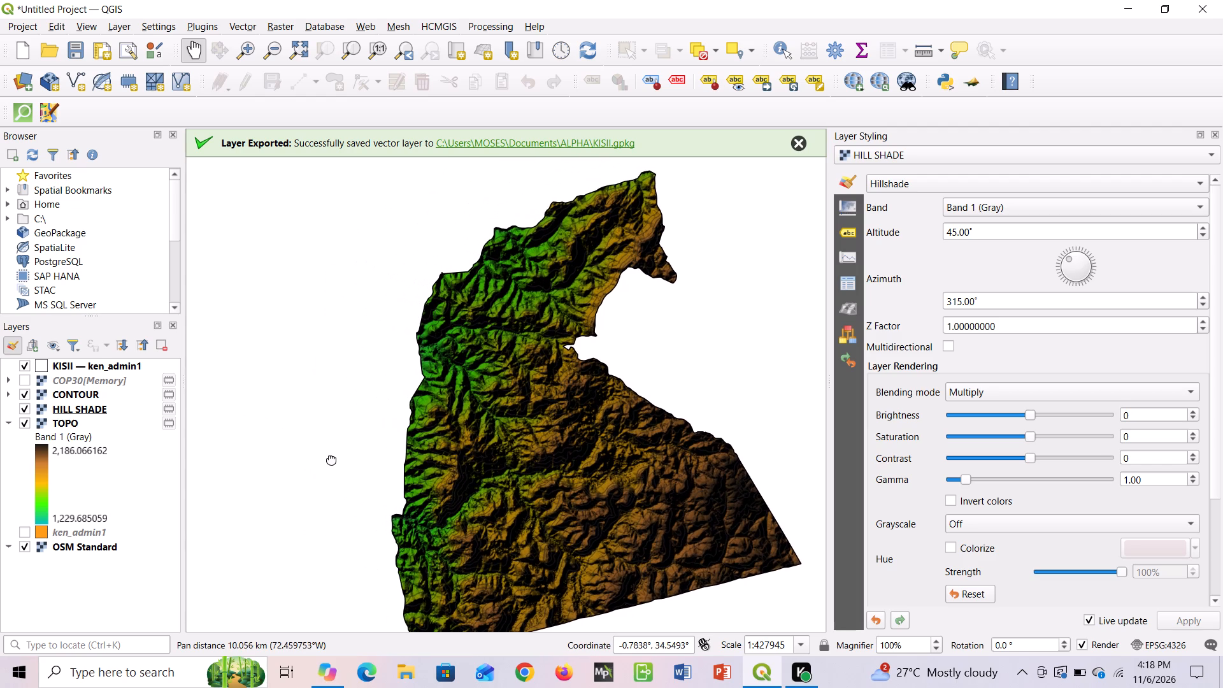
{"action": "left_click_drag", "start_coordinate": [331, 459], "coordinate": [332, 459]}
{"action": "left_click_drag", "start_coordinate": [515, 459], "coordinate": [485, 455]}
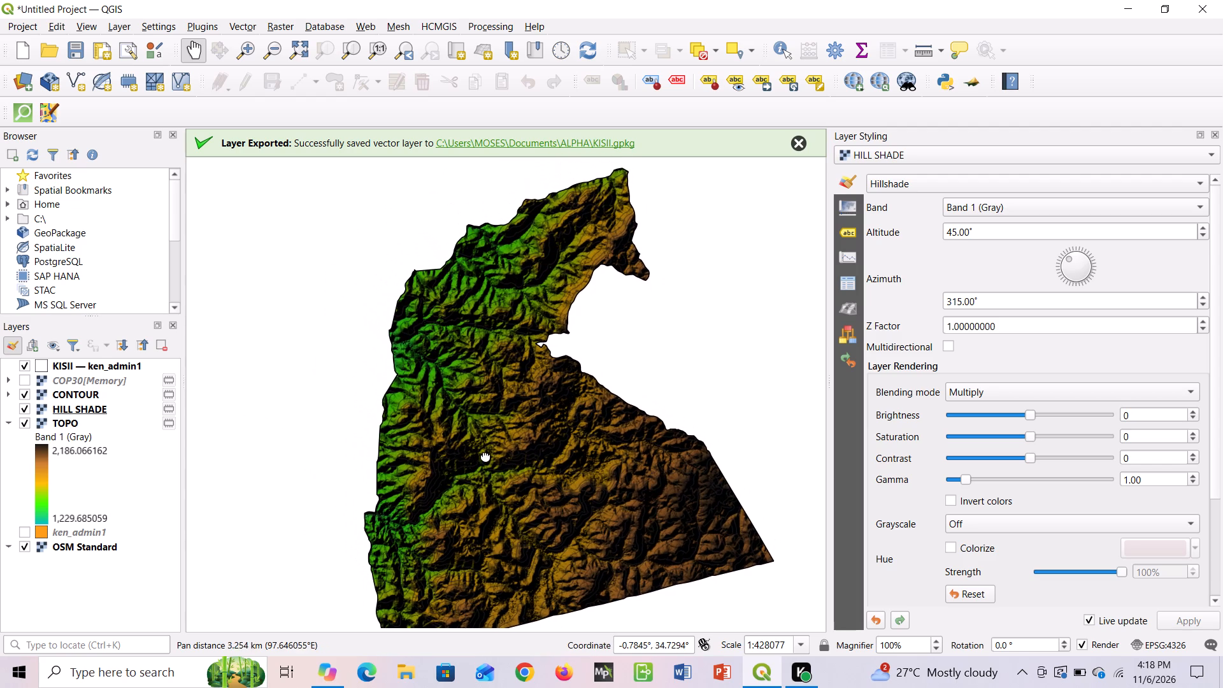
{"action": "left_click_drag", "start_coordinate": [485, 455], "coordinate": [482, 452]}
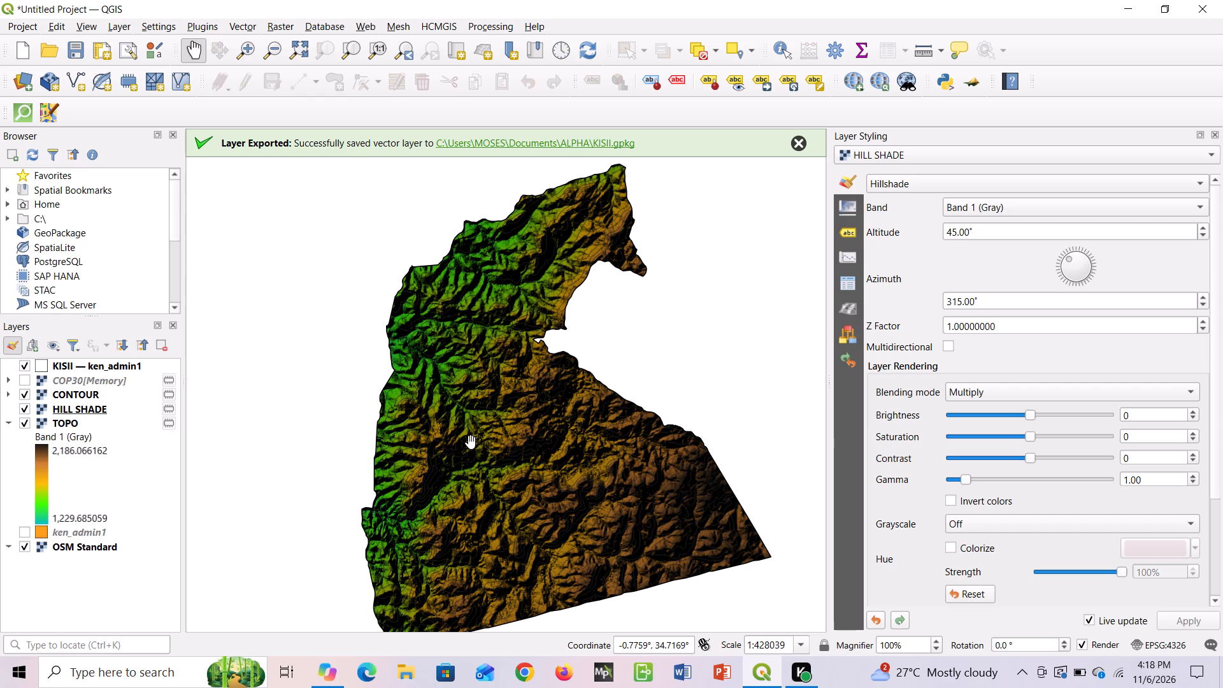
{"action": "scroll", "coordinate": [471, 442], "scroll_direction": "left", "scroll_amount": 1}
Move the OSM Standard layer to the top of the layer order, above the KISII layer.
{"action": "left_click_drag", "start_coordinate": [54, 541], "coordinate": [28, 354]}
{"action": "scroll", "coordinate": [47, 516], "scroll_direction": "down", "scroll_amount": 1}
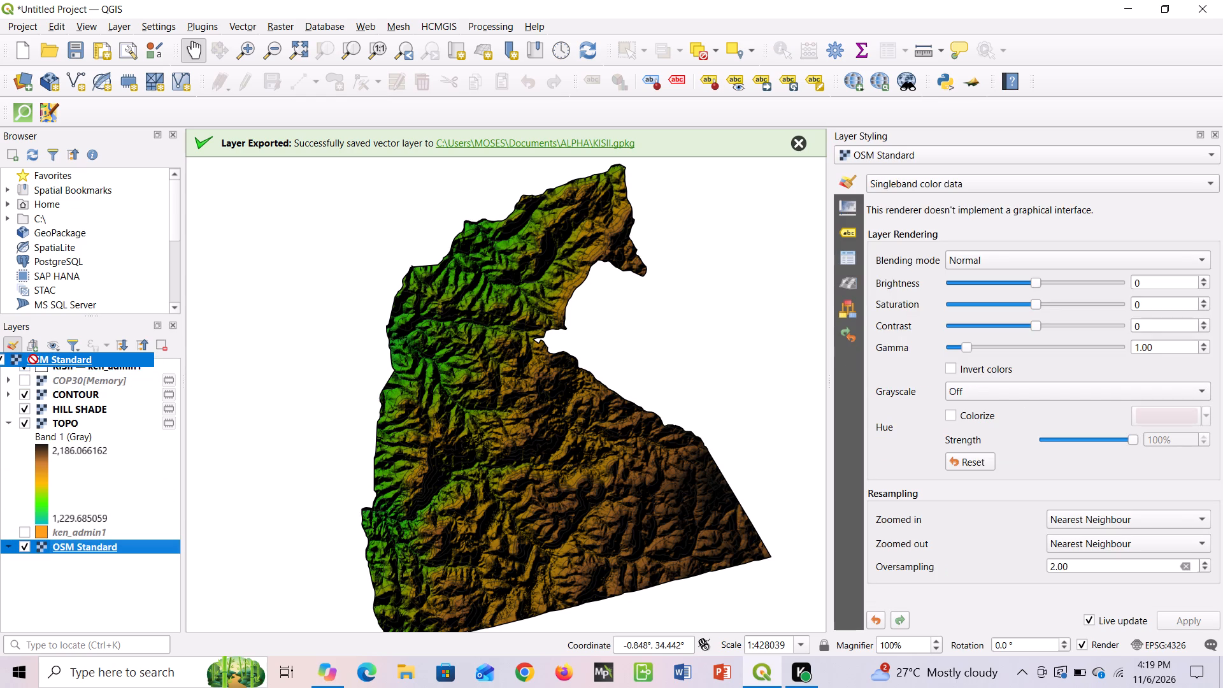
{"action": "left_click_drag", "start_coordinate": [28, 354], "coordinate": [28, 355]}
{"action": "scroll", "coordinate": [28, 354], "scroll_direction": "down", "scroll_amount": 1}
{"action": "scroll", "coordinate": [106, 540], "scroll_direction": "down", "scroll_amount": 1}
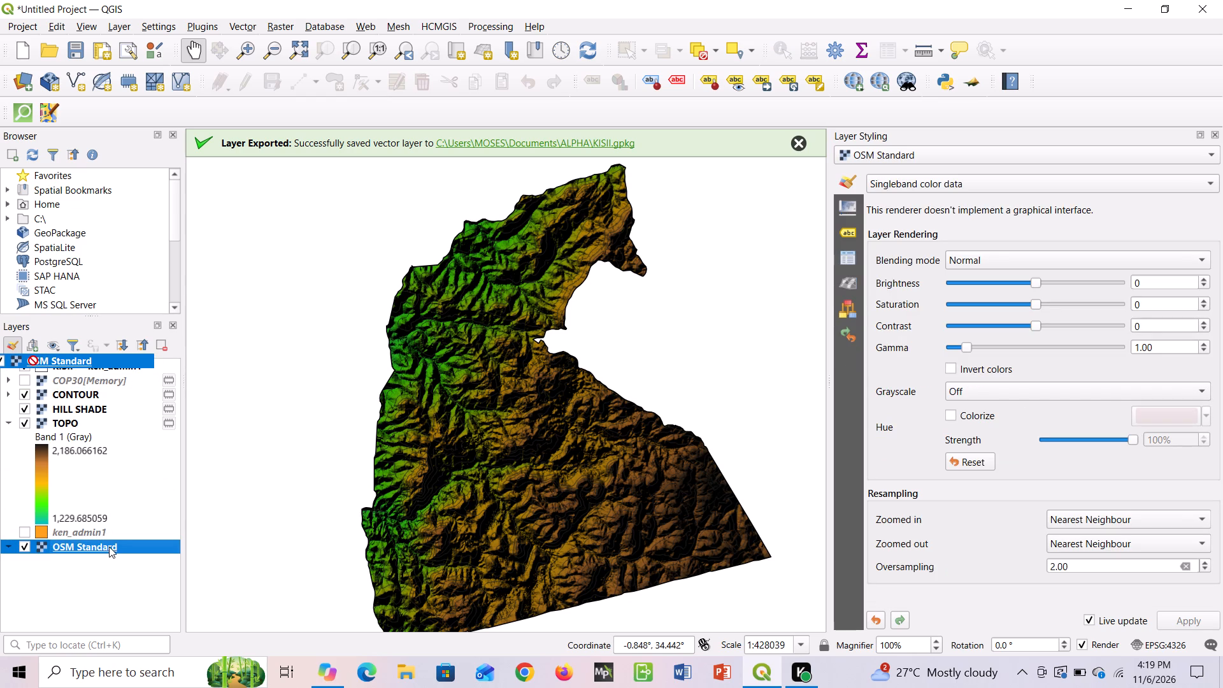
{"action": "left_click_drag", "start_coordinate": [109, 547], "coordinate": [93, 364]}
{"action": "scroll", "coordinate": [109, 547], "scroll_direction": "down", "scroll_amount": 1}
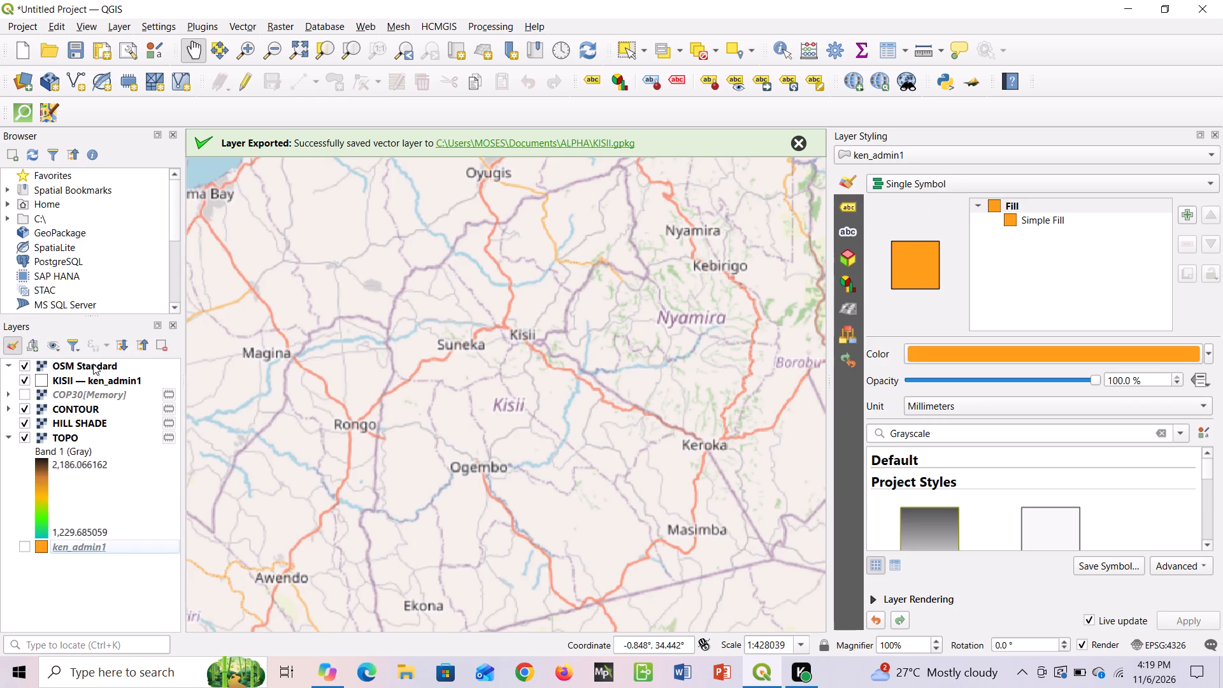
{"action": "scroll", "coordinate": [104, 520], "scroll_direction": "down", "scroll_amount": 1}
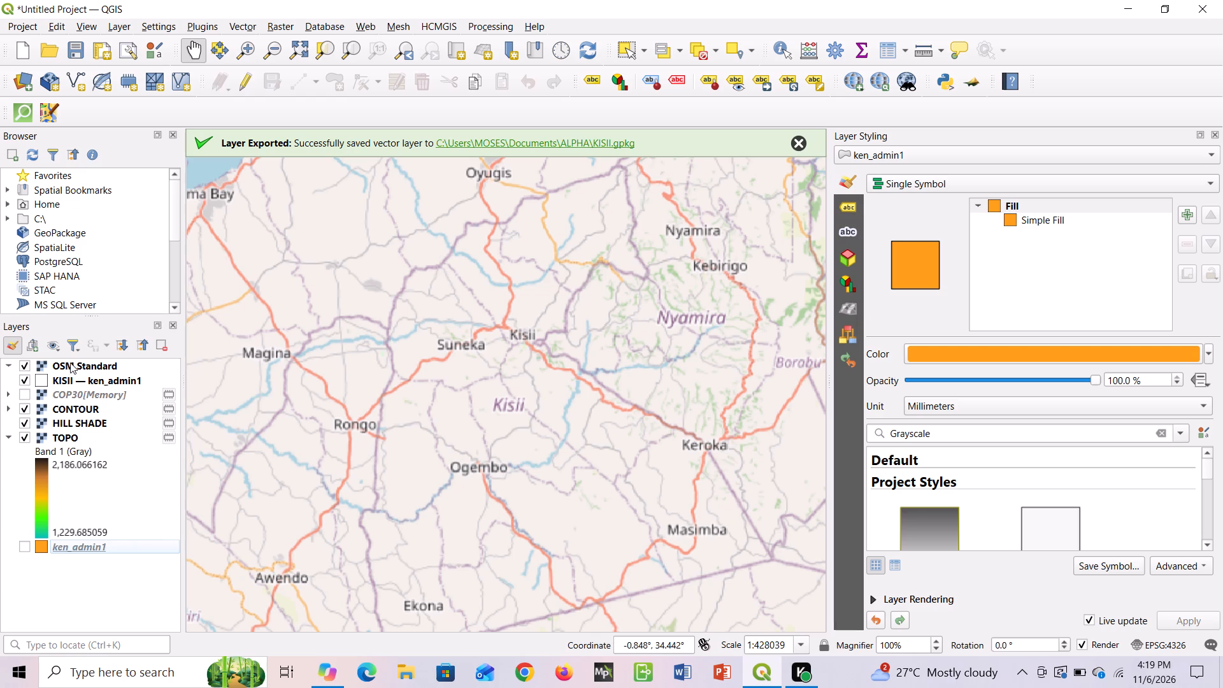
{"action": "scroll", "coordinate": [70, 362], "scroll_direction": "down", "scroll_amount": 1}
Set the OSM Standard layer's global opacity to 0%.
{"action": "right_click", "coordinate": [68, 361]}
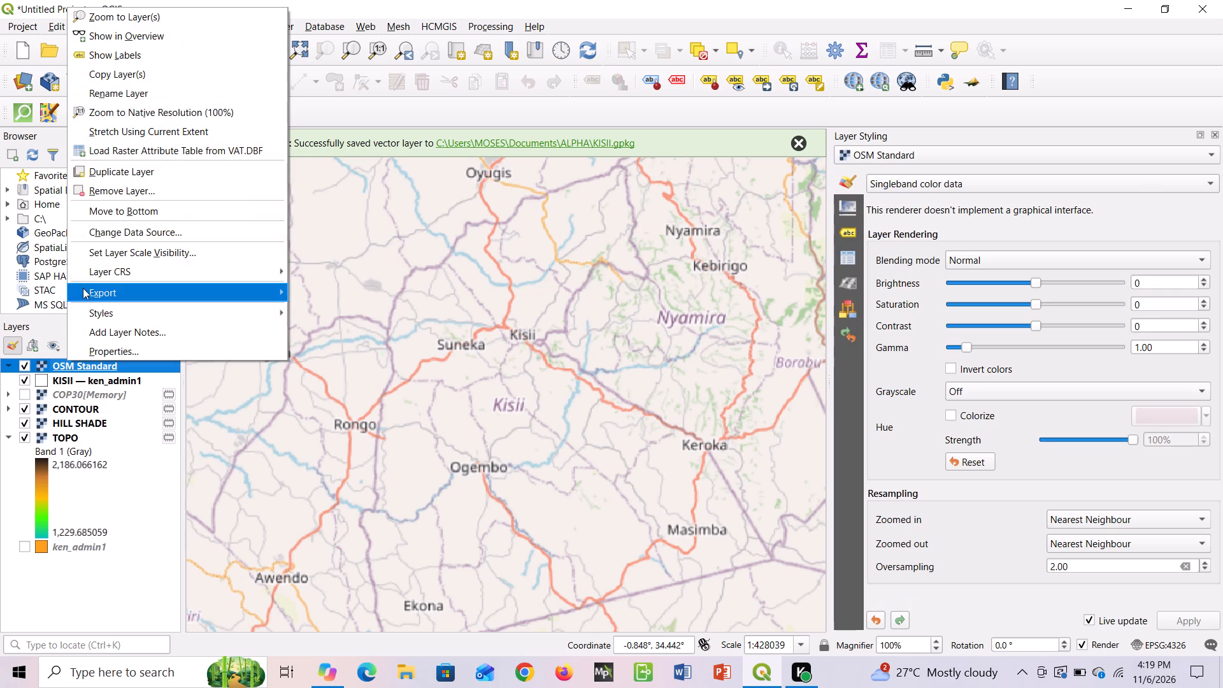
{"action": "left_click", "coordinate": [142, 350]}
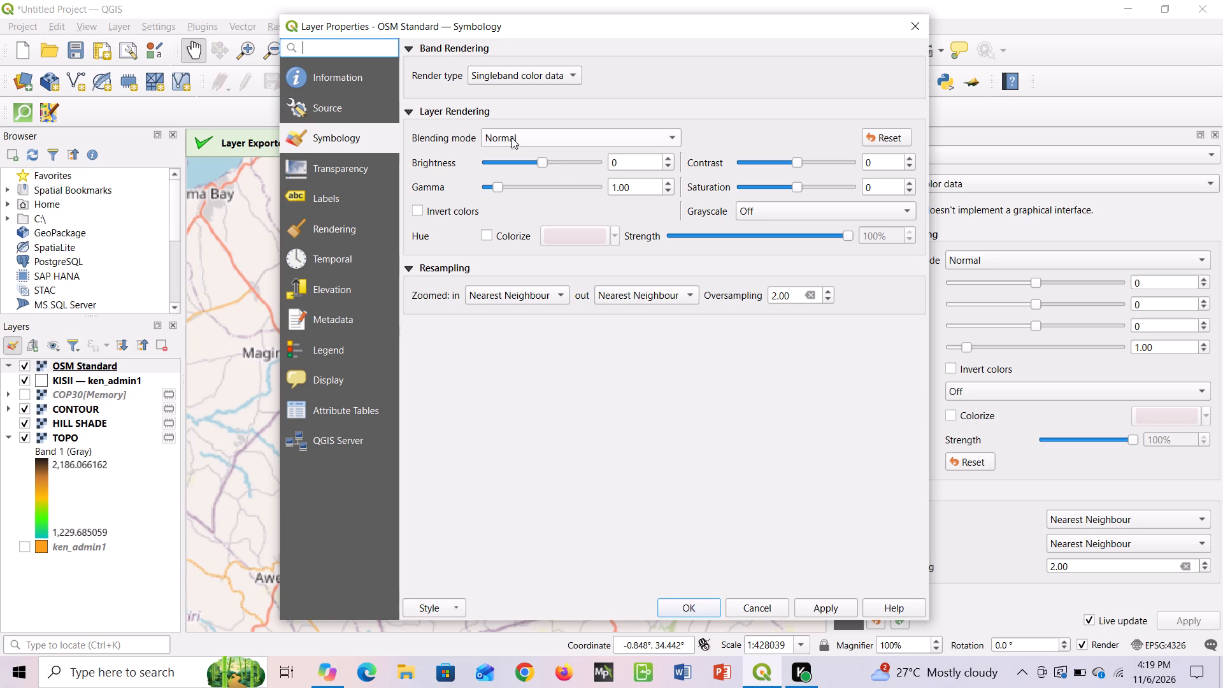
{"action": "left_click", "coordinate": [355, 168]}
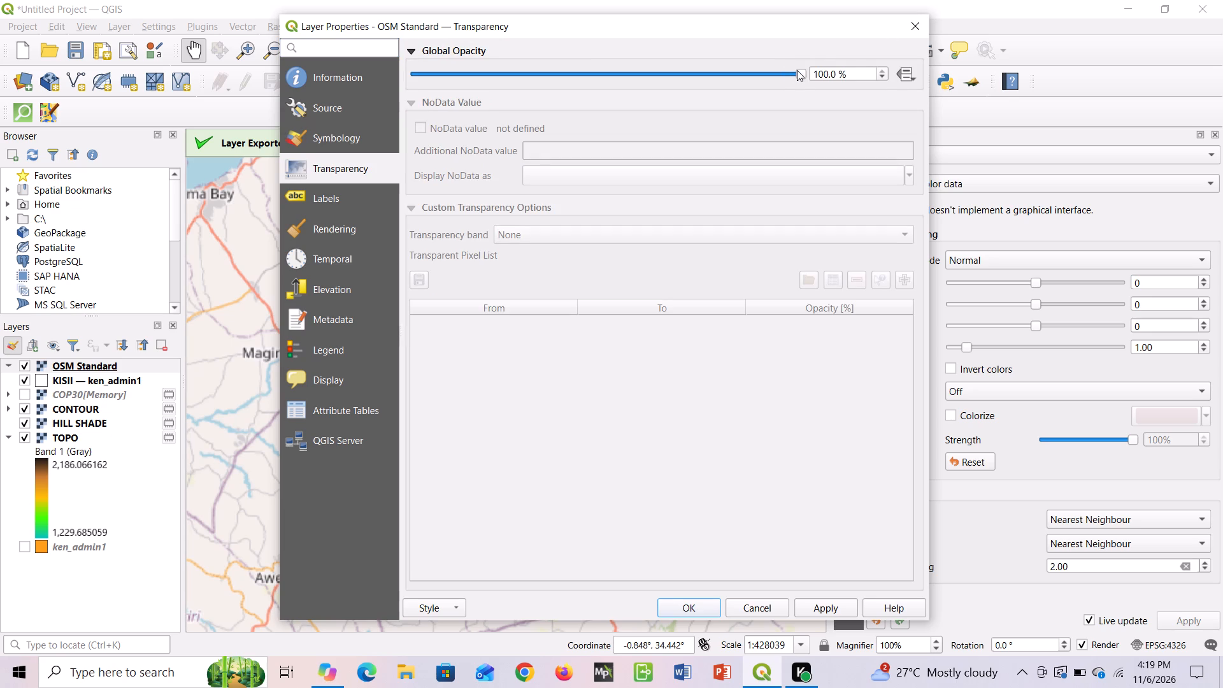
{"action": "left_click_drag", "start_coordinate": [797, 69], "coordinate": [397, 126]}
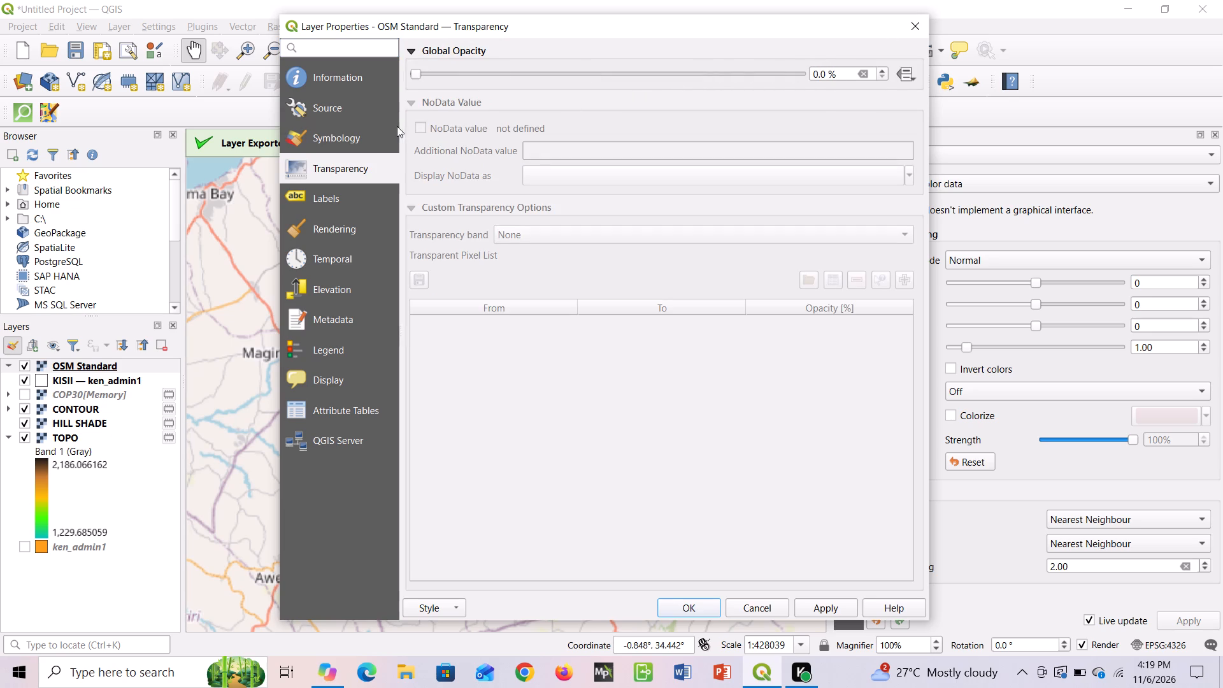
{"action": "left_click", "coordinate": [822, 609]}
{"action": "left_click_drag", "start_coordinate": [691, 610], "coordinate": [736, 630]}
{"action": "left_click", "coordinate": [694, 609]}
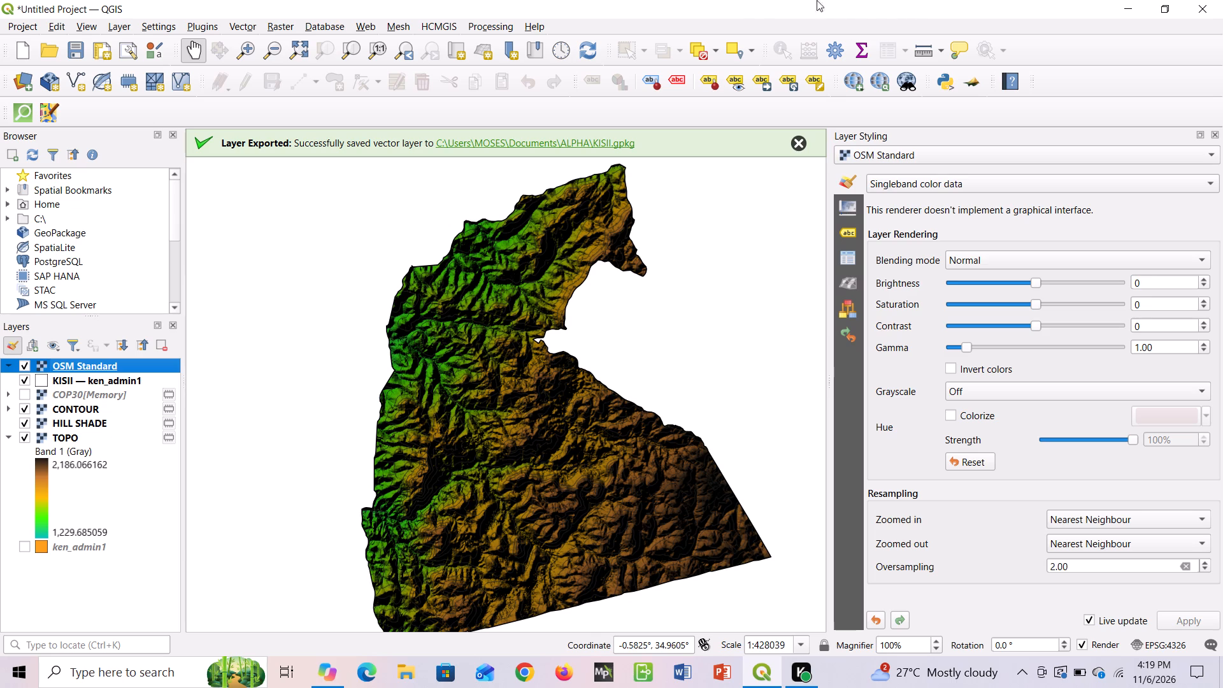
Set the OSM Standard layer's global opacity to 46.5%.
{"action": "right_click", "coordinate": [118, 359]}
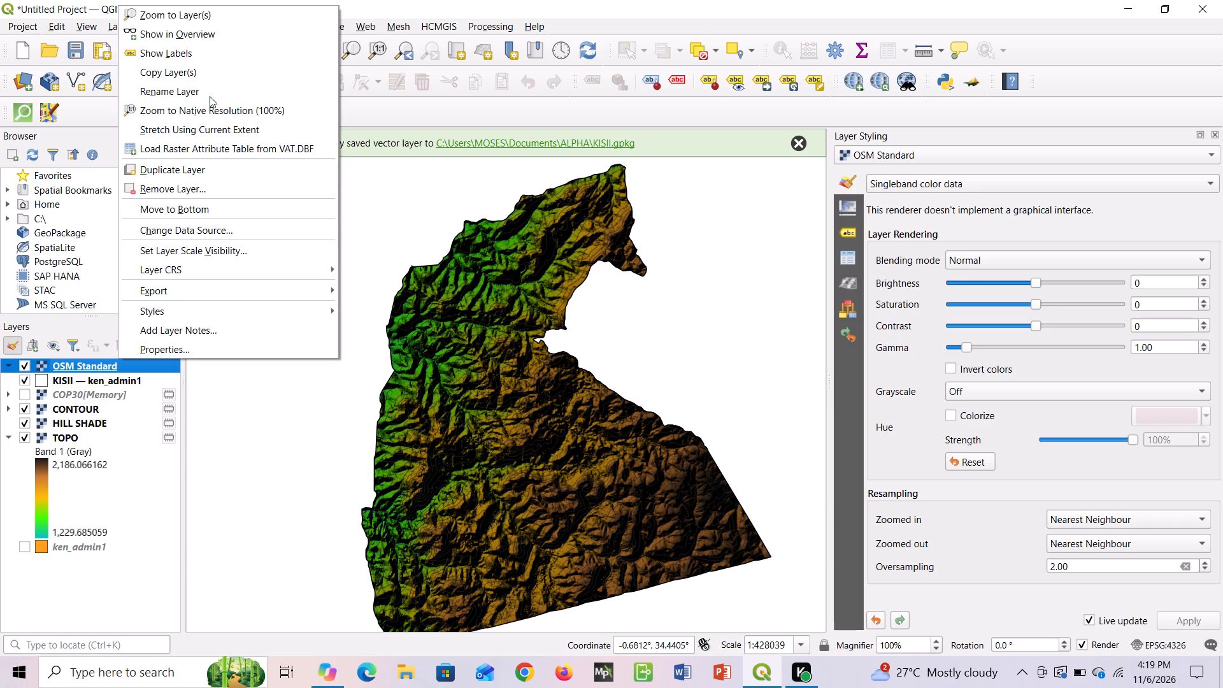
{"action": "left_click", "coordinate": [204, 341]}
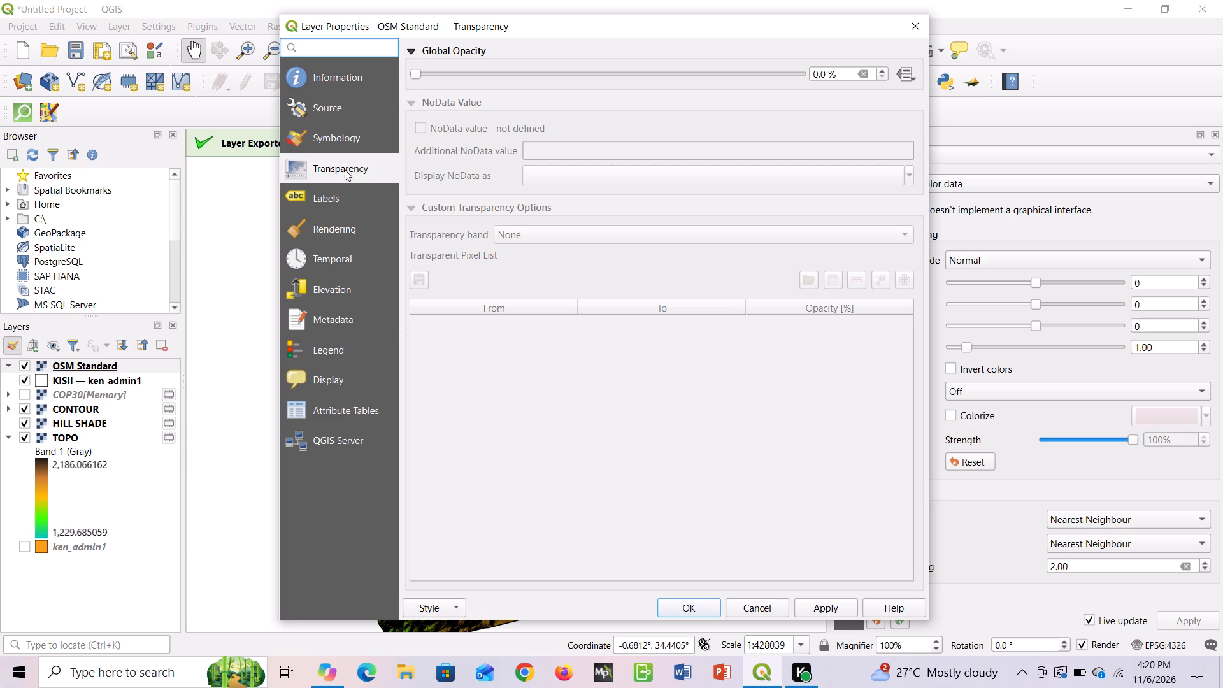
{"action": "left_click_drag", "start_coordinate": [417, 75], "coordinate": [596, 70]}
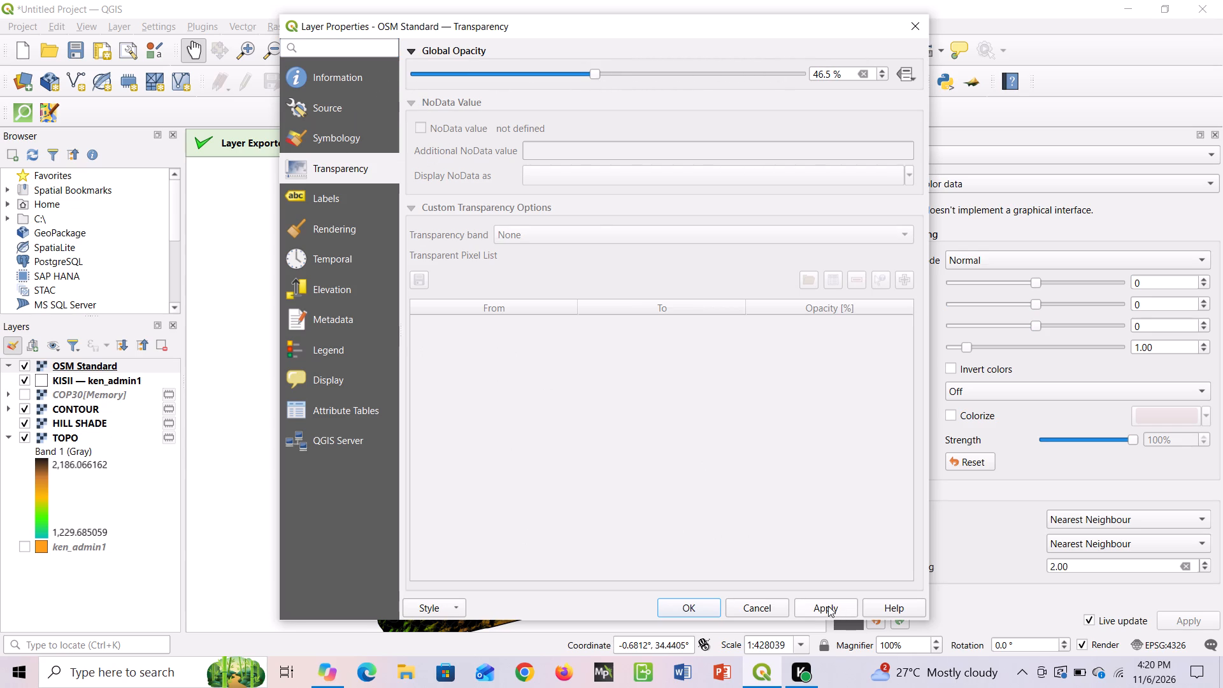
{"action": "left_click", "coordinate": [828, 606]}
{"action": "left_click", "coordinate": [692, 604]}
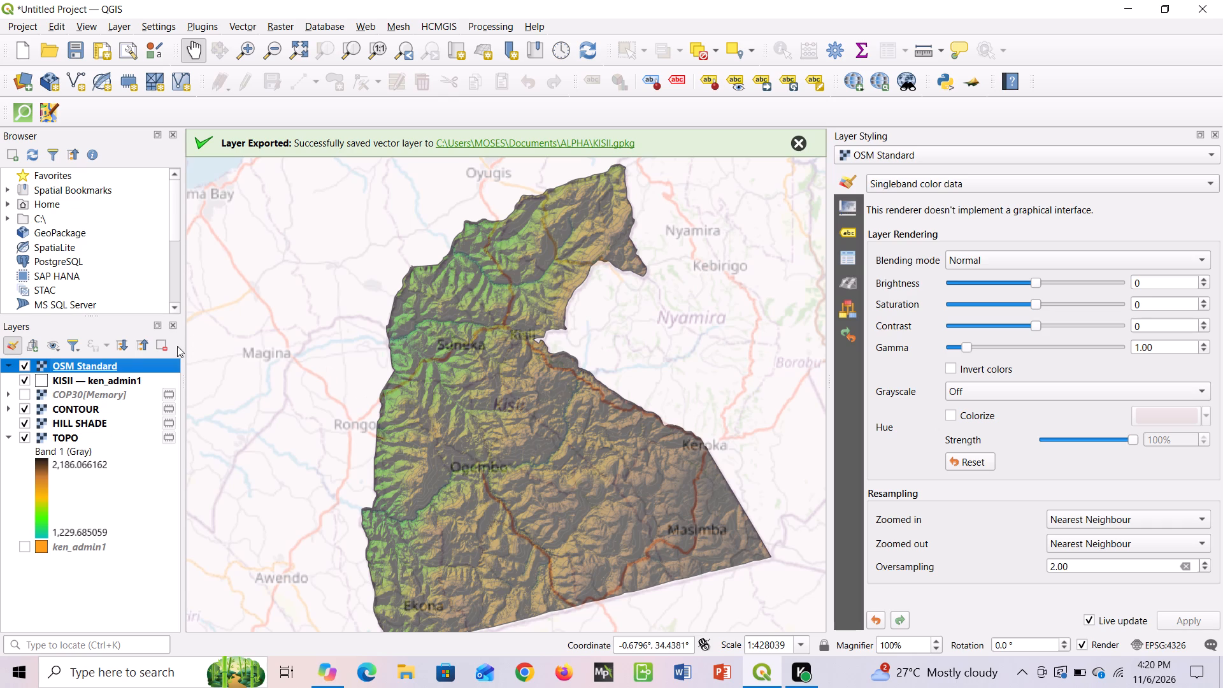
Set the OSM Standard layer's global opacity to 100%.
{"action": "left_click", "coordinate": [141, 365]}
{"action": "right_click", "coordinate": [137, 365]}
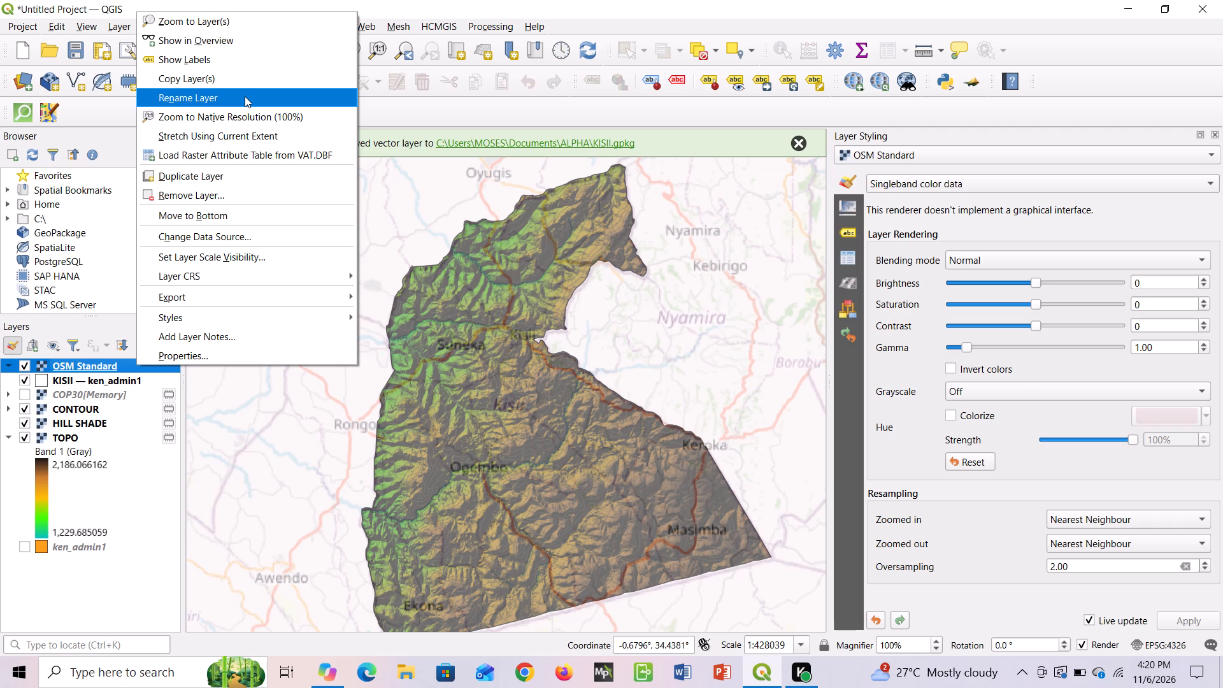
{"action": "left_click", "coordinate": [257, 353]}
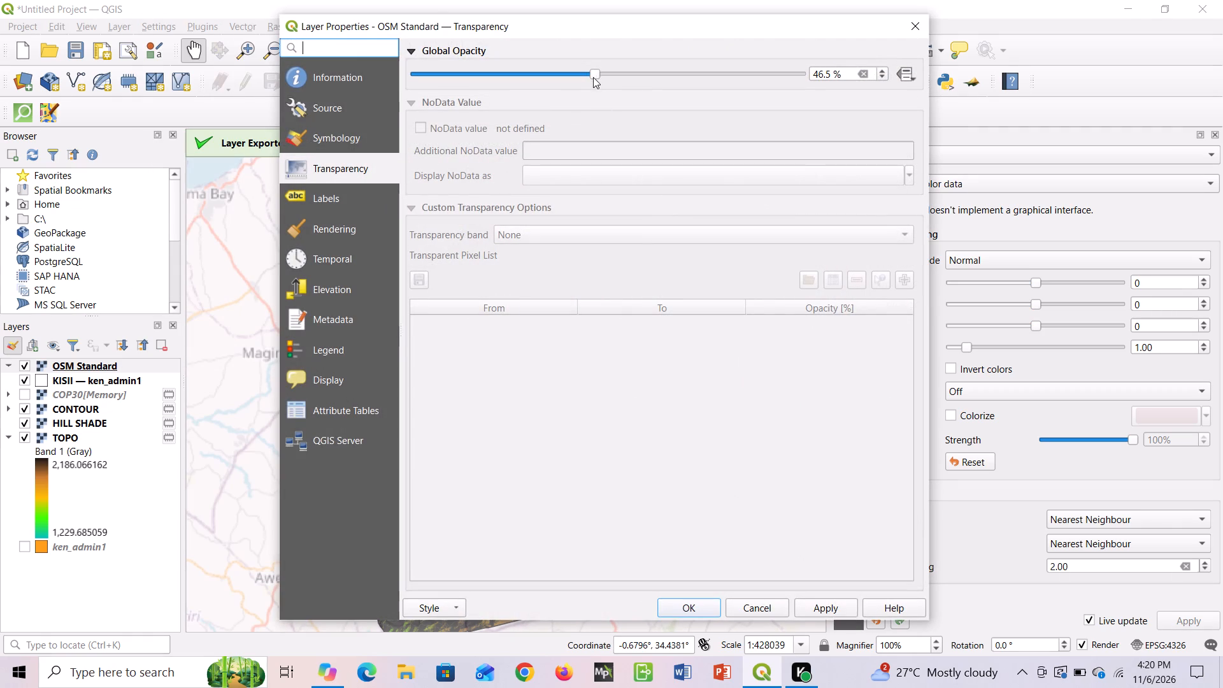
{"action": "left_click_drag", "start_coordinate": [593, 78], "coordinate": [854, 104]}
{"action": "scroll", "coordinate": [613, 83], "scroll_direction": "right", "scroll_amount": 1}
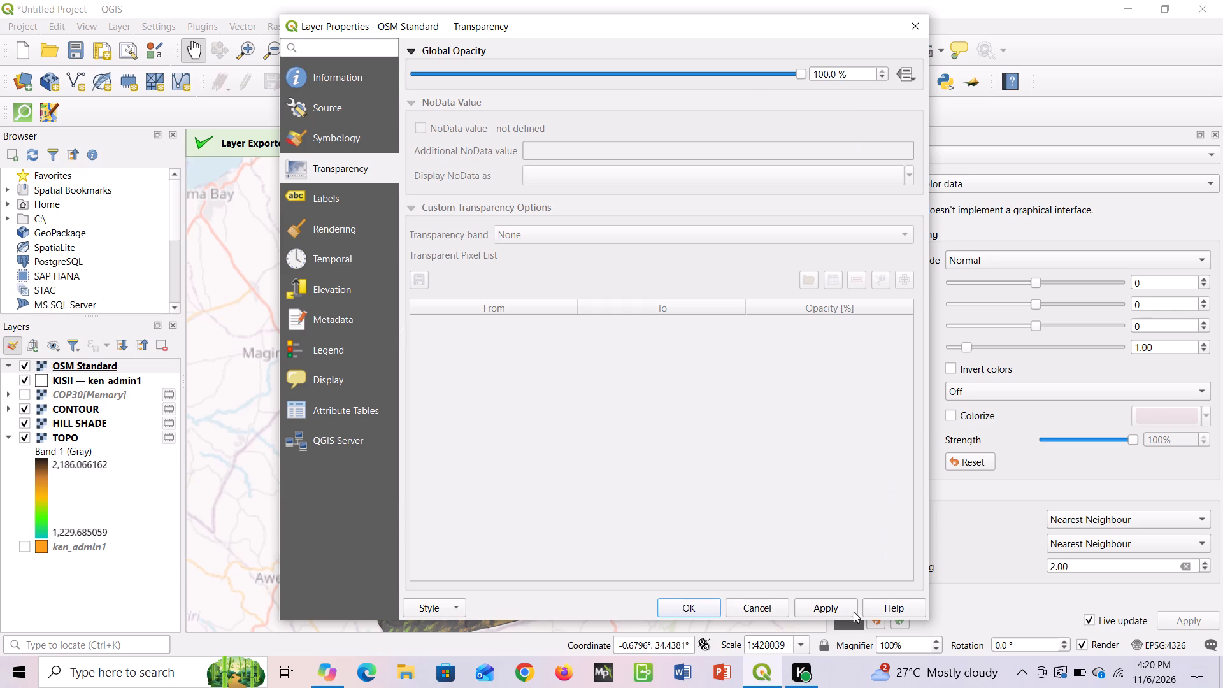
{"action": "left_click", "coordinate": [840, 604]}
{"action": "left_click", "coordinate": [700, 608]}
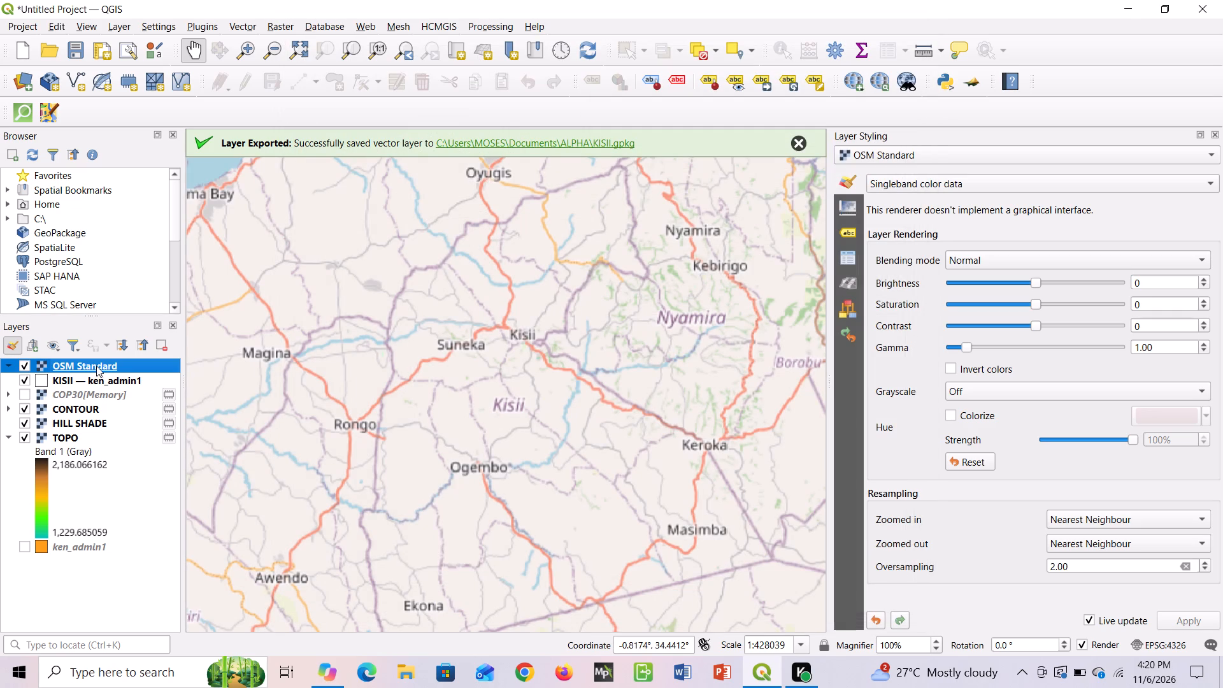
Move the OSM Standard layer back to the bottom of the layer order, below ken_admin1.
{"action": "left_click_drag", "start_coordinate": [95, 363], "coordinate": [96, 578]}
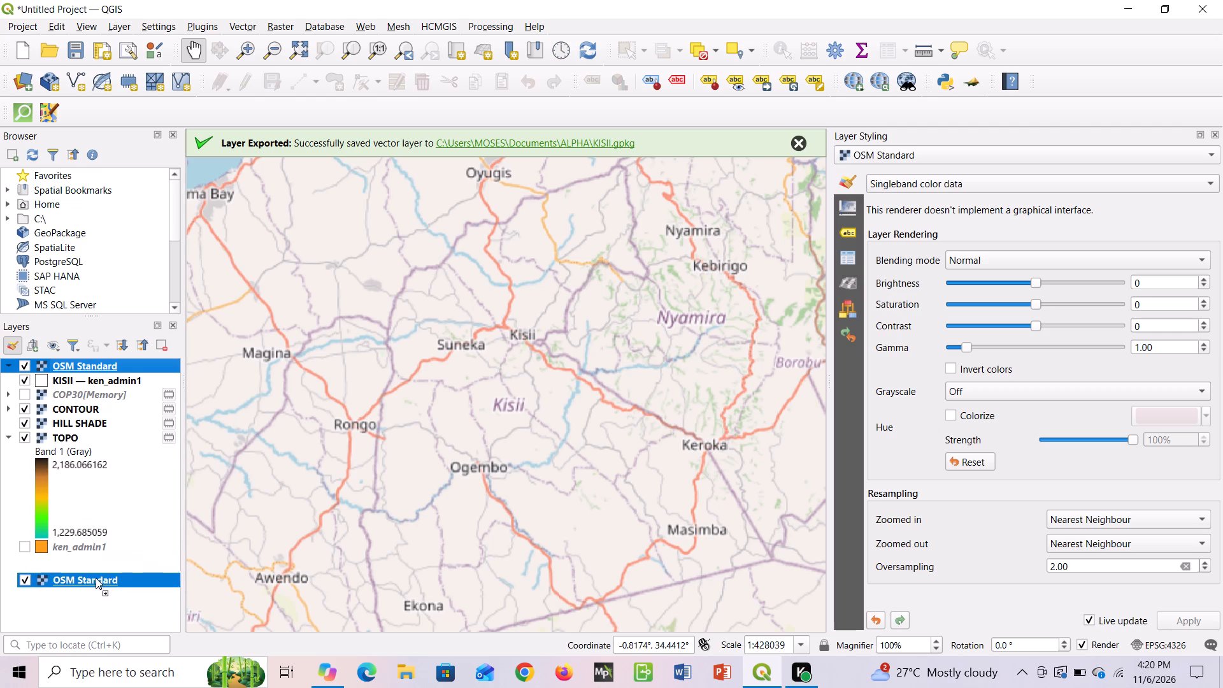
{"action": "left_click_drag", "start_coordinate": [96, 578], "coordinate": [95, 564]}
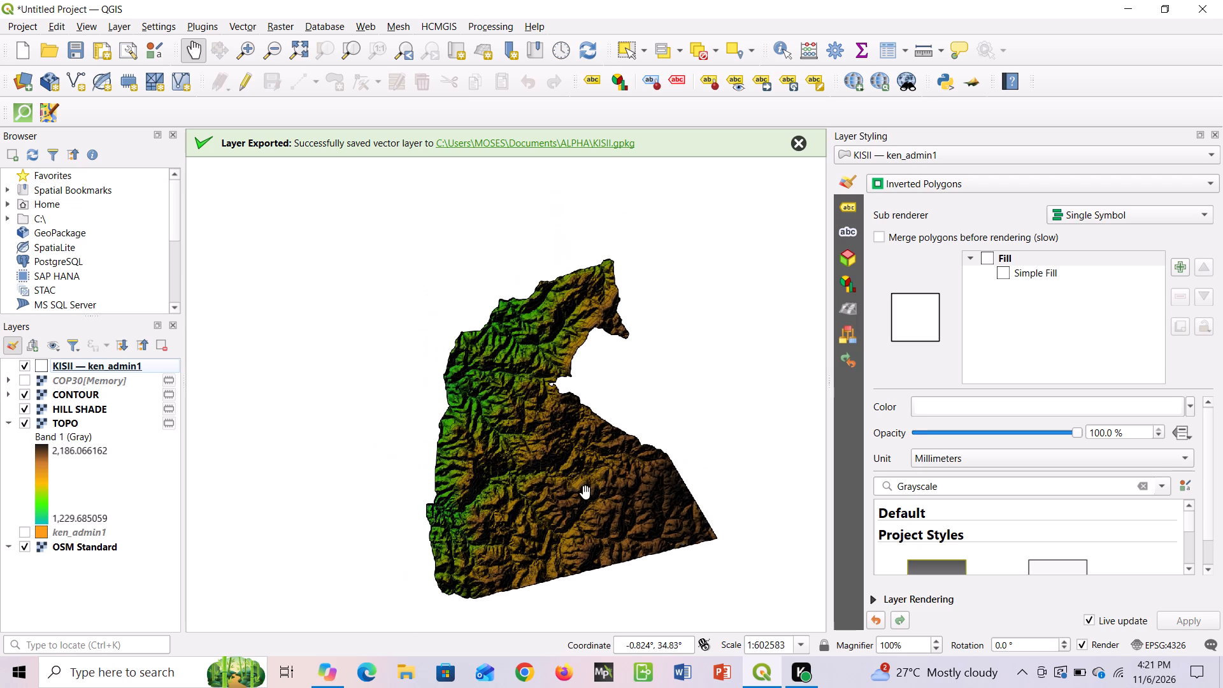
Examine the full extent of the masked Kisii terrain on the map.
{"action": "scroll", "coordinate": [585, 492], "scroll_direction": "down", "scroll_amount": 1, "text": "ctrl"}
{"action": "scroll", "coordinate": [585, 492], "scroll_direction": "left", "scroll_amount": 1, "text": "ctrl"}
{"action": "scroll", "coordinate": [585, 492], "scroll_direction": "down", "scroll_amount": 1, "text": "ctrl"}
{"action": "scroll", "coordinate": [585, 492], "scroll_direction": "left", "scroll_amount": 1, "text": "ctrl"}
{"action": "scroll", "coordinate": [585, 492], "scroll_direction": "down", "scroll_amount": 1, "text": "ctrl"}
{"action": "scroll", "coordinate": [585, 492], "scroll_direction": "left", "scroll_amount": 1, "text": "ctrl"}
{"action": "scroll", "coordinate": [585, 492], "scroll_direction": "down", "scroll_amount": 1, "text": "ctrl"}
{"action": "scroll", "coordinate": [585, 492], "scroll_direction": "left", "scroll_amount": 1, "text": "ctrl"}
{"action": "scroll", "coordinate": [585, 492], "scroll_direction": "down", "scroll_amount": 1, "text": "ctrl"}
{"action": "scroll", "coordinate": [585, 492], "scroll_direction": "left", "scroll_amount": 1, "text": "ctrl"}
{"action": "scroll", "coordinate": [585, 492], "scroll_direction": "down", "scroll_amount": 1, "text": "ctrl"}
{"action": "scroll", "coordinate": [585, 492], "scroll_direction": "left", "scroll_amount": 2, "text": "ctrl"}
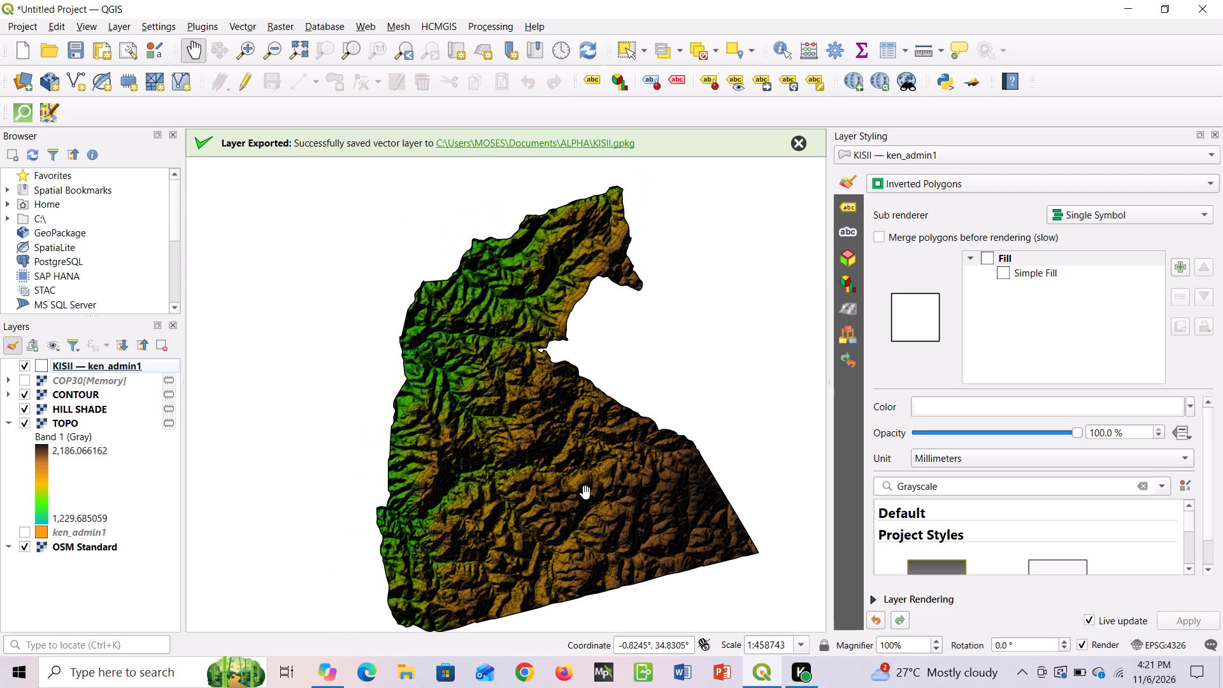
Open the QuickOSM plugin and close its duplicate windows, keeping one open.
{"action": "left_click", "coordinate": [126, 22]}
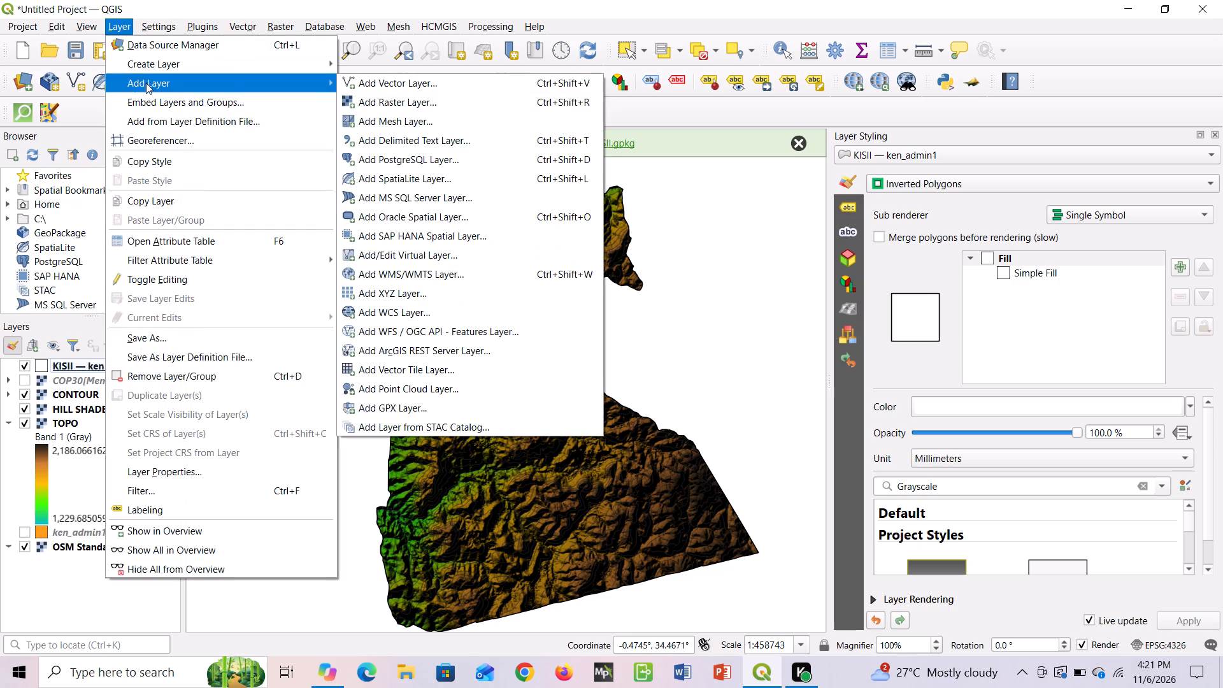
{"action": "left_click", "coordinate": [13, 117]}
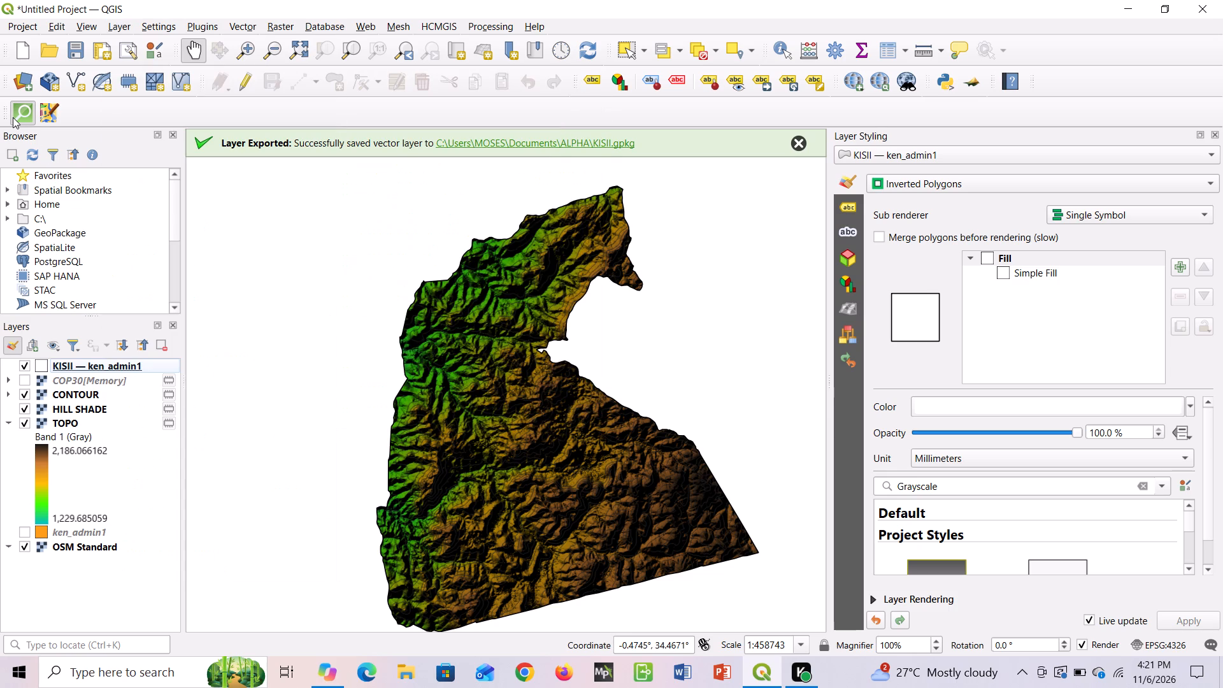
{"action": "left_click", "coordinate": [29, 110]}
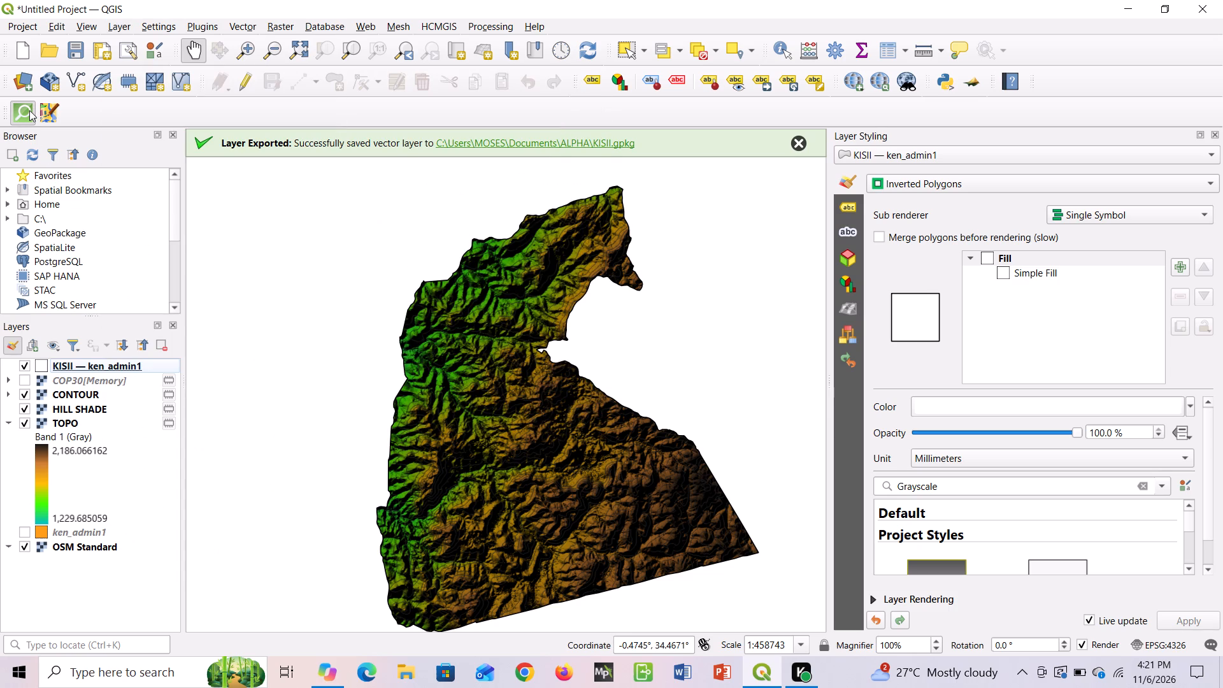
{"action": "double_click", "coordinate": [29, 110]}
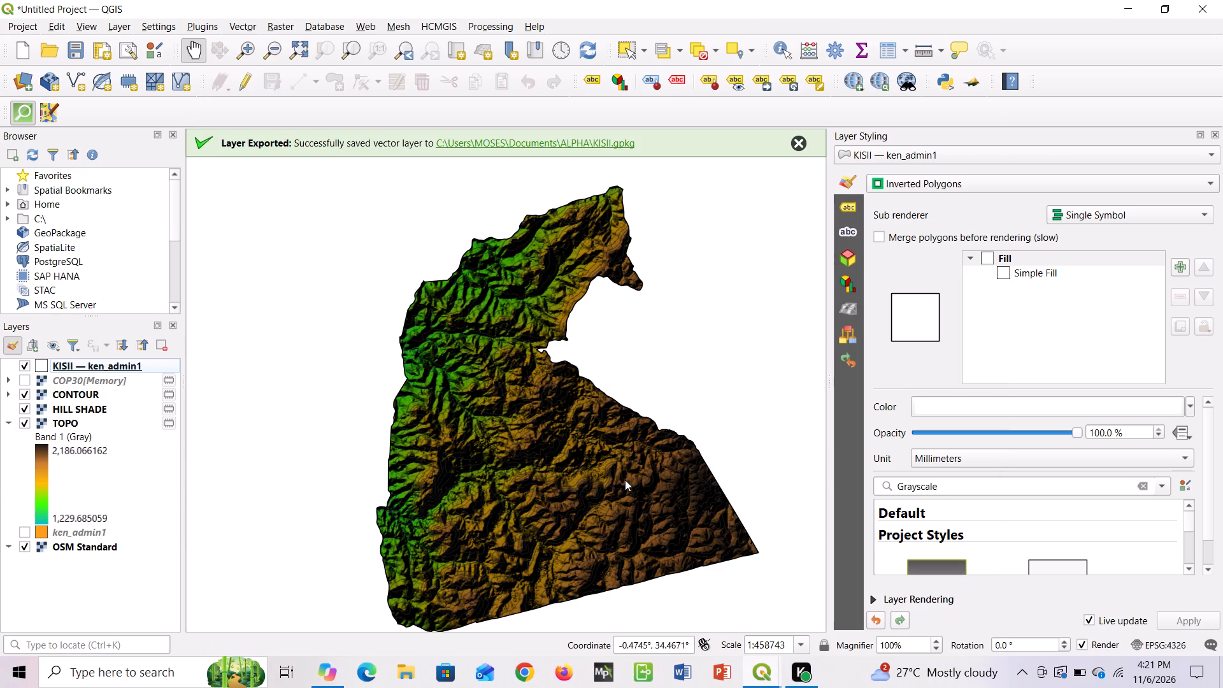
{"action": "left_click", "coordinate": [764, 670]}
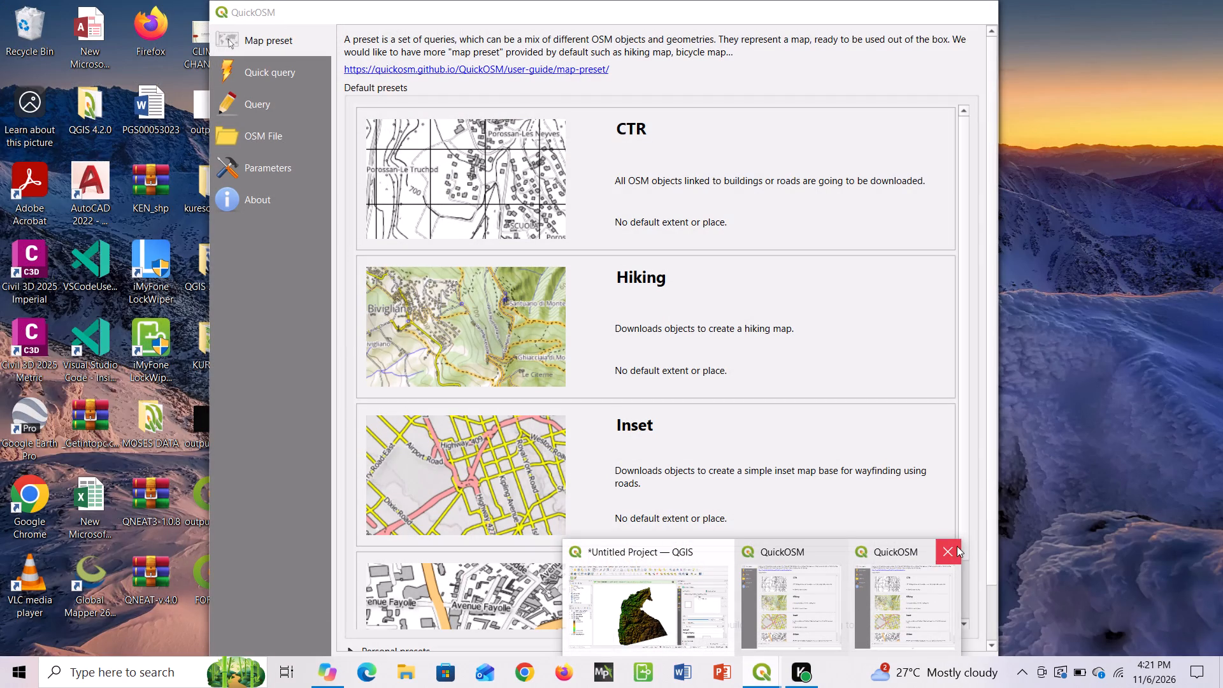
{"action": "left_click", "coordinate": [952, 547]}
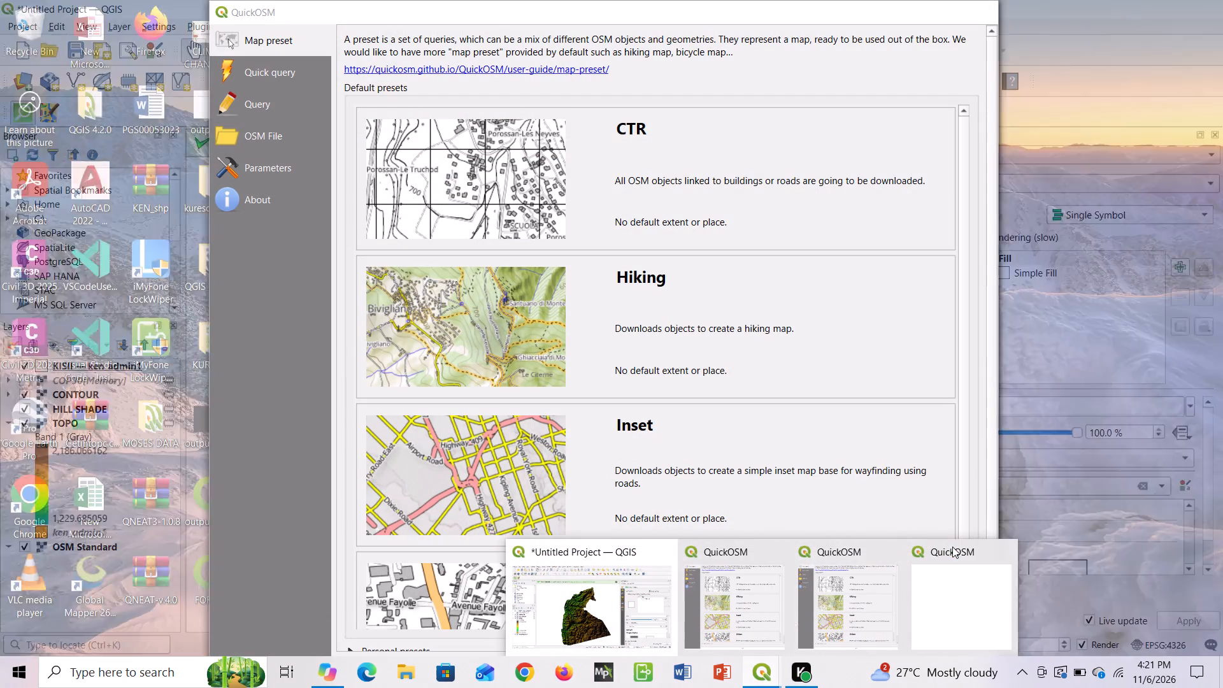
{"action": "left_click", "coordinate": [998, 551]}
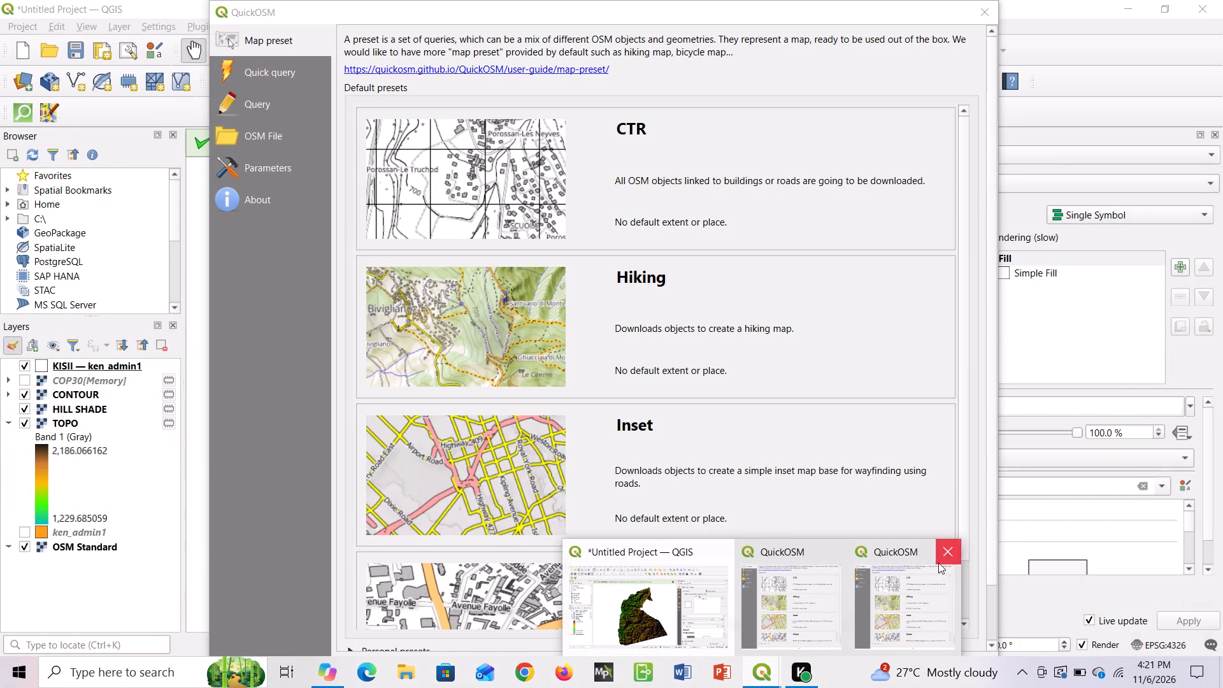
{"action": "left_click", "coordinate": [947, 549]}
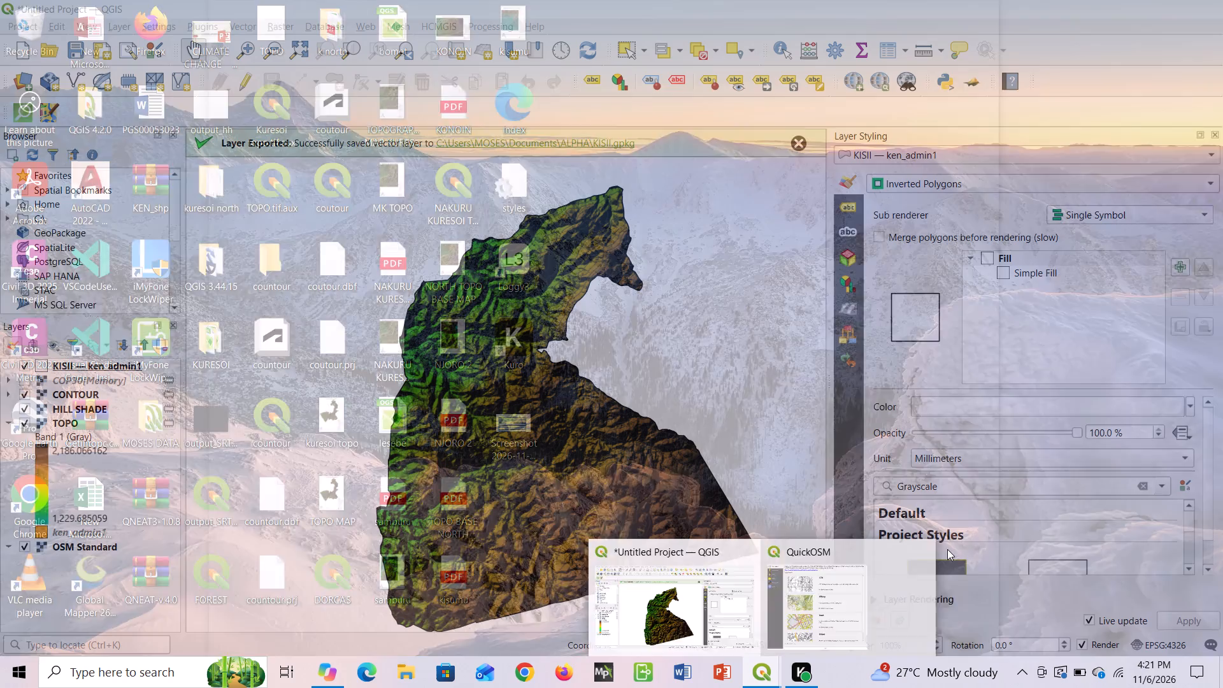
{"action": "left_click", "coordinate": [848, 576]}
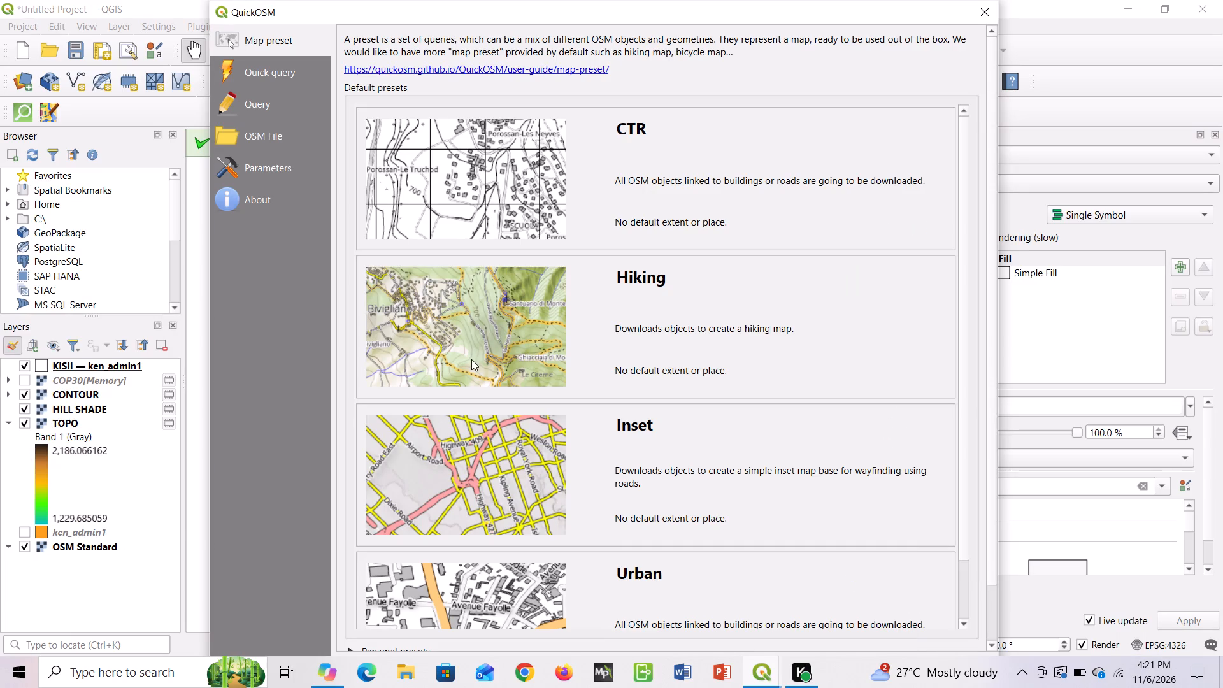
Set up a QuickOSM quick query with the key highway and the value road.
{"action": "left_click", "coordinate": [281, 69]}
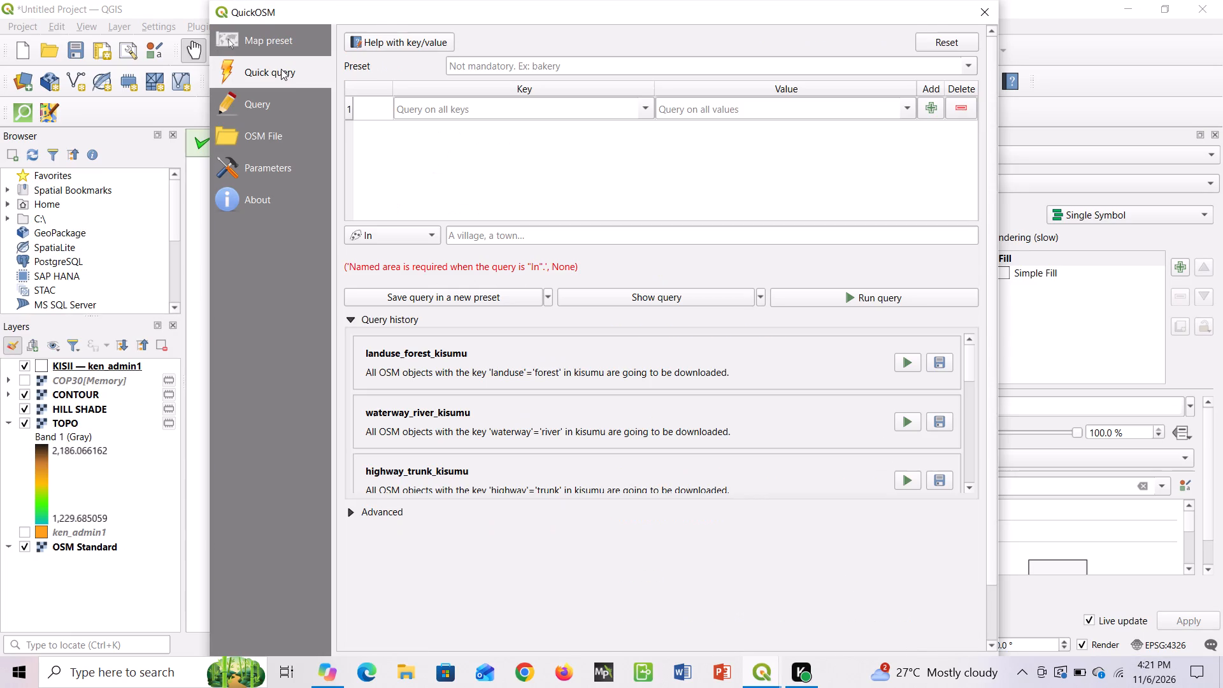
{"action": "left_click", "coordinate": [645, 108]}
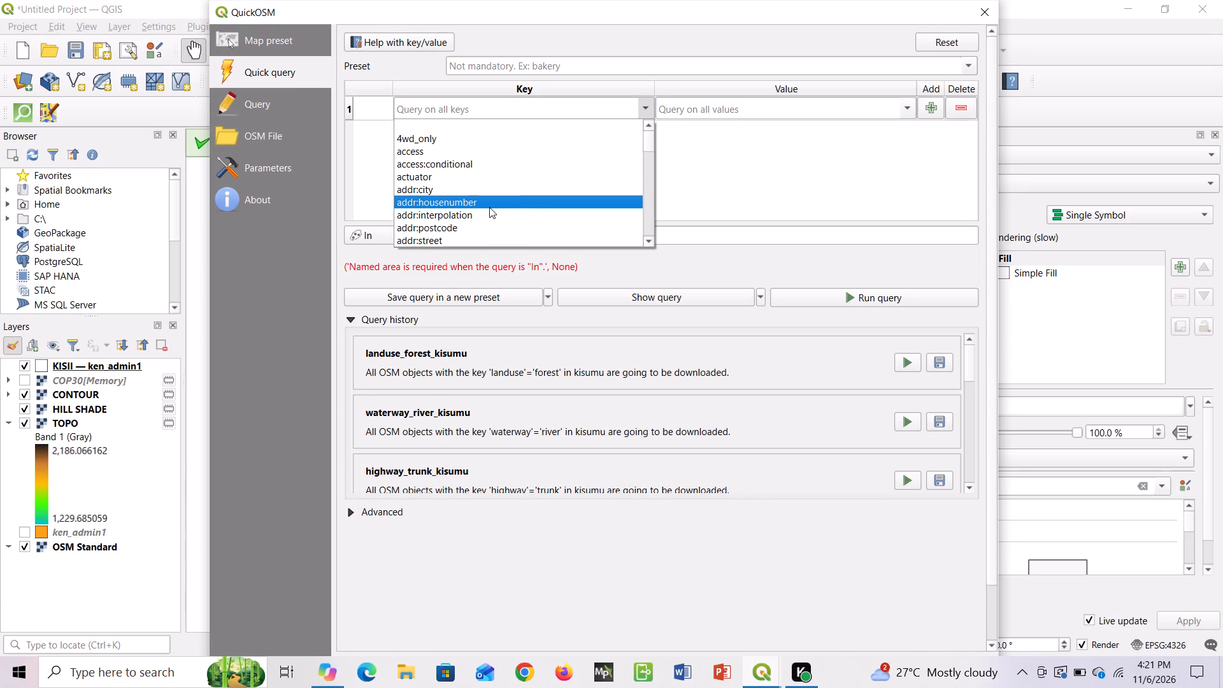
{"action": "left_click", "coordinate": [442, 107]}
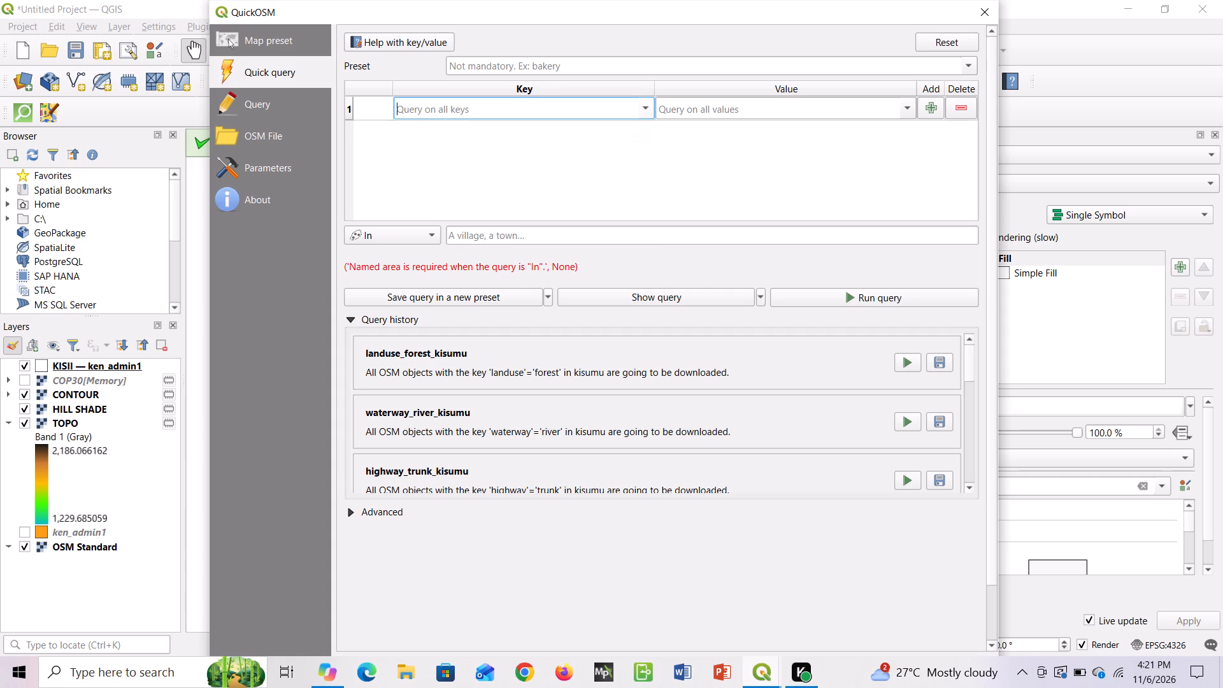
{"action": "type", "text": "HI"}
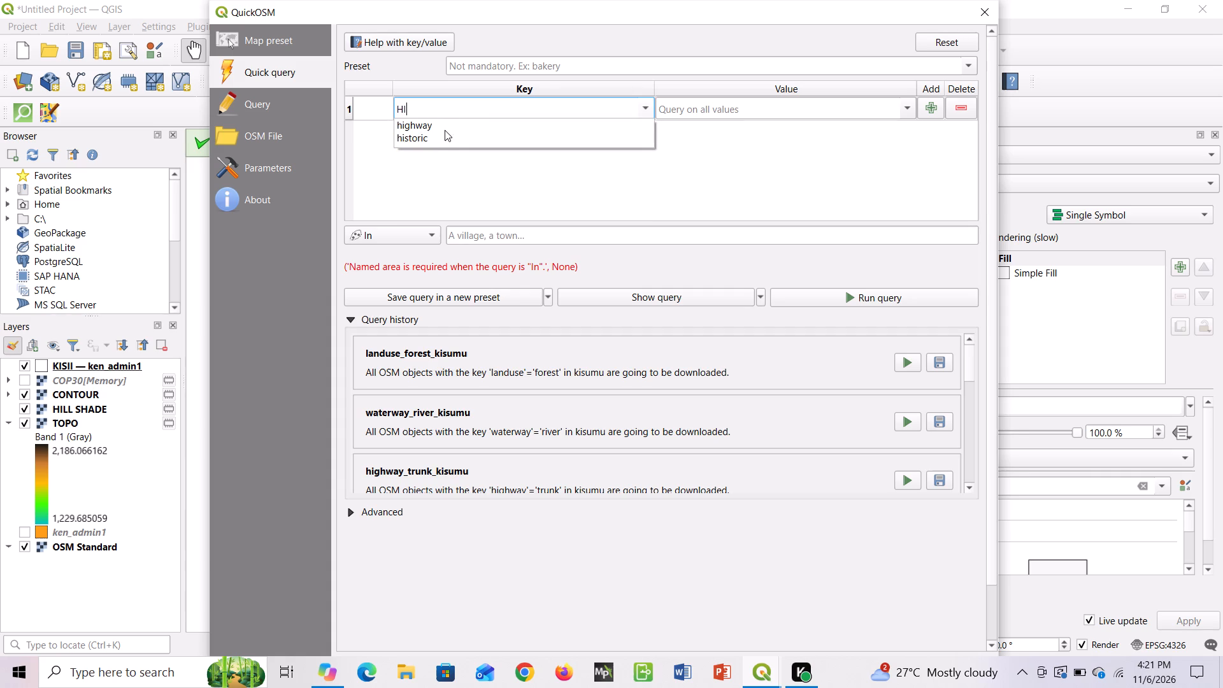
{"action": "left_click", "coordinate": [444, 124]}
{"action": "left_click", "coordinate": [703, 106]}
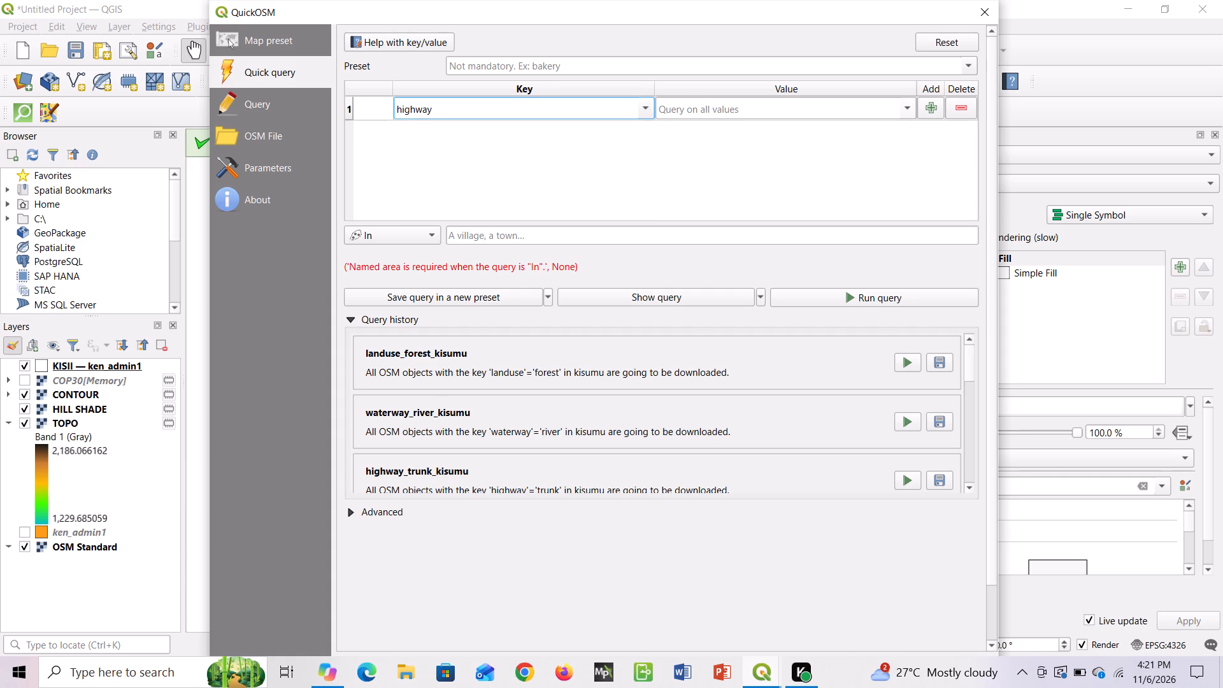
{"action": "left_click", "coordinate": [906, 111]}
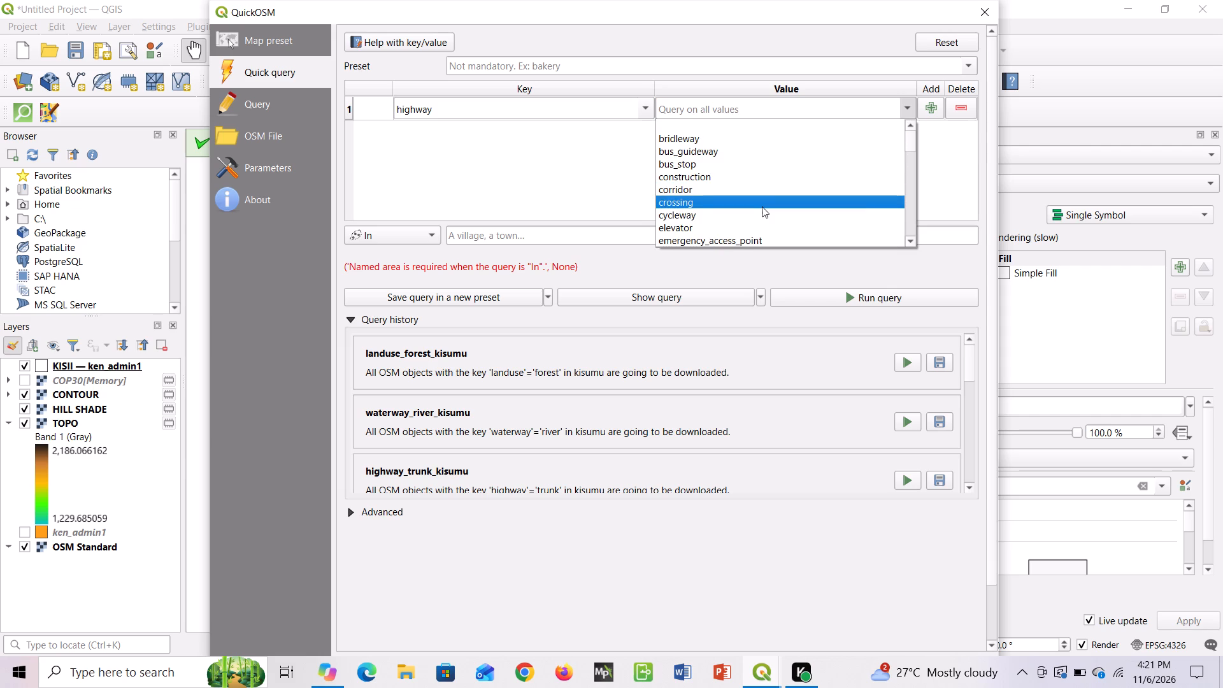
{"action": "scroll", "coordinate": [762, 206], "scroll_direction": "down", "scroll_amount": 2}
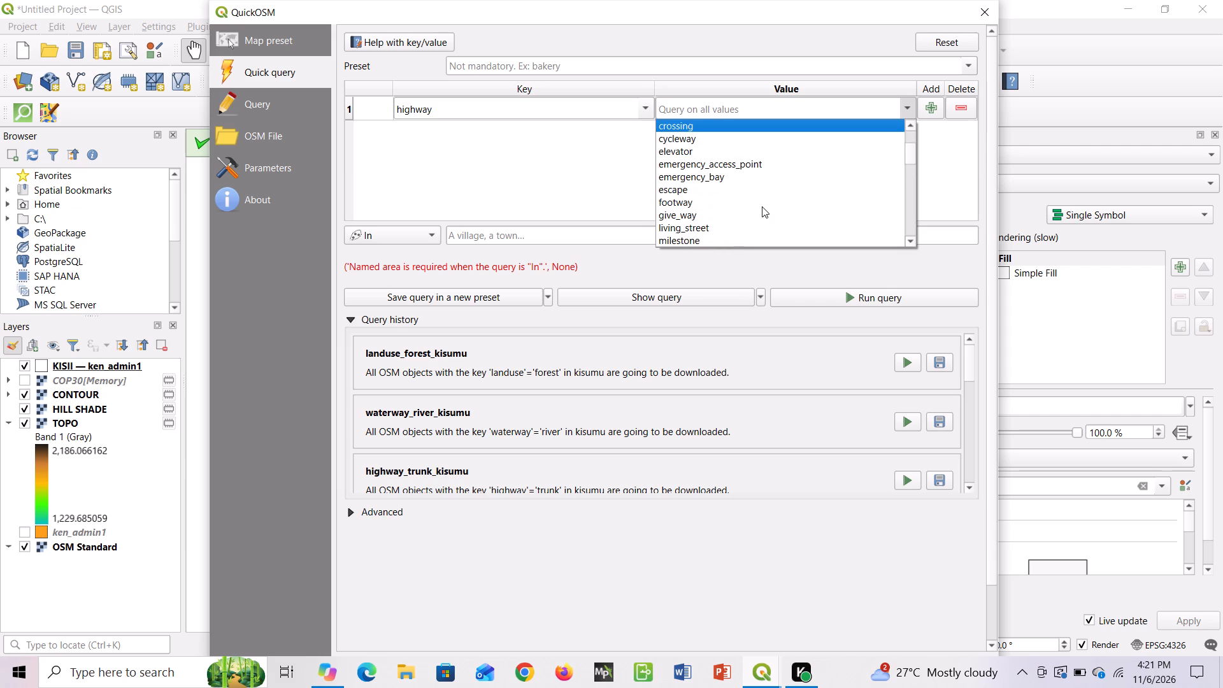
{"action": "scroll", "coordinate": [762, 206], "scroll_direction": "down", "scroll_amount": 1}
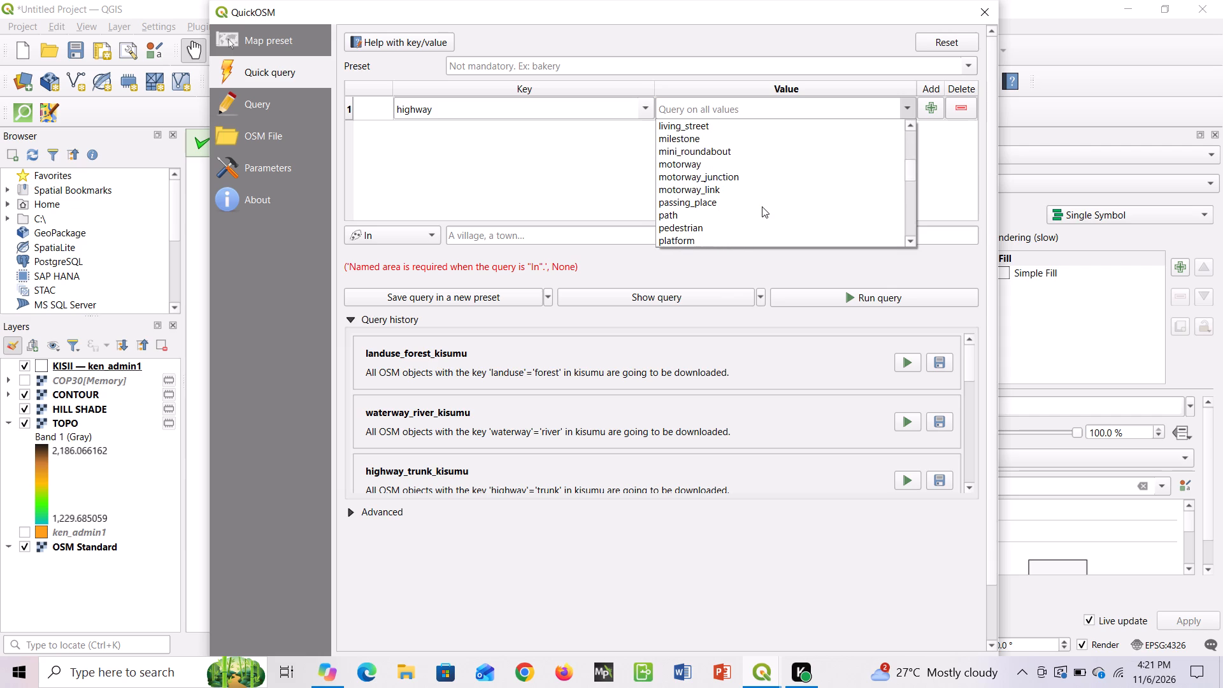
{"action": "scroll", "coordinate": [762, 206], "scroll_direction": "down", "scroll_amount": 3}
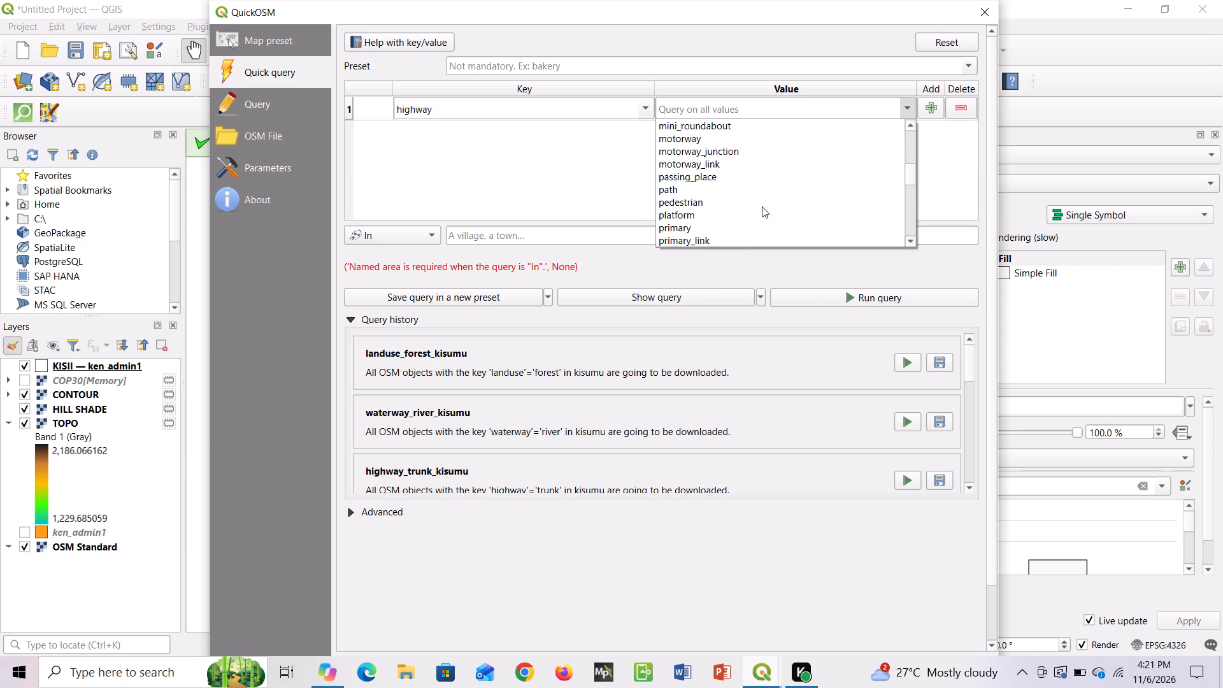
{"action": "scroll", "coordinate": [762, 206], "scroll_direction": "down", "scroll_amount": 2}
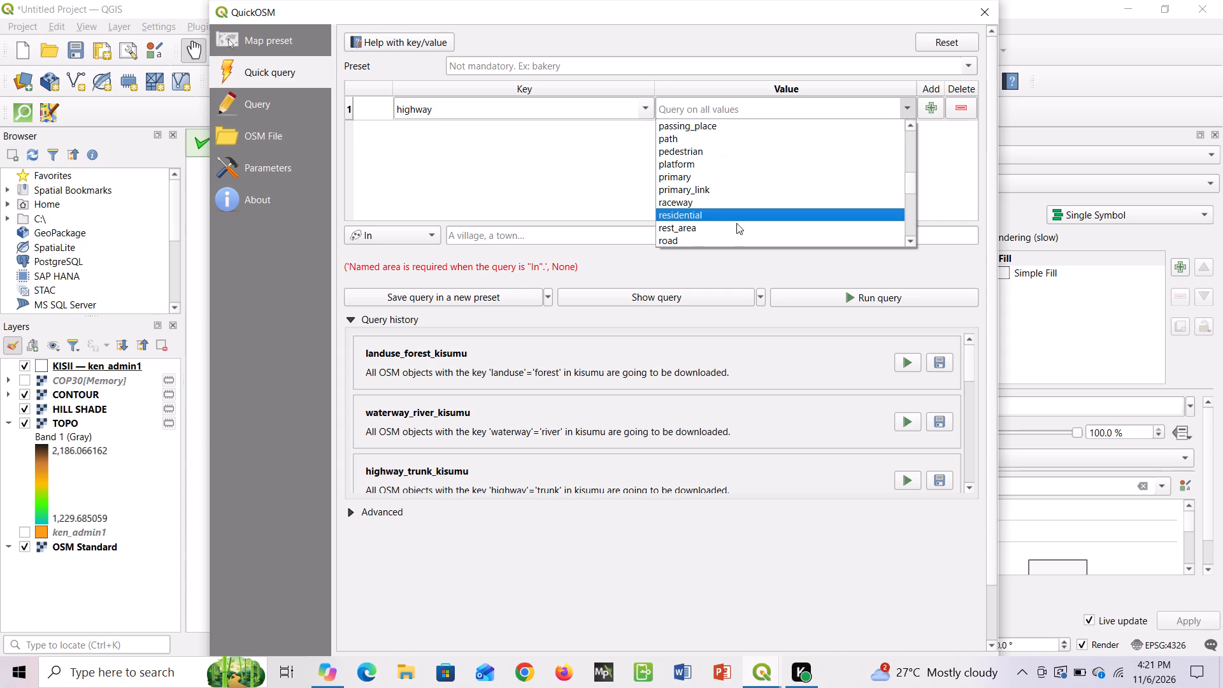
{"action": "double_click", "coordinate": [699, 237]}
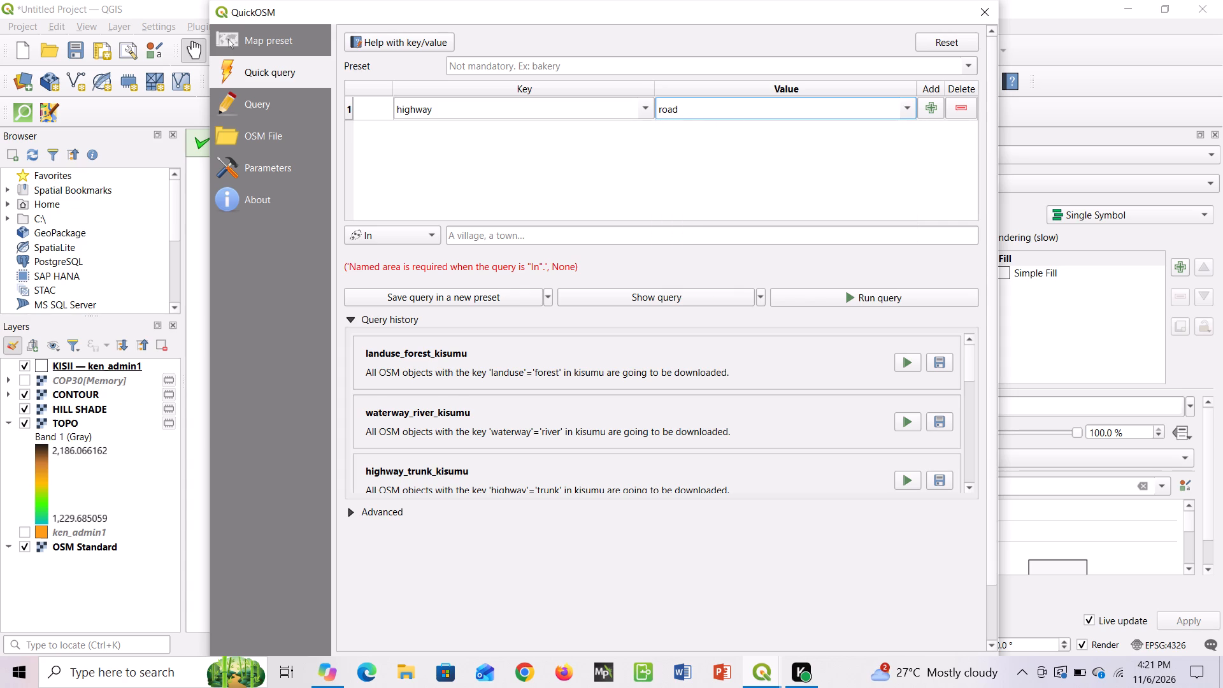
Set the query area to KISII and try to download the highway=road objects.
{"action": "left_click", "coordinate": [666, 234]}
{"action": "type", "text": "KIS"}
{"action": "type", "text": "UU"}
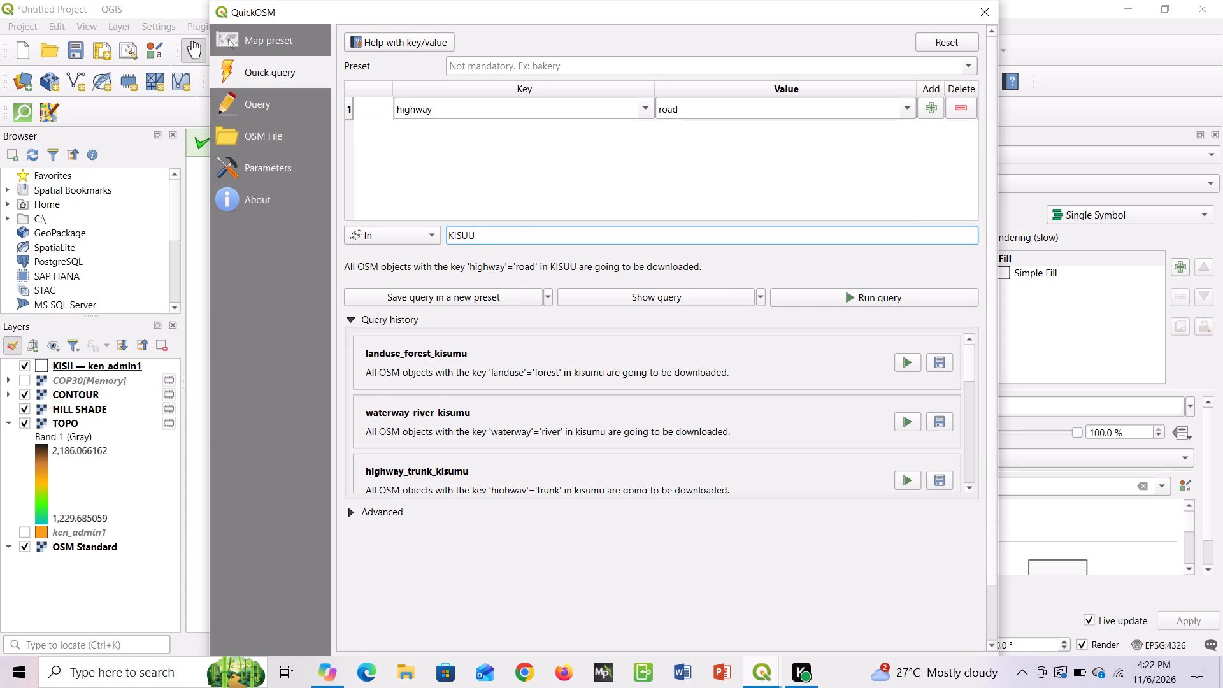
{"action": "key", "text": "BackSpace"}
{"action": "key", "text": "BackSpace"}
{"action": "key", "text": "BackSpace"}
{"action": "key", "text": "BackSpace"}
{"action": "key", "text": "BackSpace"}
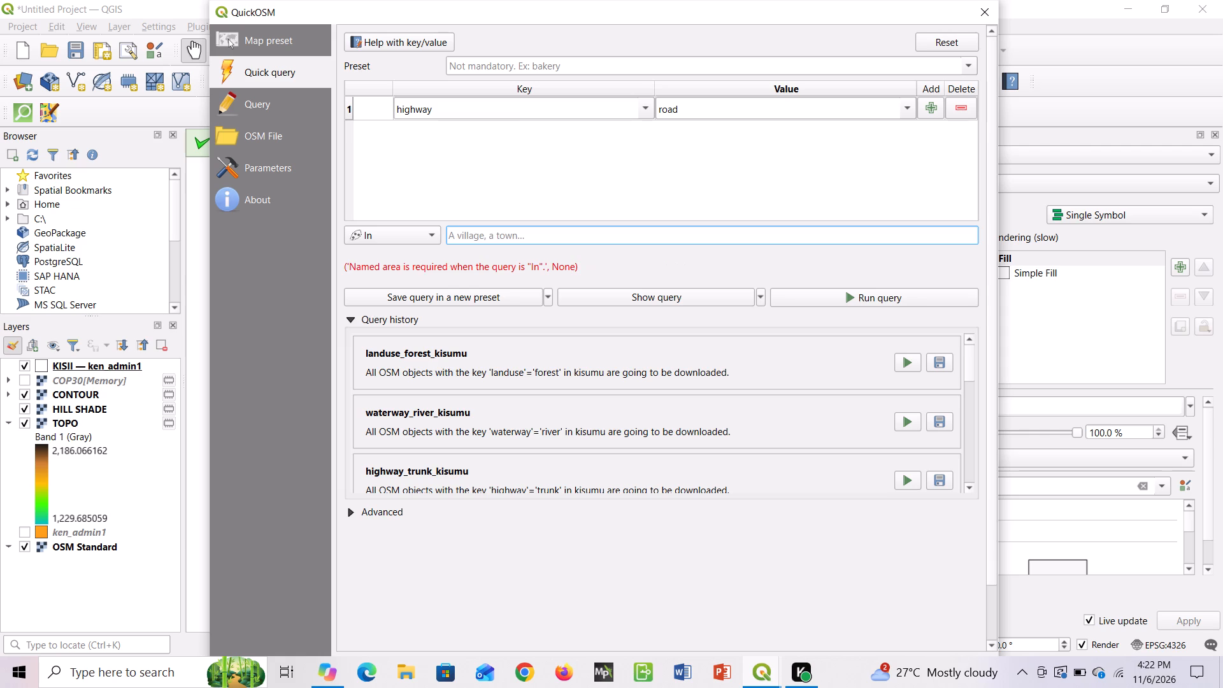
{"action": "key", "text": "k"}
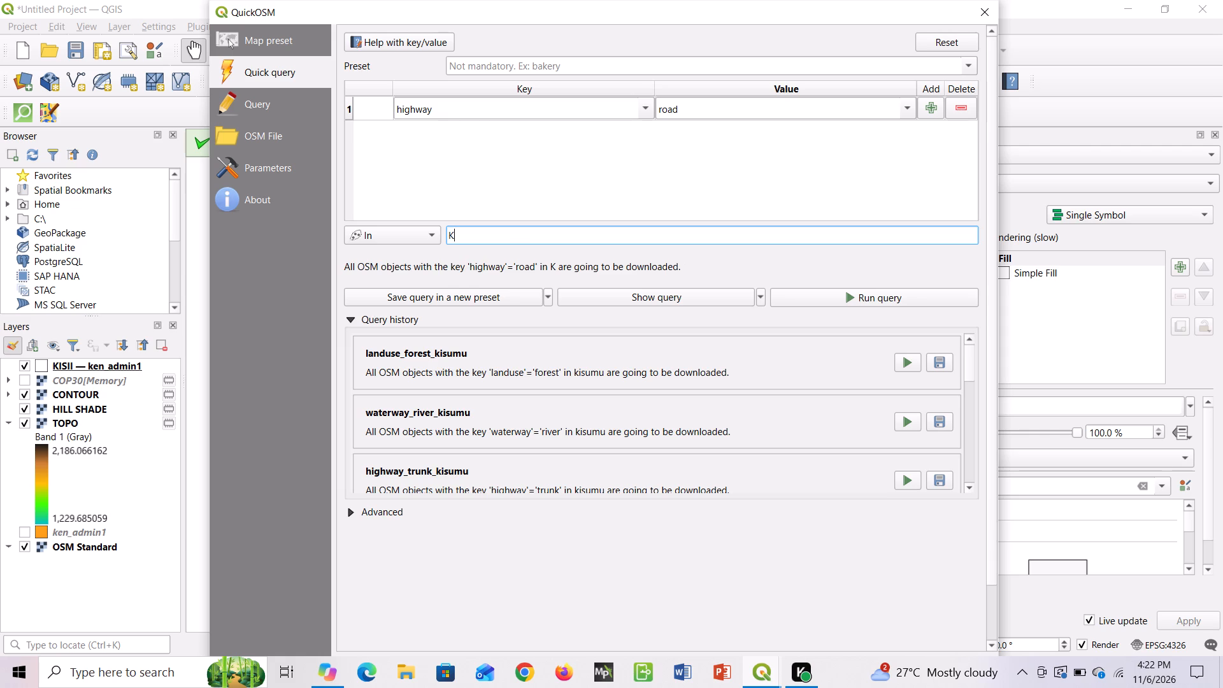
{"action": "key", "text": "i"}
{"action": "key", "text": "s"}
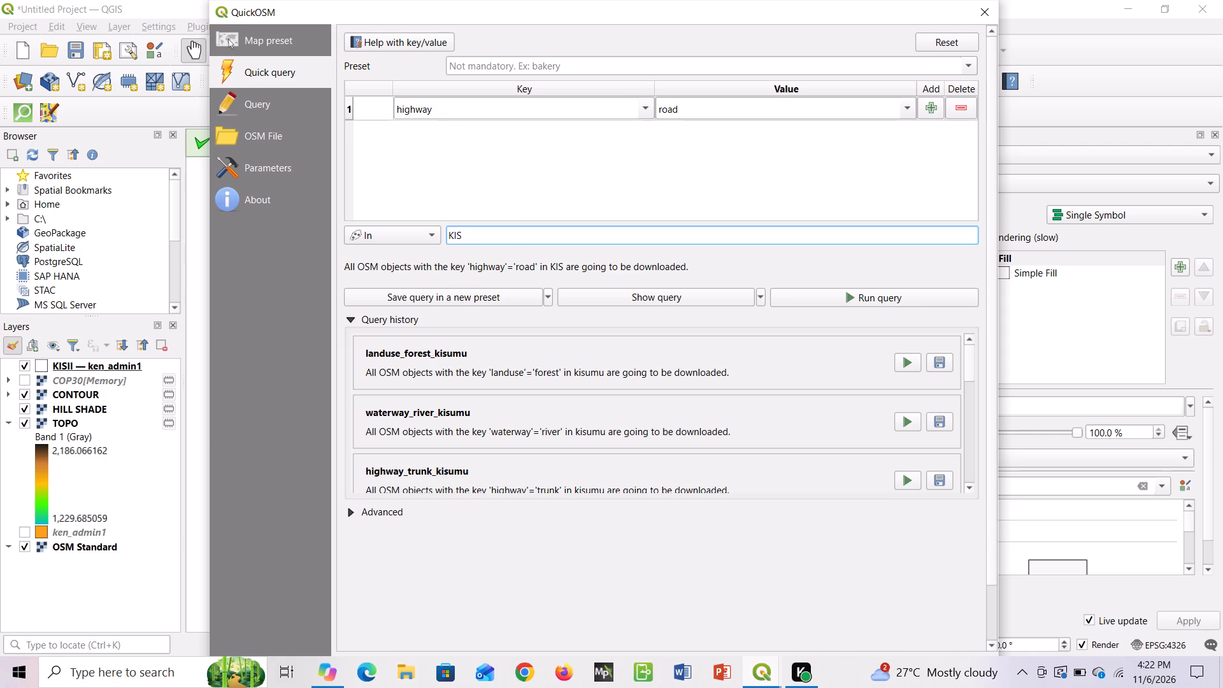
{"action": "type", "text": "II"}
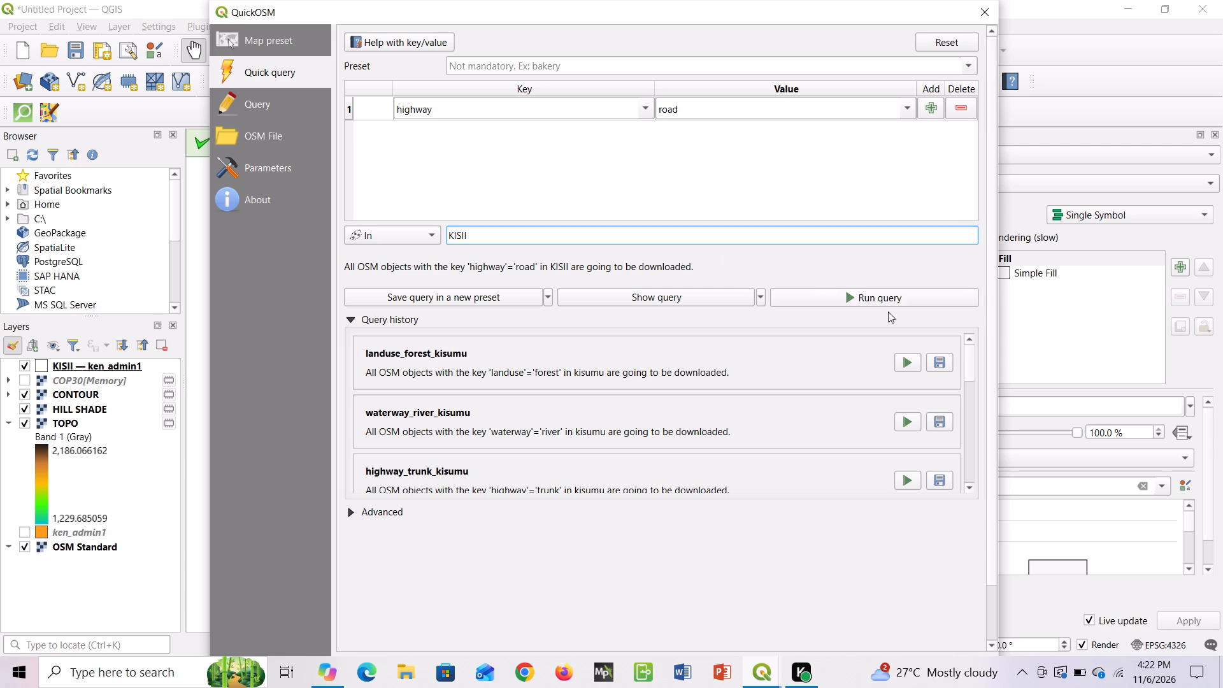
{"action": "left_click", "coordinate": [889, 292]}
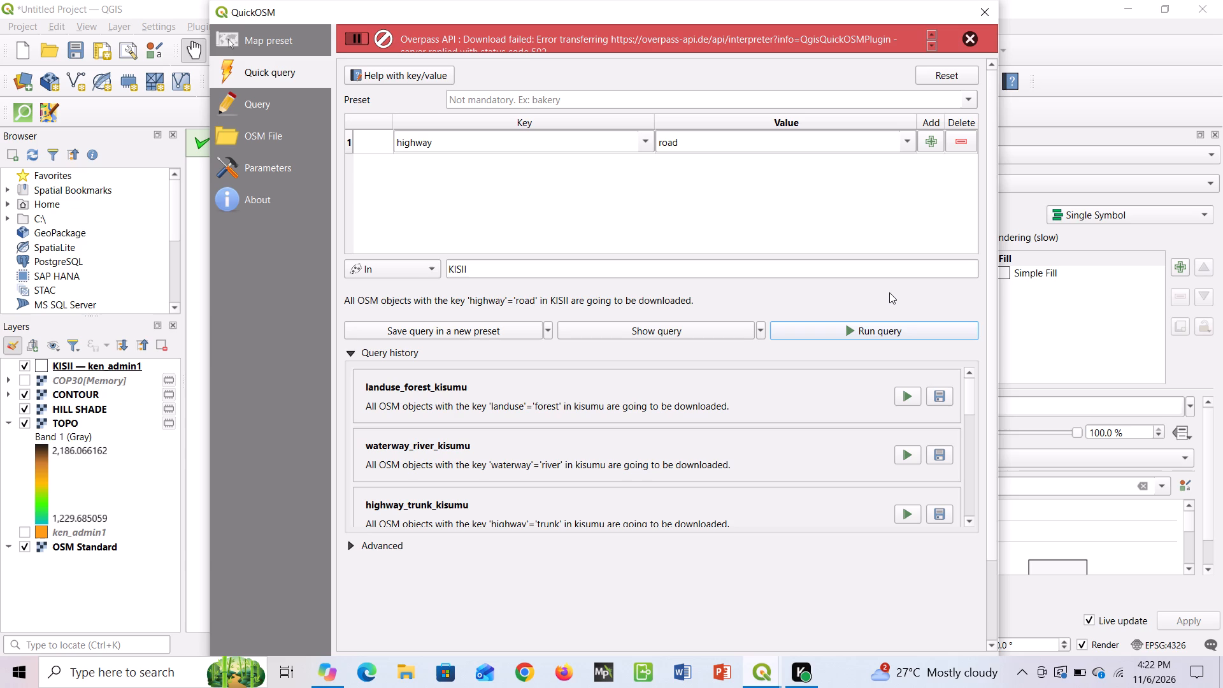
Change the highway value to secondary and run the query for KISII.
{"action": "left_click", "coordinate": [905, 139]}
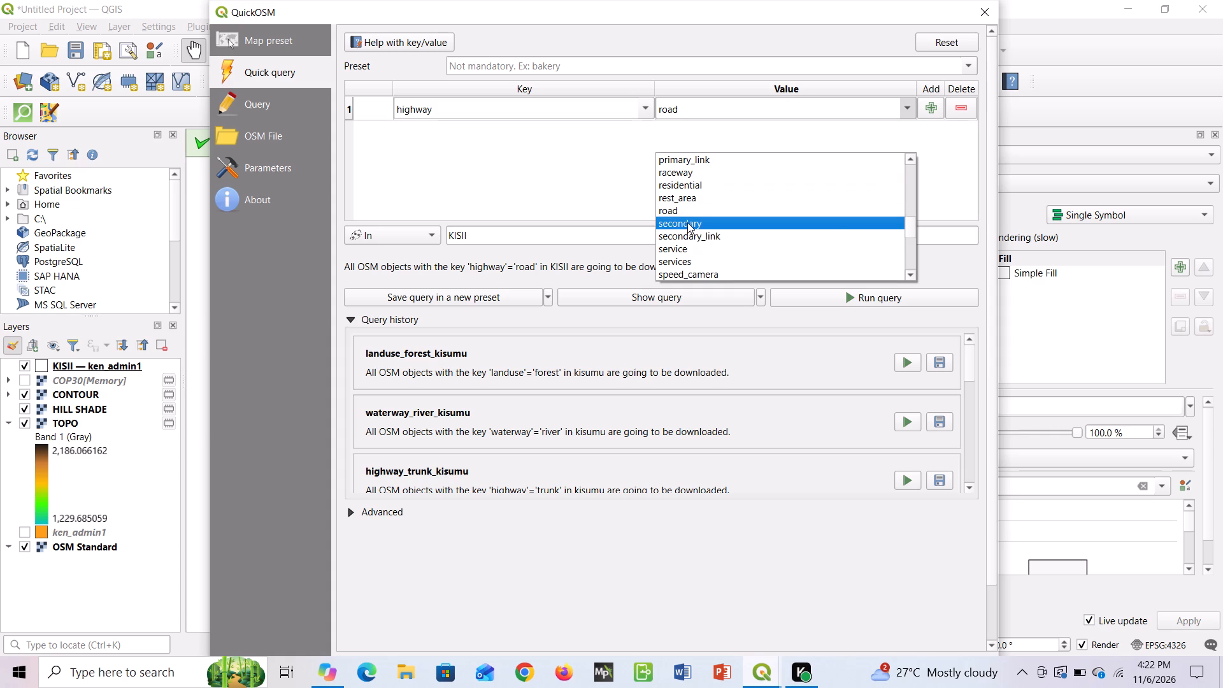
{"action": "double_click", "coordinate": [687, 223]}
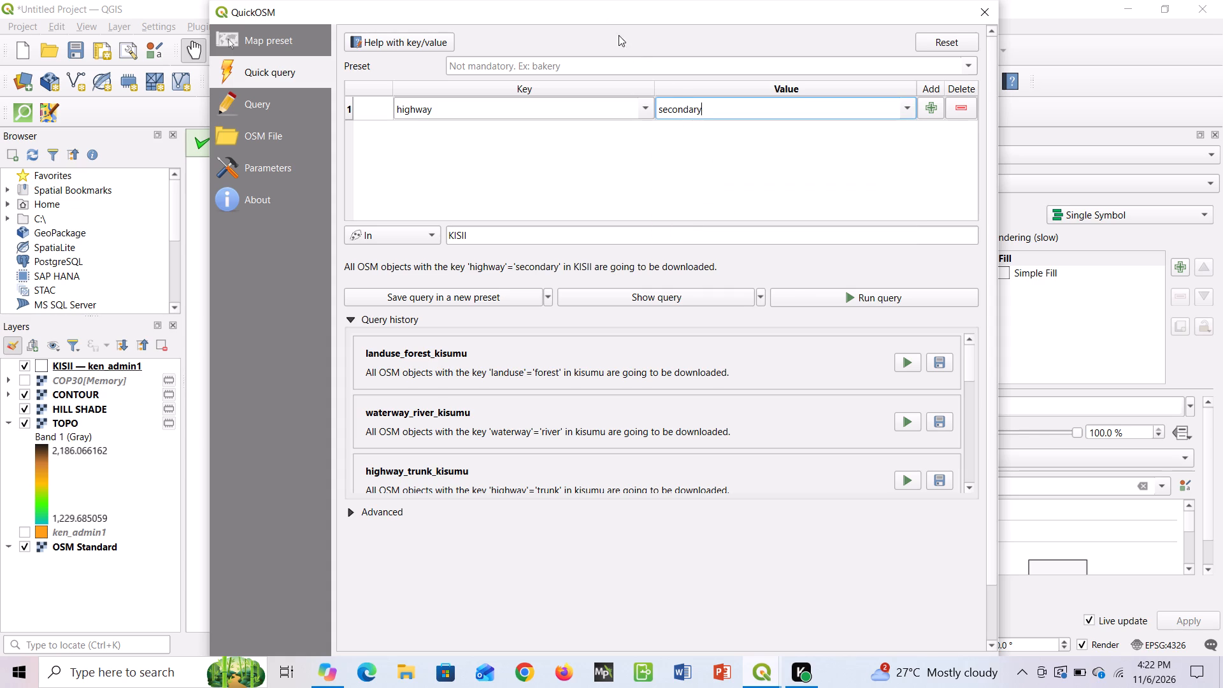
{"action": "left_click", "coordinate": [848, 291]}
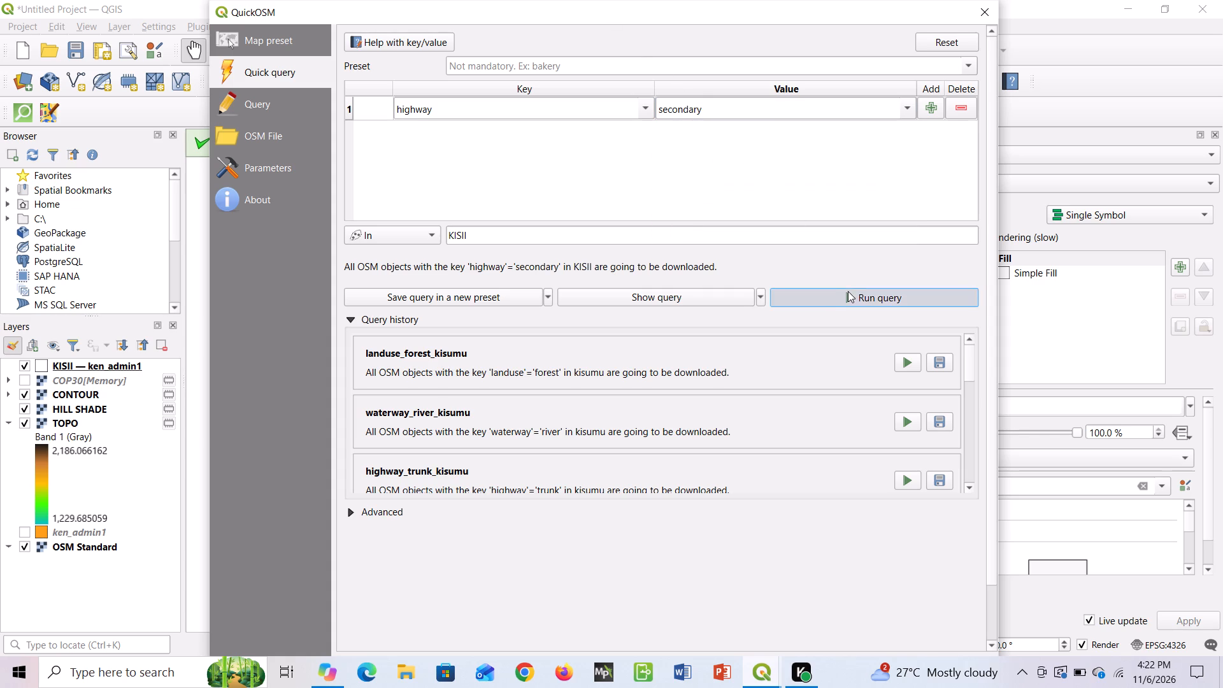
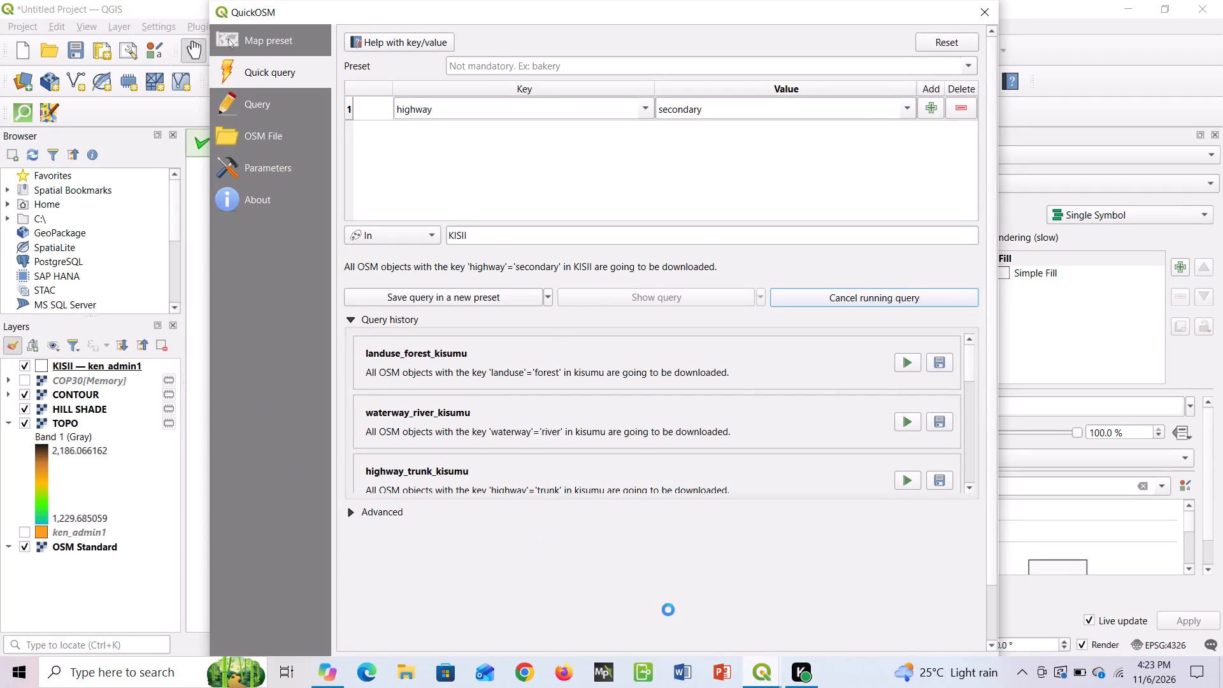
Return to the main map window and set the line width of the highway_secondary_KISII layer to 0.86 mm.
{"action": "left_click", "coordinate": [755, 666]}
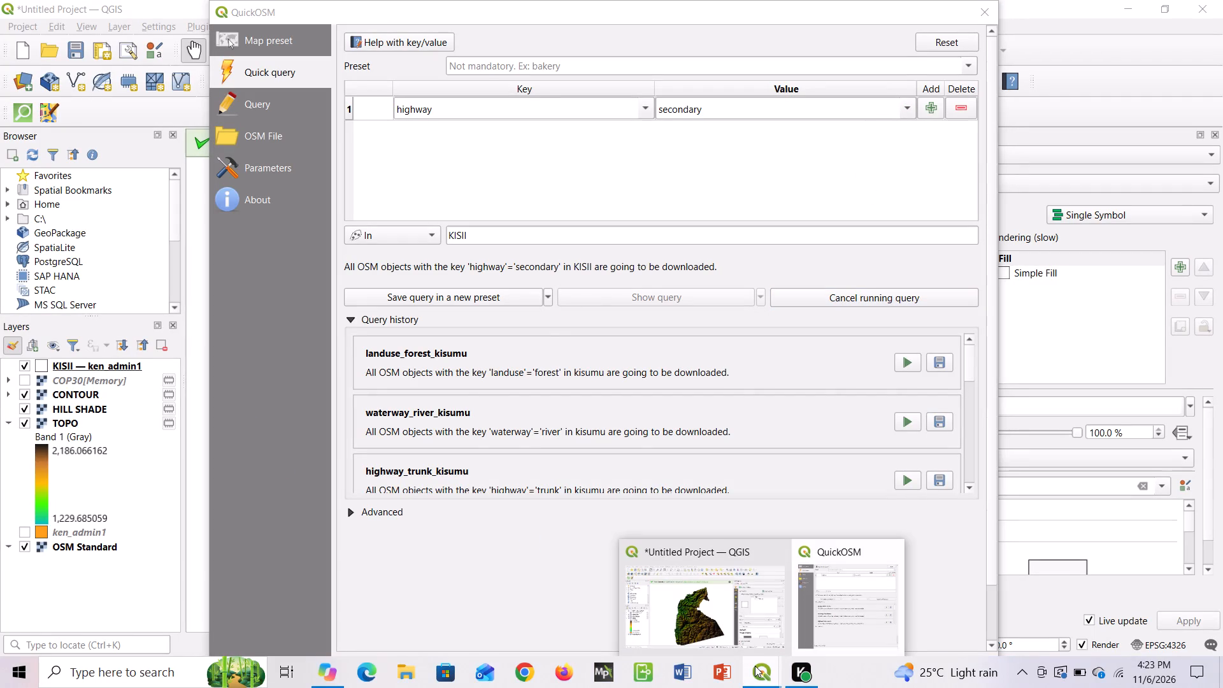
{"action": "left_click", "coordinate": [676, 625]}
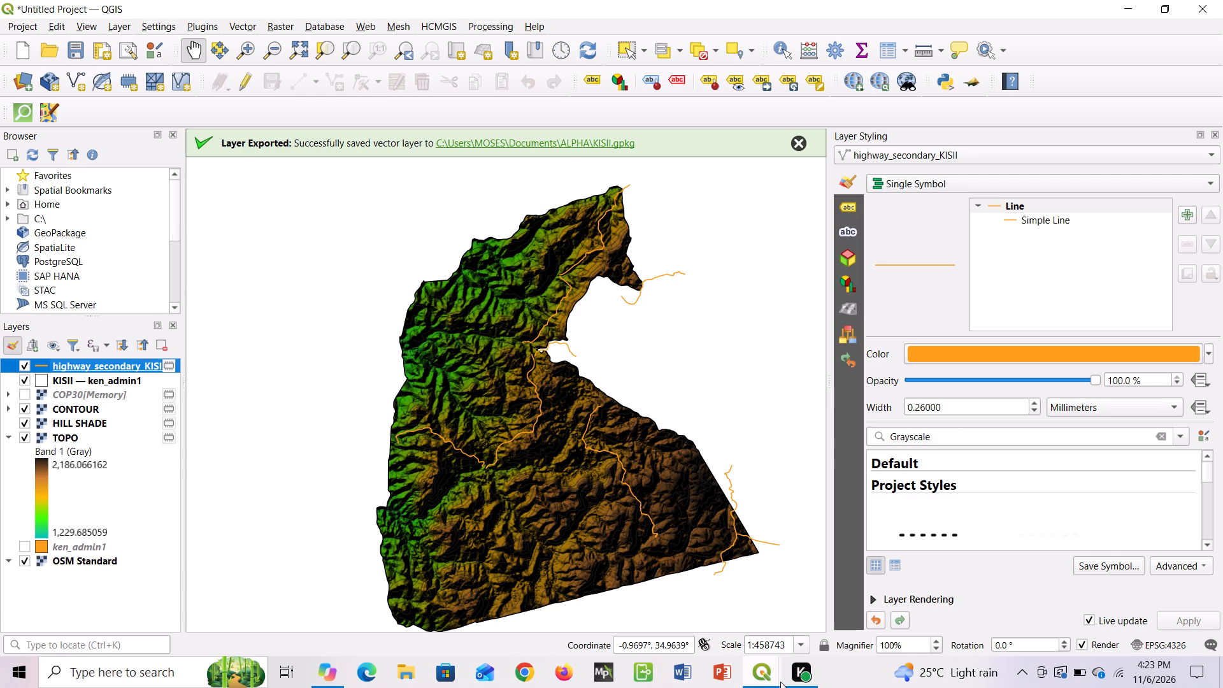
{"action": "left_click", "coordinate": [761, 665]}
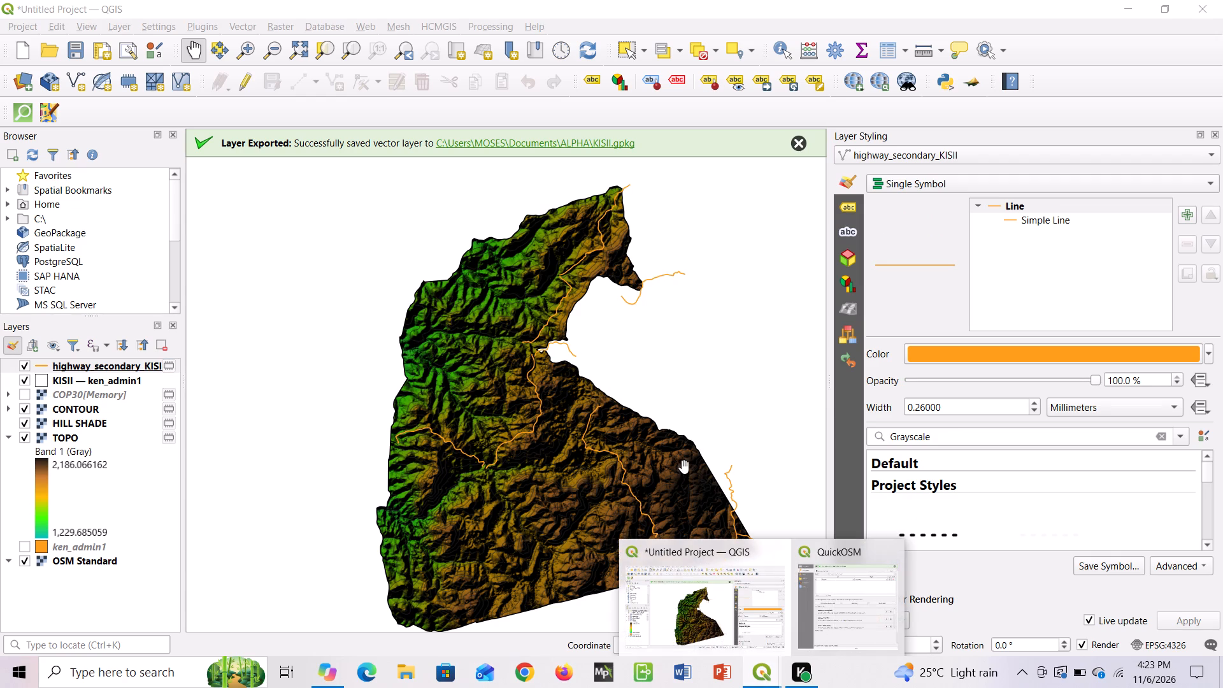
{"action": "left_click", "coordinate": [684, 466]}
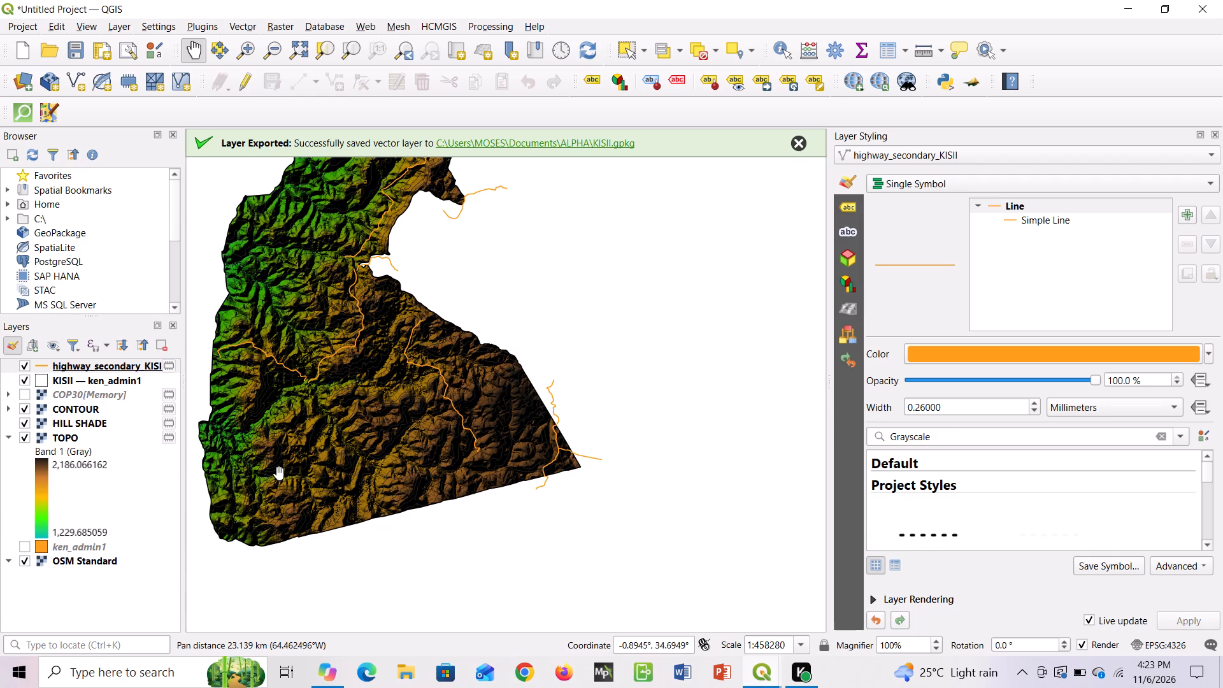
{"action": "left_click", "coordinate": [64, 366]}
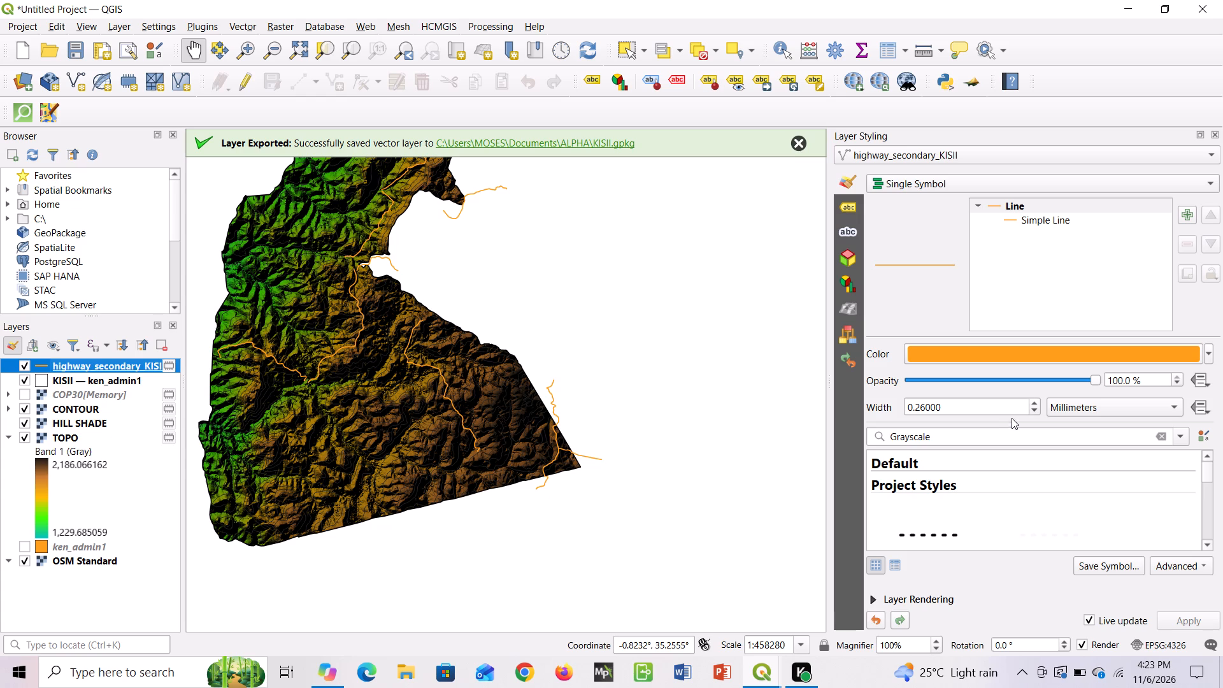
{"action": "left_click", "coordinate": [1031, 400]}
{"action": "triple_click", "coordinate": [1031, 400]}
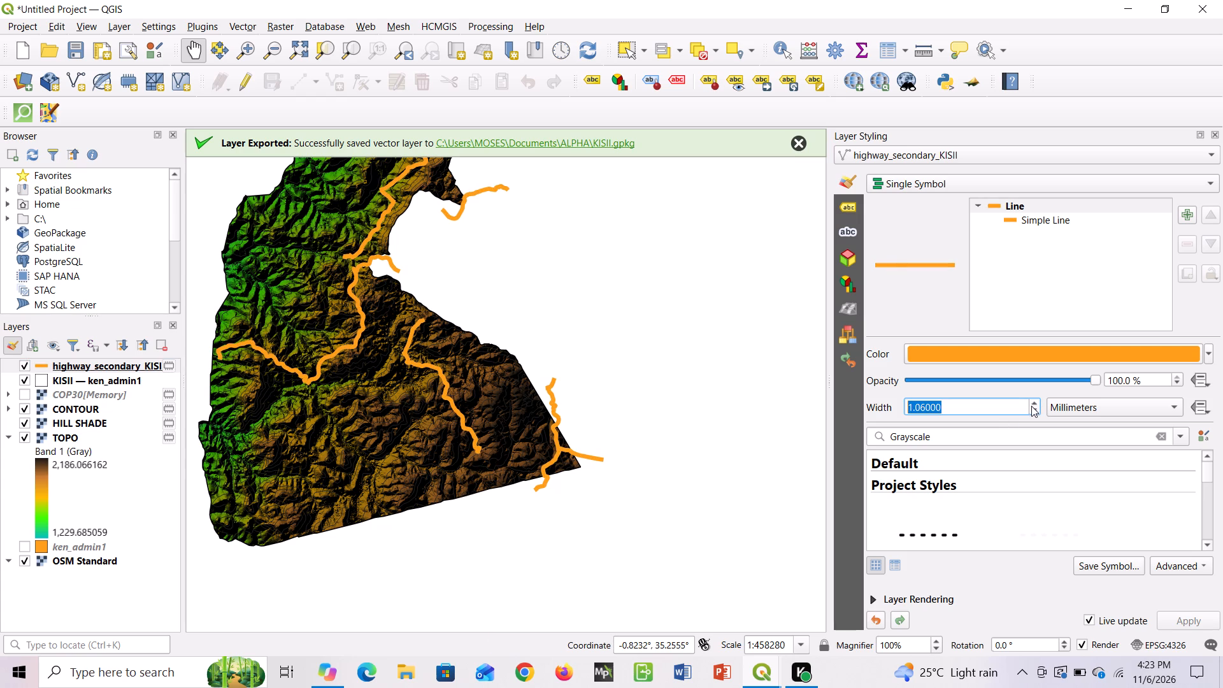
{"action": "left_click", "coordinate": [1036, 409]}
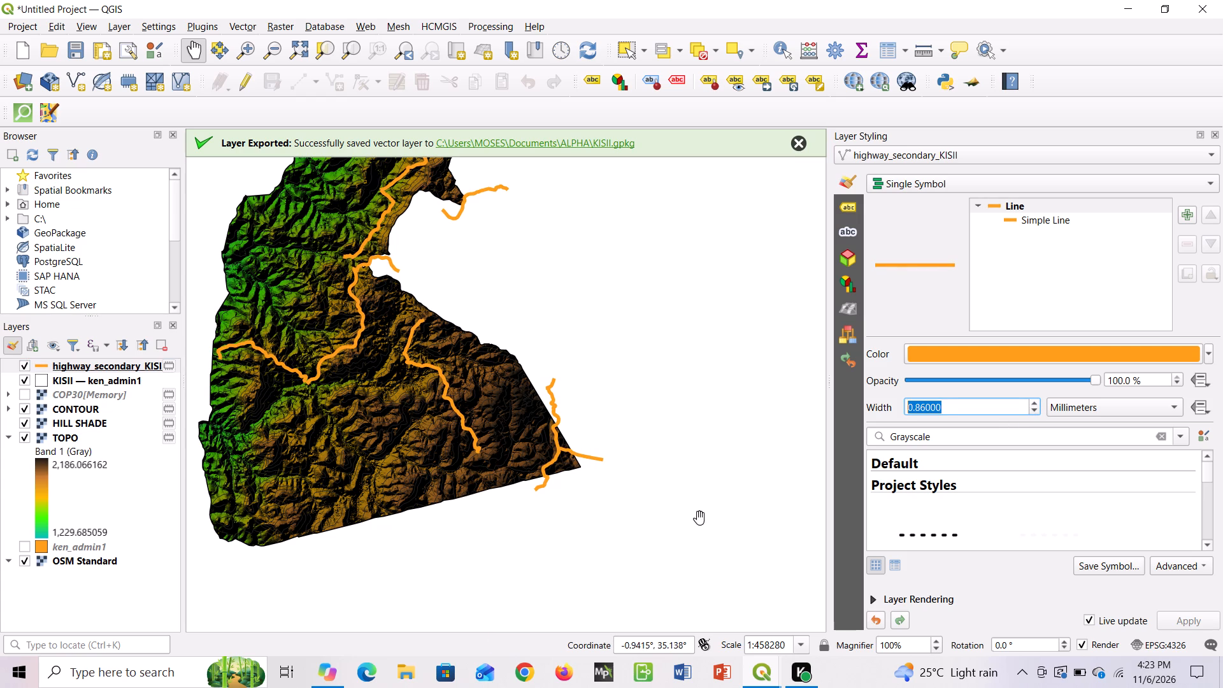
Collapse the TOPO layer's legend in the layer tree.
{"action": "left_click", "coordinate": [699, 518]}
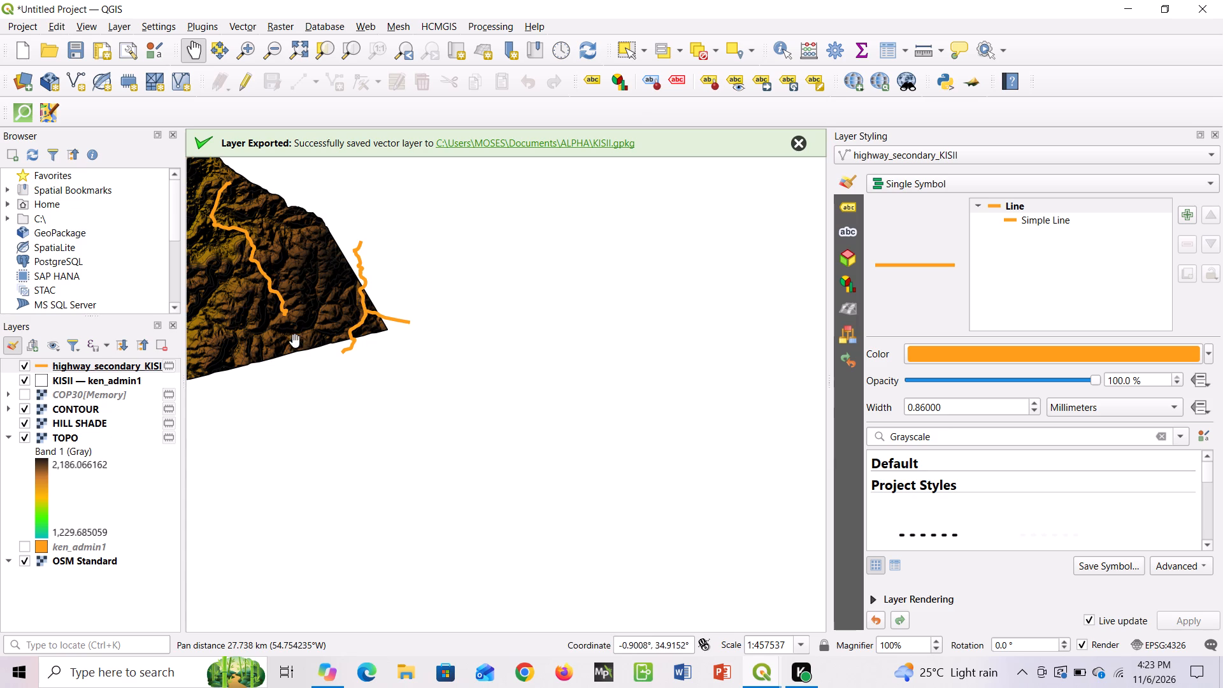
{"action": "left_click_drag", "start_coordinate": [262, 314], "coordinate": [262, 313]}
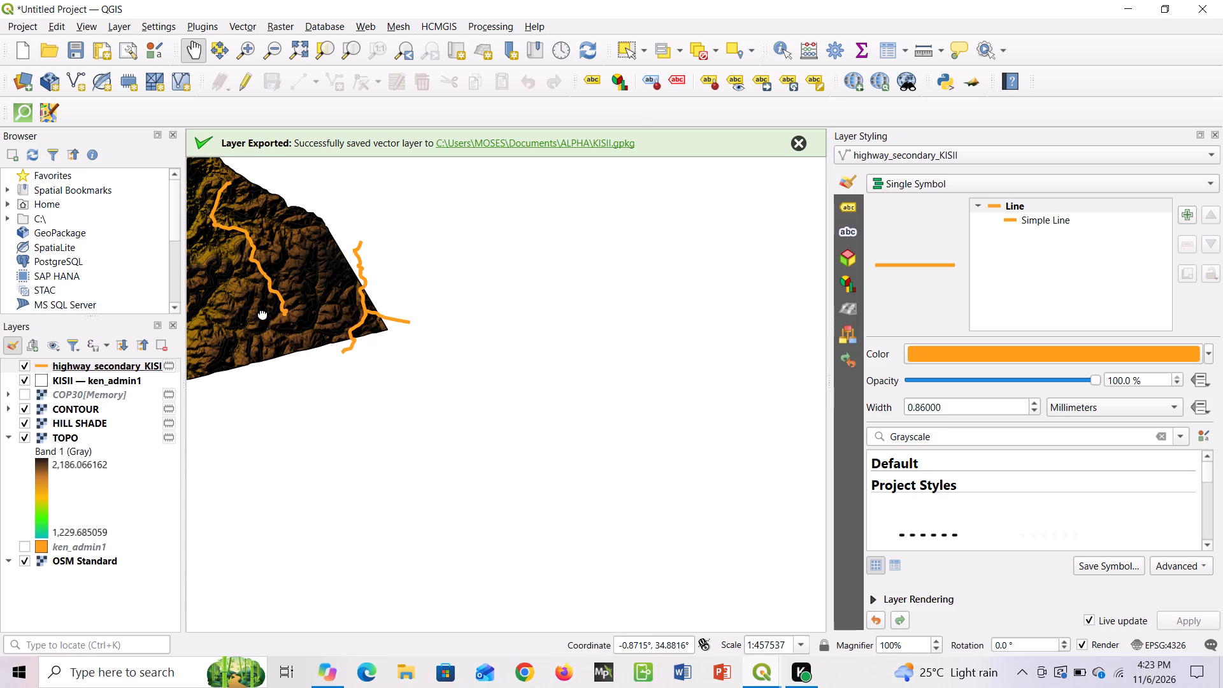
{"action": "left_click_drag", "start_coordinate": [262, 313], "coordinate": [548, 443]}
{"action": "left_click_drag", "start_coordinate": [552, 445], "coordinate": [580, 482]}
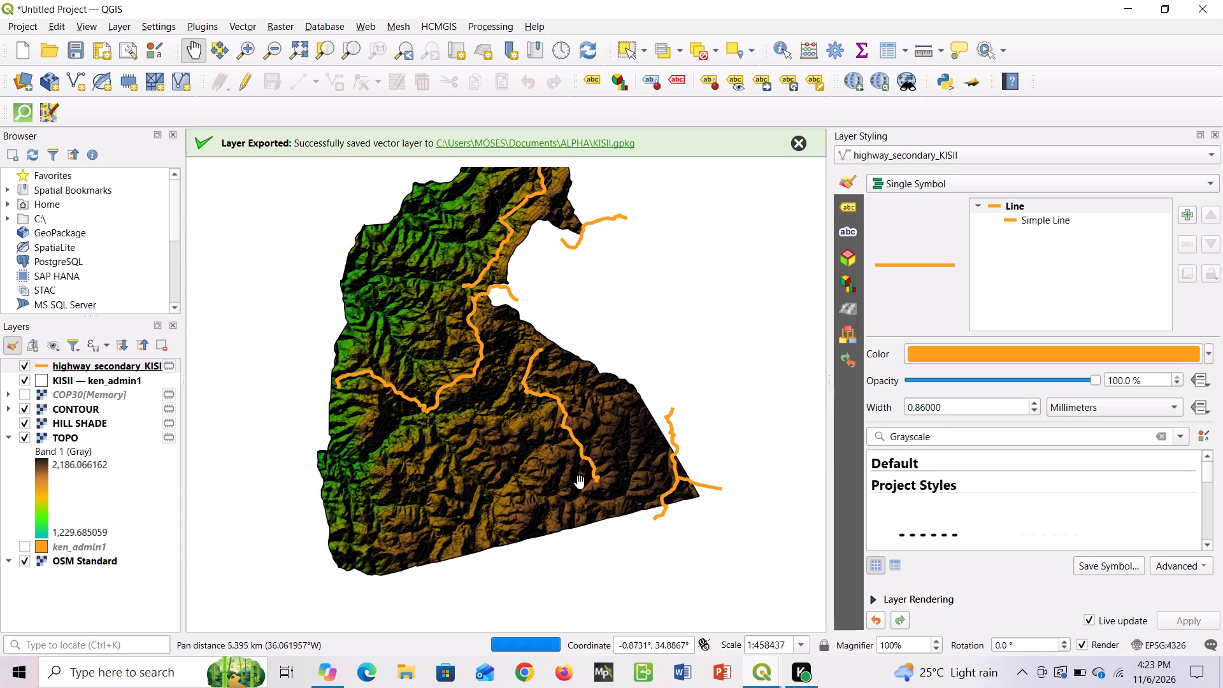
{"action": "left_click_drag", "start_coordinate": [468, 396], "coordinate": [508, 441]}
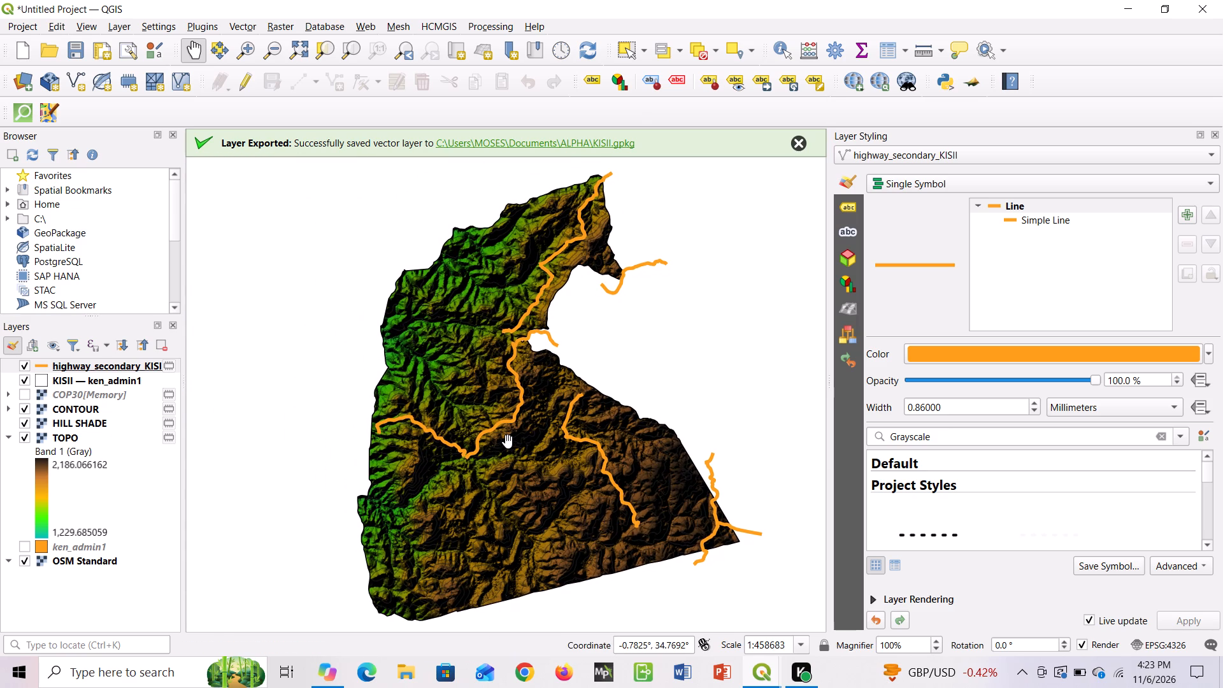
{"action": "left_click", "coordinate": [9, 437]}
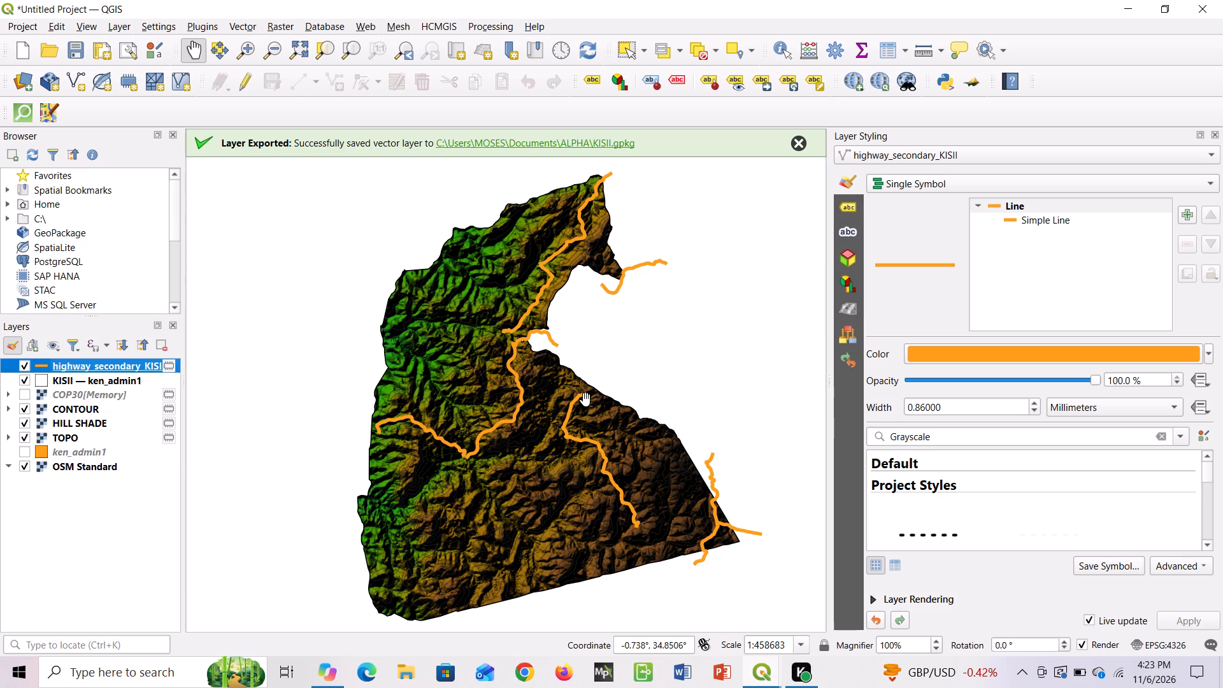
Start a new QuickOSM quick query with the key highway.
{"action": "left_click", "coordinate": [19, 110]}
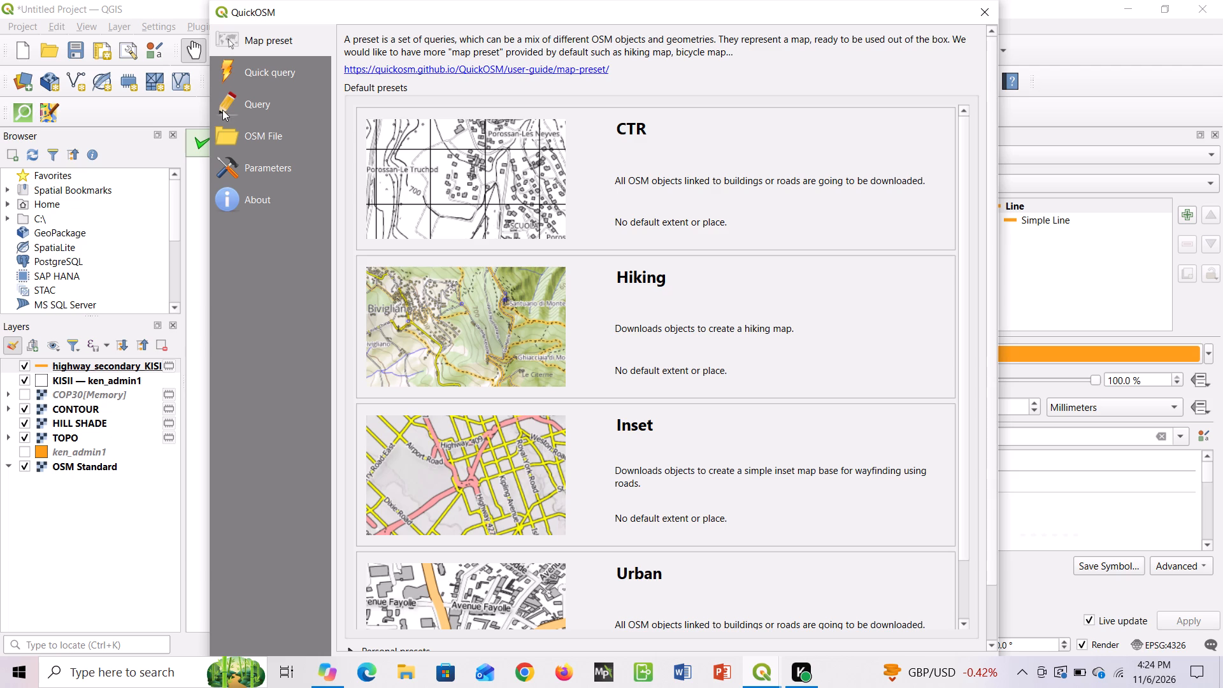
{"action": "left_click", "coordinate": [301, 74]}
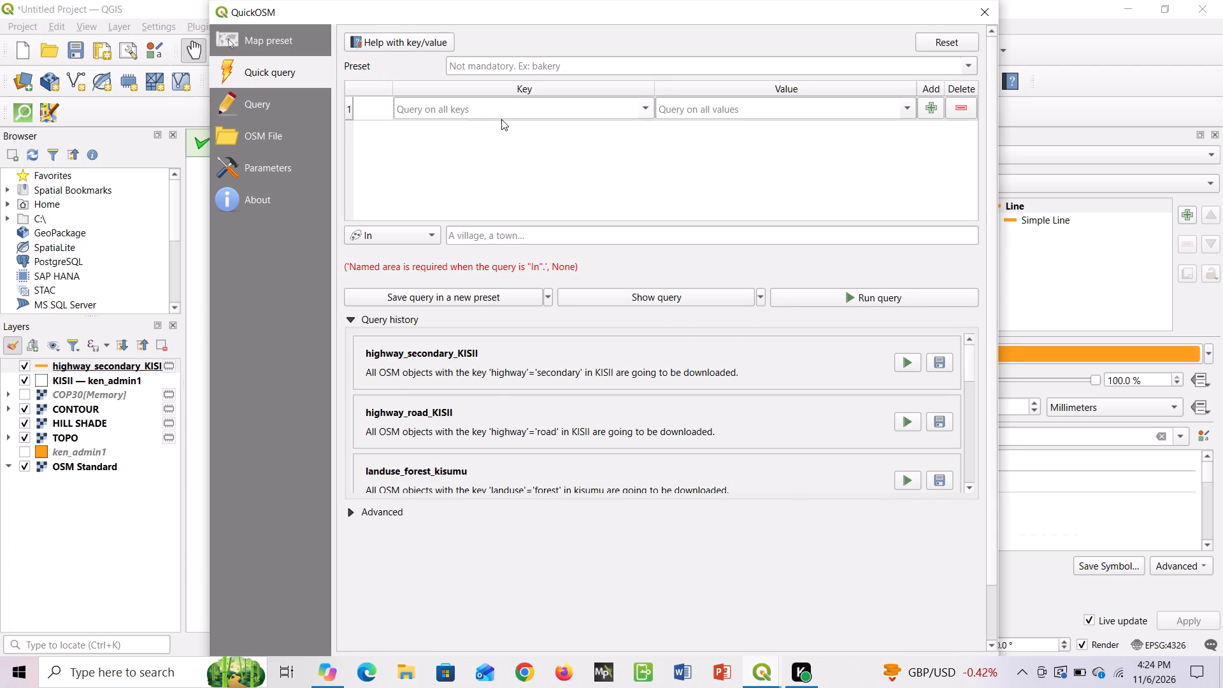
{"action": "left_click", "coordinate": [643, 108]}
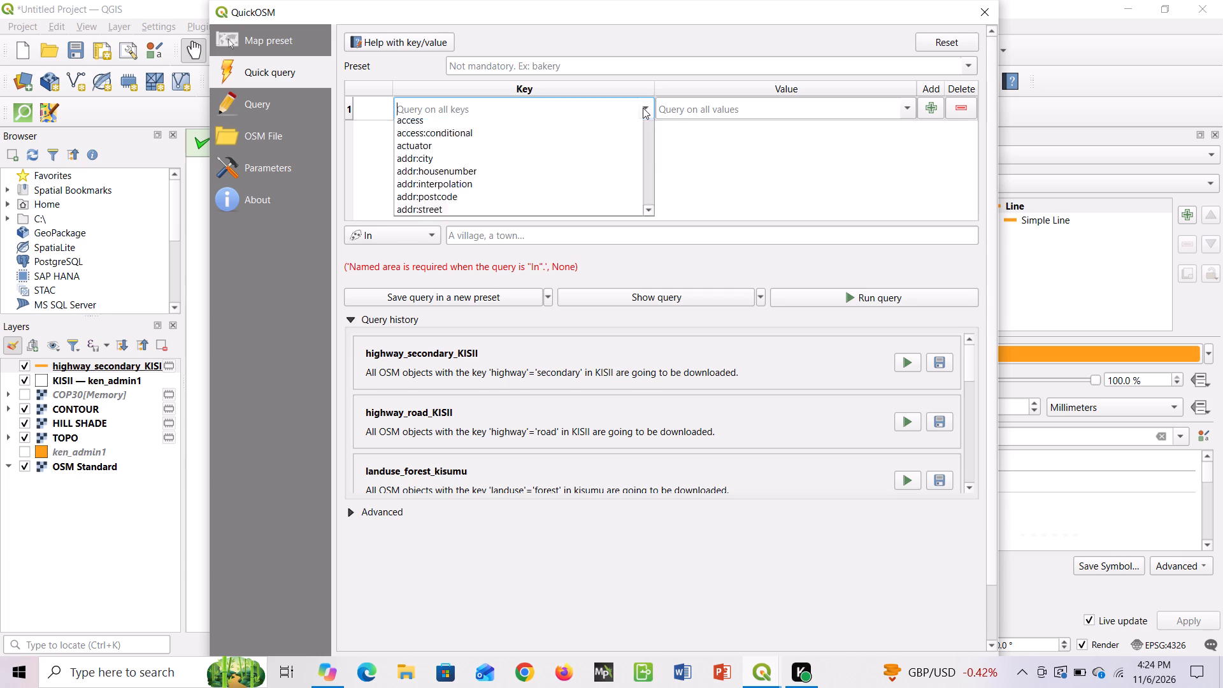
{"action": "left_click", "coordinate": [526, 108]}
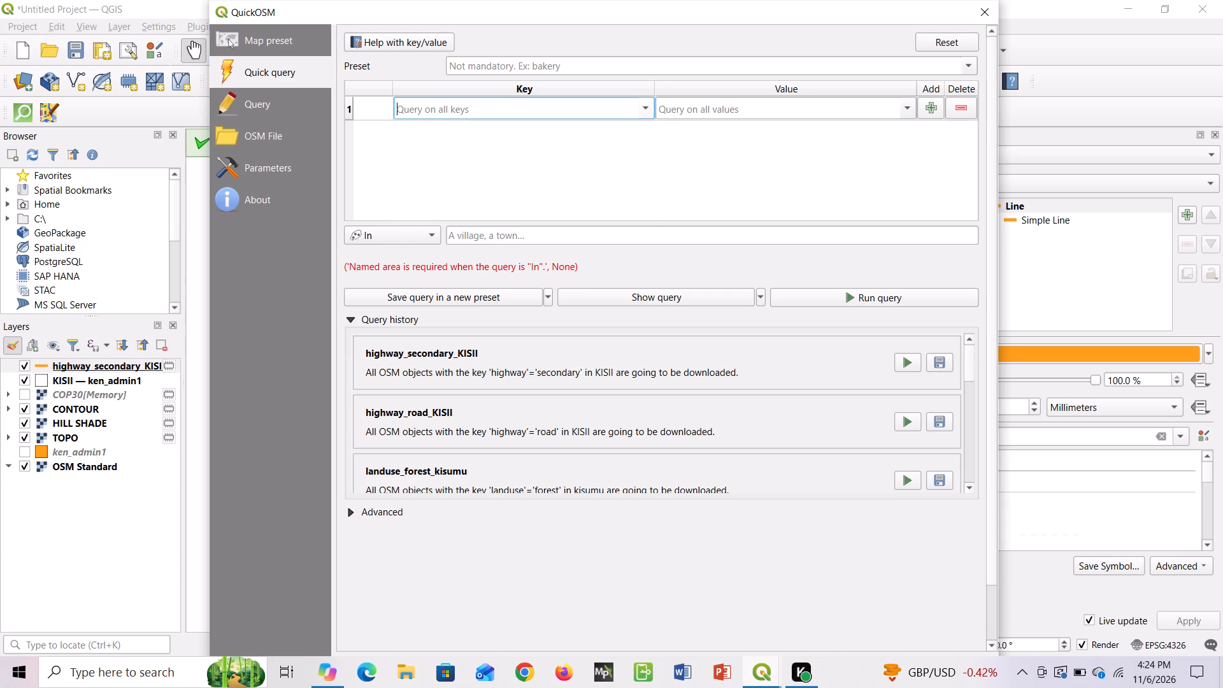
{"action": "type", "text": "ROA"}
{"action": "key", "text": "BackSpace"}
{"action": "key", "text": "BackSpace"}
{"action": "key", "text": "BackSpace"}
{"action": "key", "text": "BackSpace"}
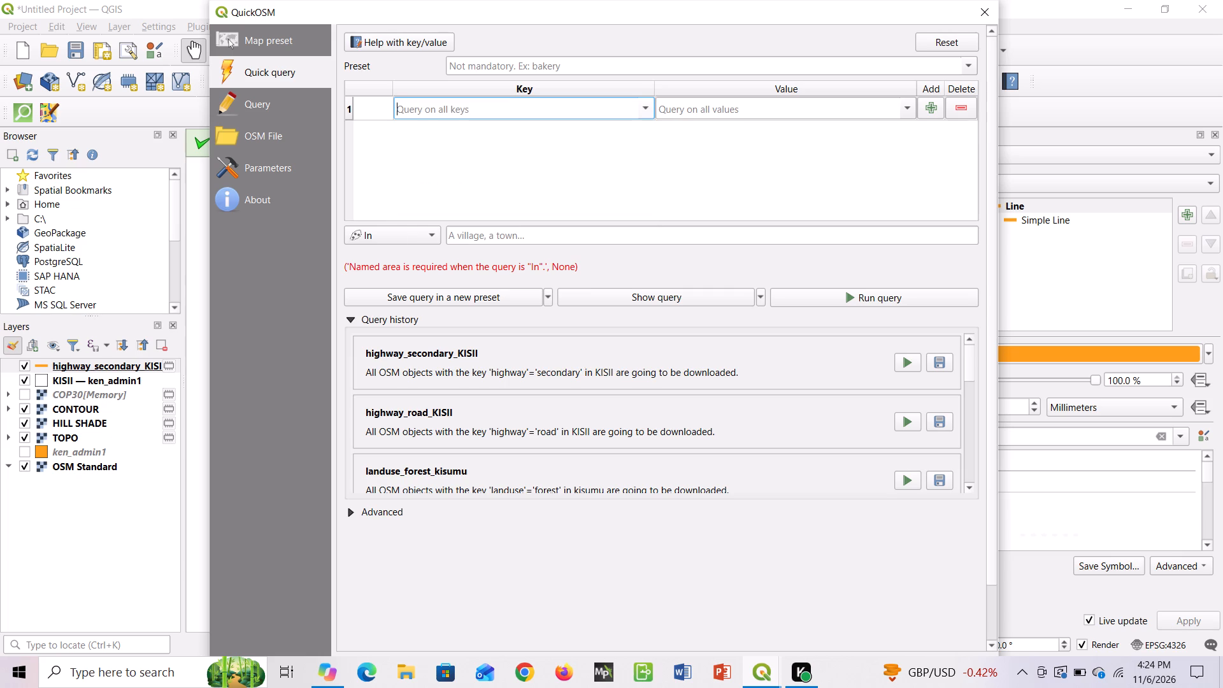
{"action": "type", "text": "HIH"}
{"action": "key", "text": "BackSpace"}
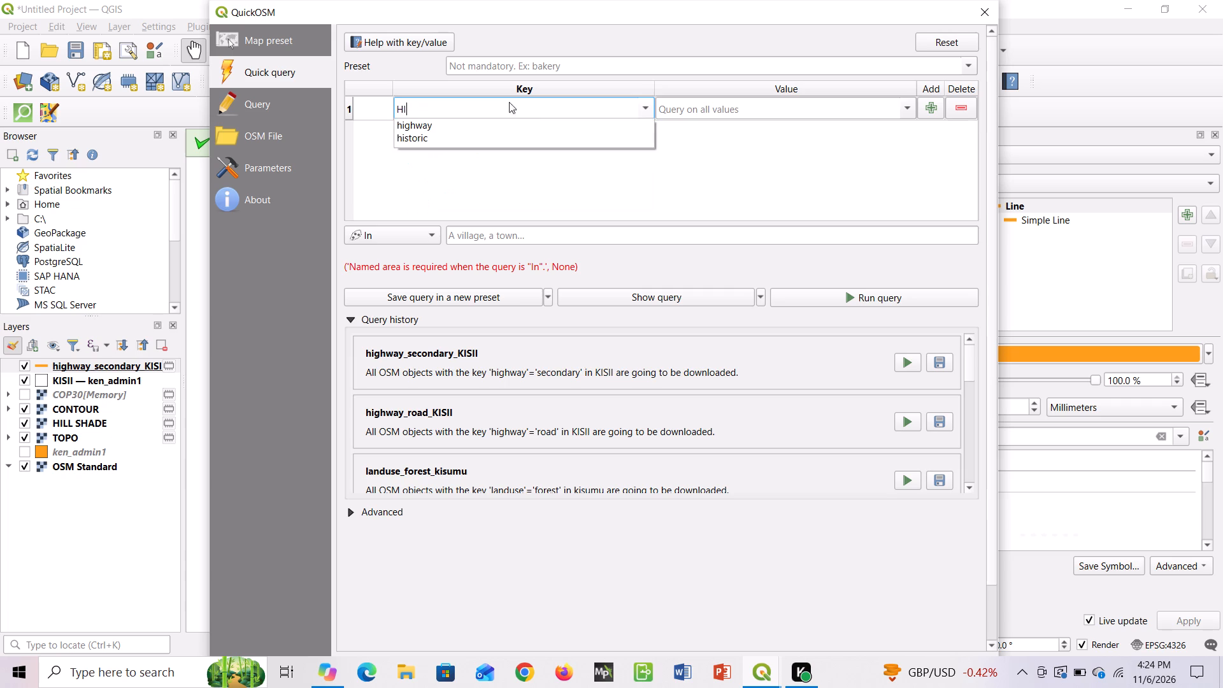
{"action": "left_click", "coordinate": [433, 129]}
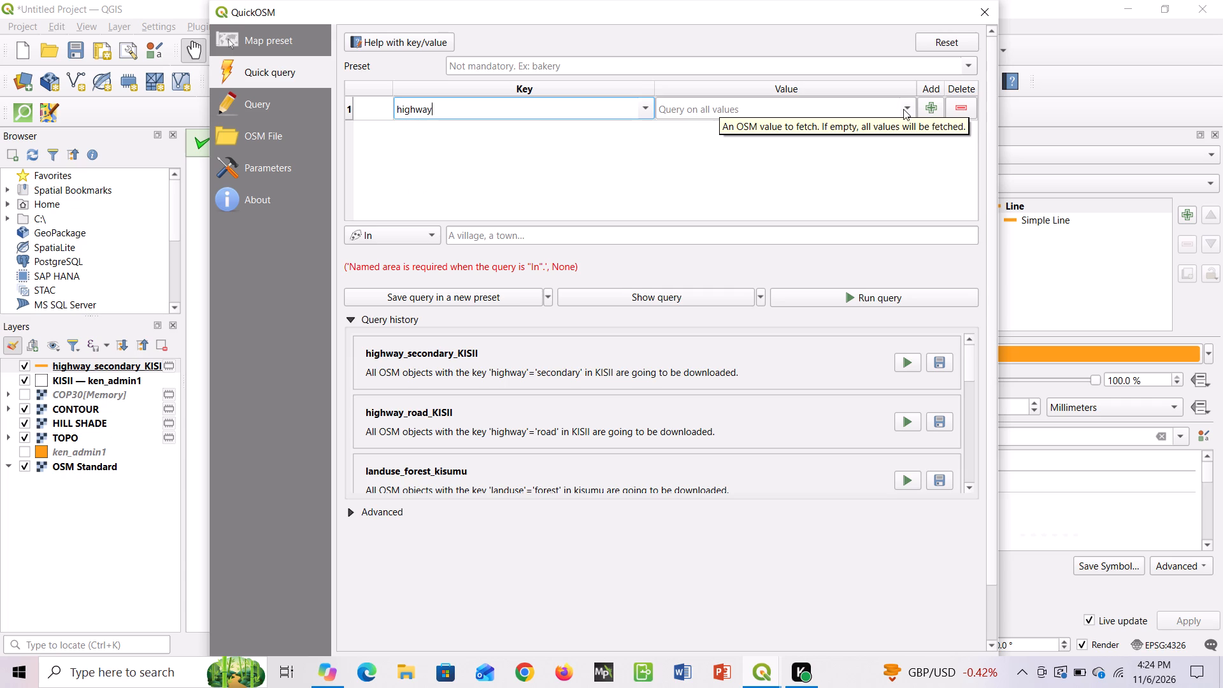
Set the highway value to primary, run the query for the area kisii, and close QuickOSM.
{"action": "left_click", "coordinate": [905, 109]}
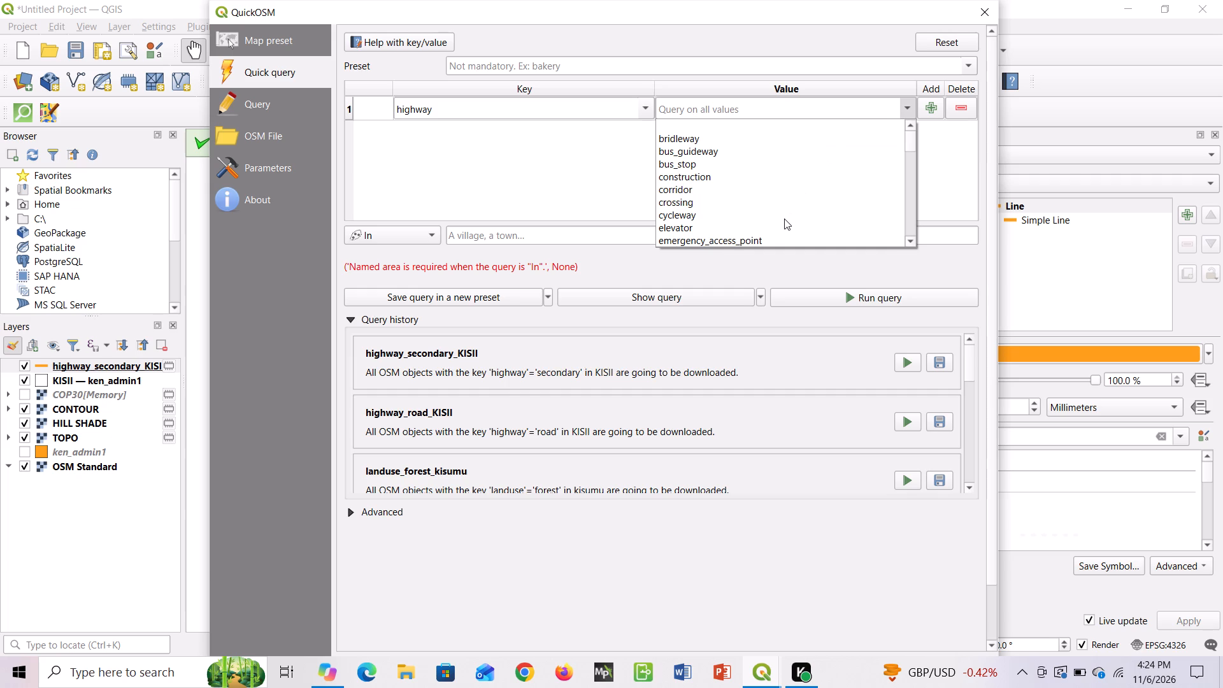
{"action": "scroll", "coordinate": [784, 219], "scroll_direction": "down", "scroll_amount": 1}
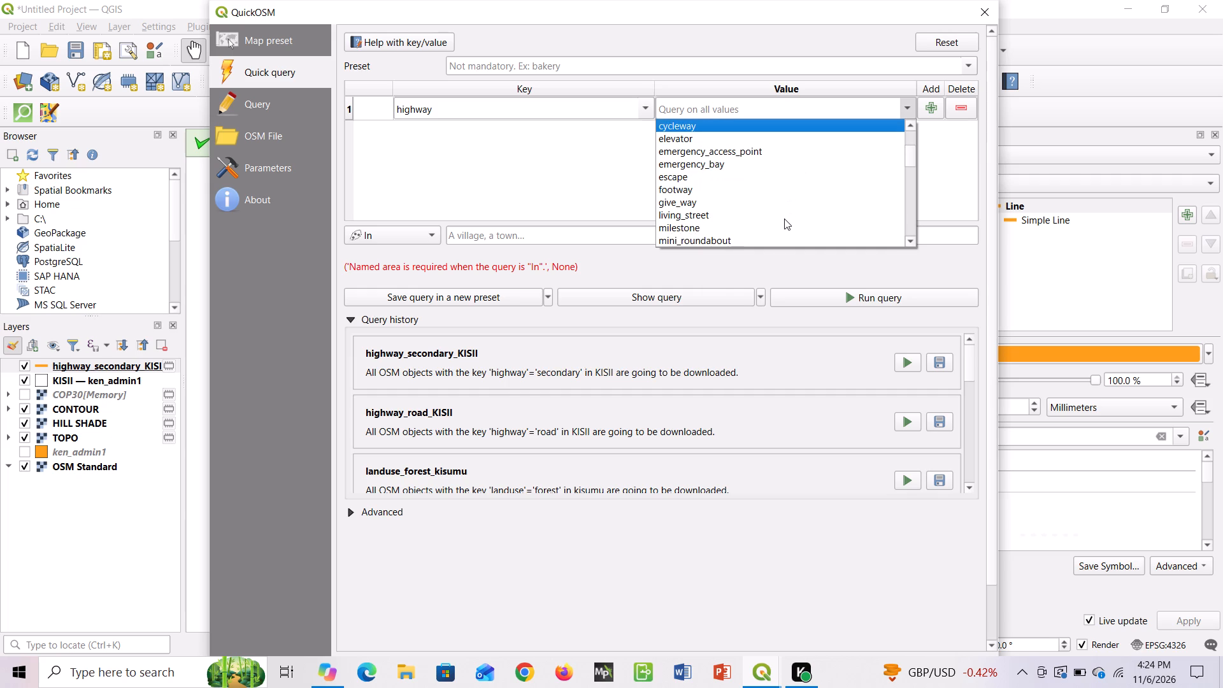
{"action": "scroll", "coordinate": [784, 219], "scroll_direction": "down", "scroll_amount": 3}
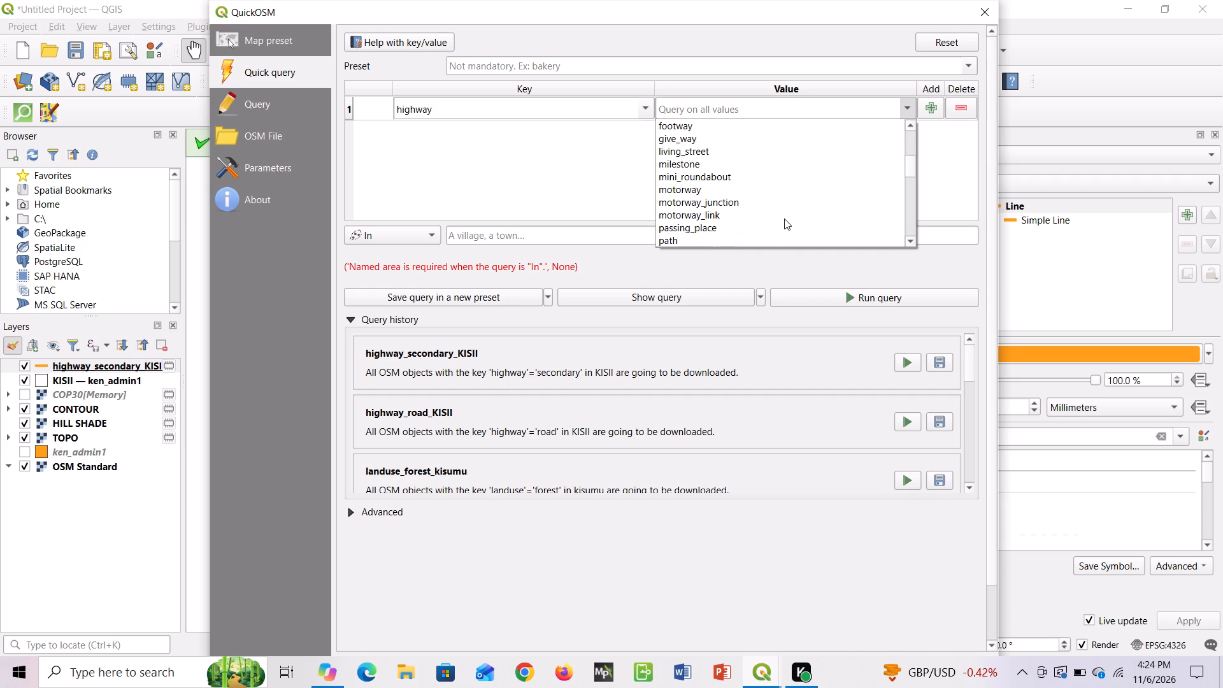
{"action": "scroll", "coordinate": [784, 219], "scroll_direction": "down", "scroll_amount": 1}
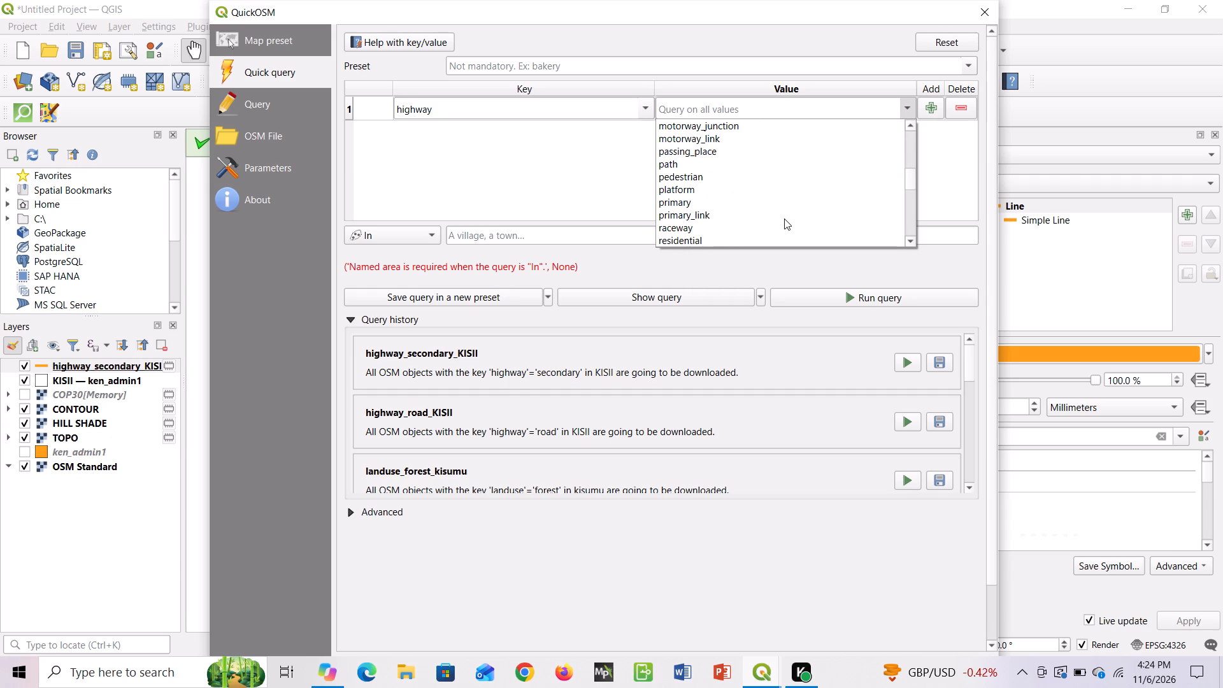
{"action": "scroll", "coordinate": [784, 219], "scroll_direction": "down", "scroll_amount": 1}
{"action": "left_click", "coordinate": [731, 197]}
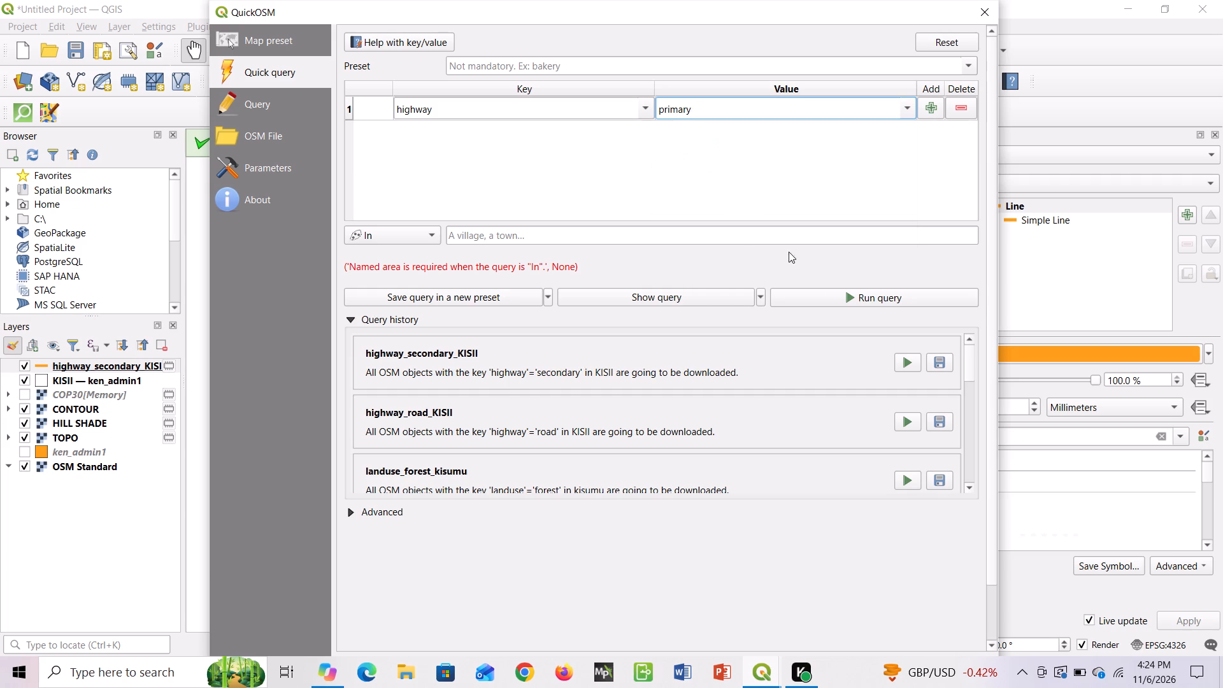
{"action": "left_click", "coordinate": [732, 236]}
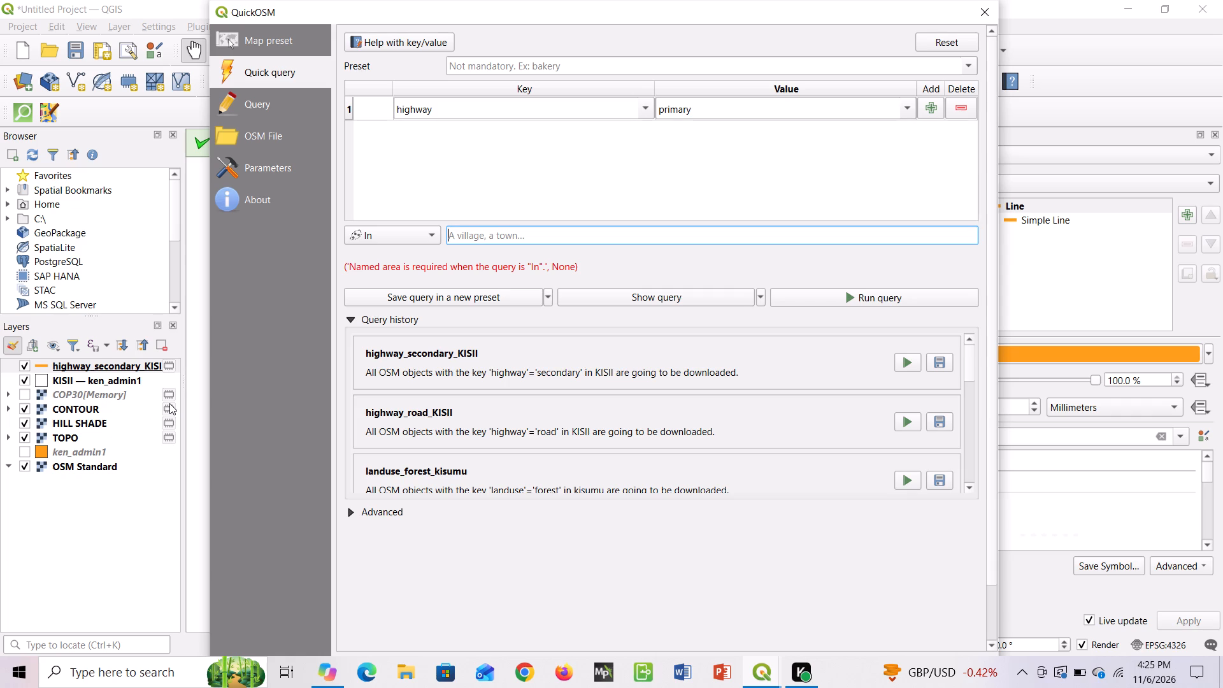
{"action": "type", "text": "kis"}
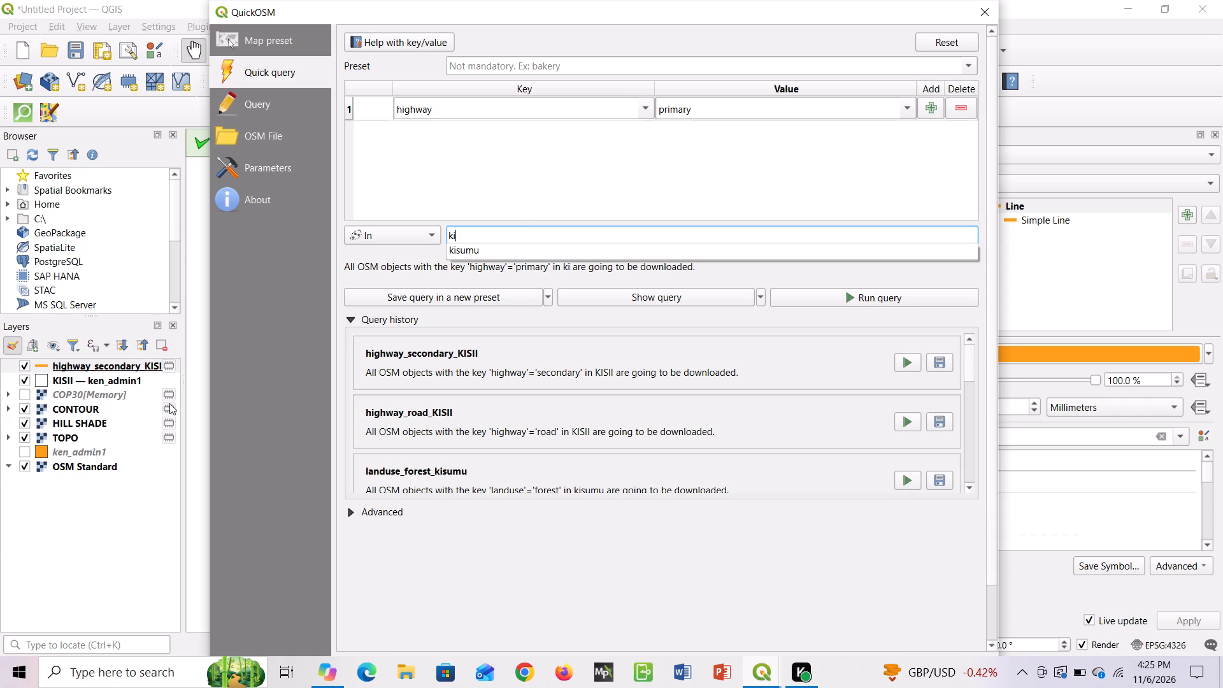
{"action": "type", "text": "ii"}
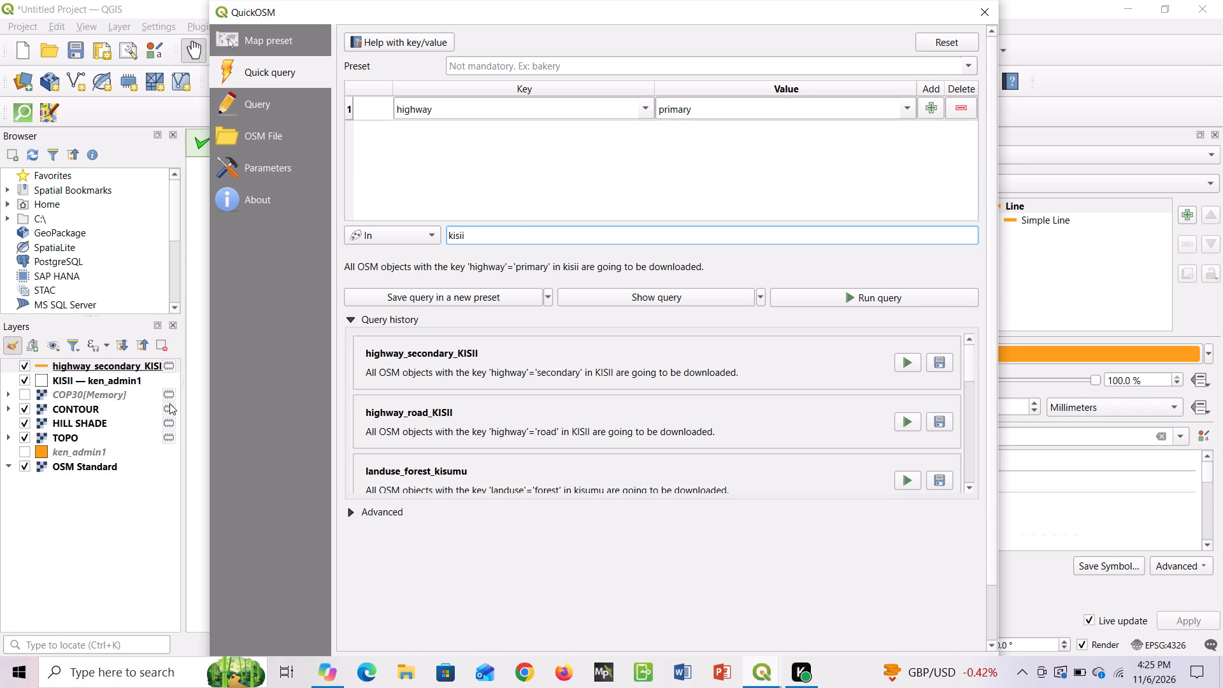
{"action": "left_click", "coordinate": [844, 299]}
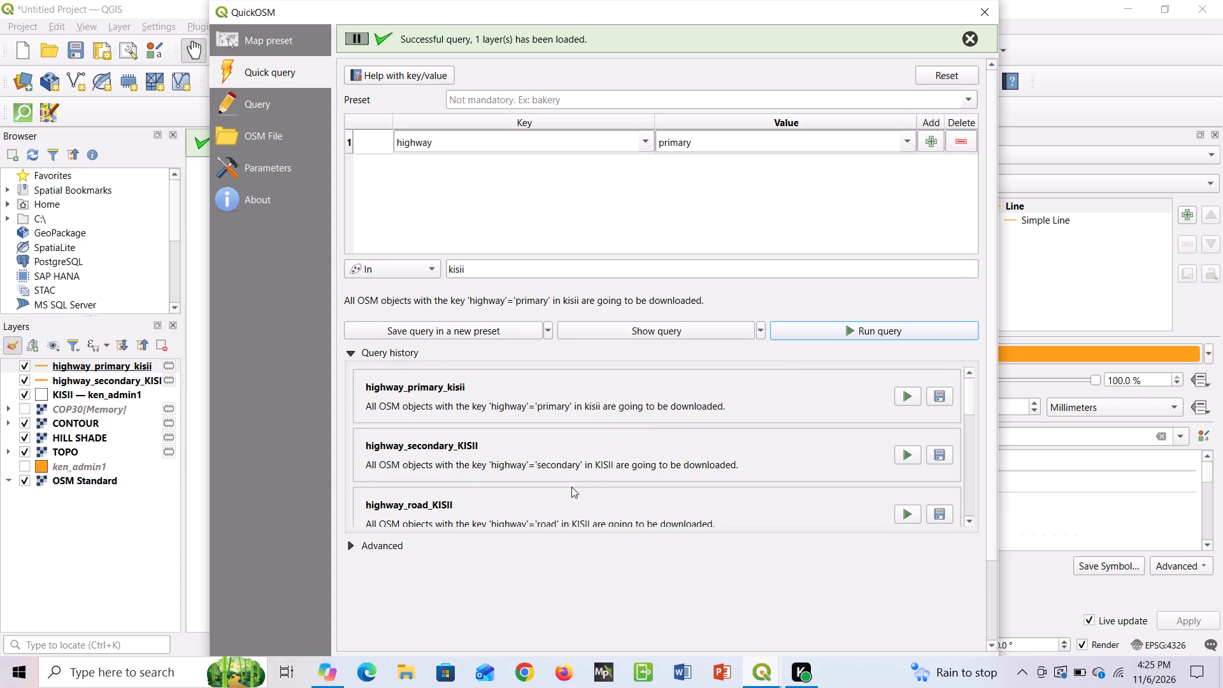
{"action": "left_click", "coordinate": [986, 5]}
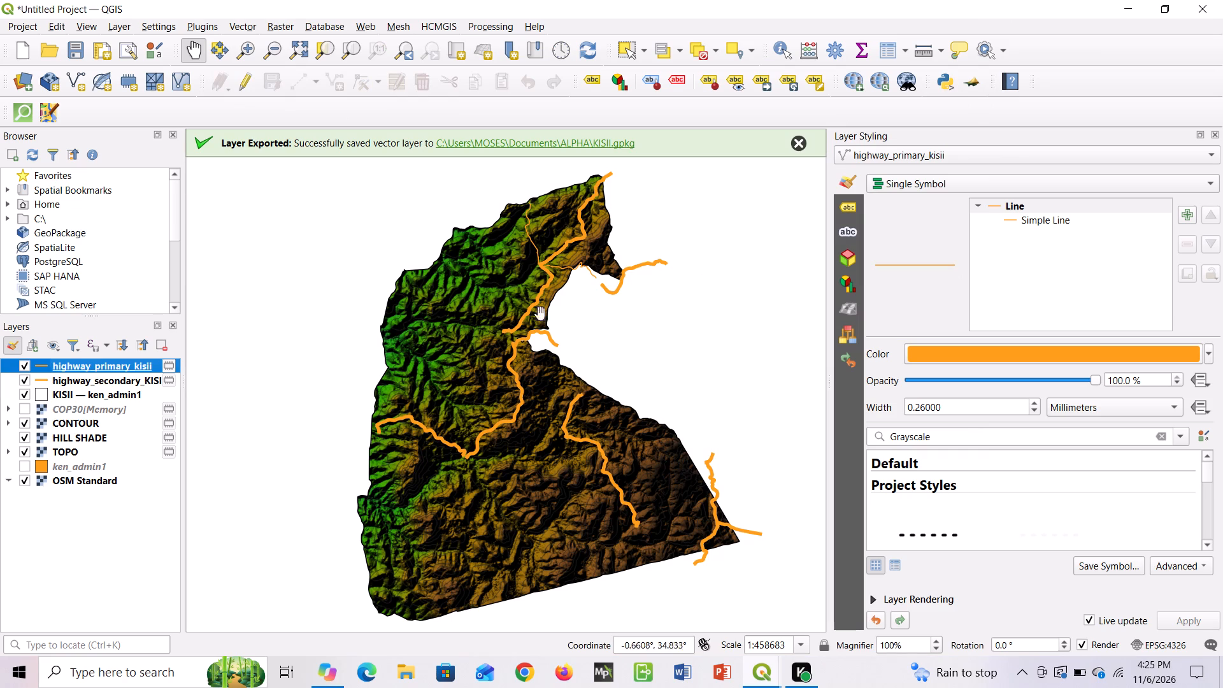
Change the line color of the highway_primary_kisii layer to dark brown from the recent colors.
{"action": "right_click", "coordinate": [111, 363]}
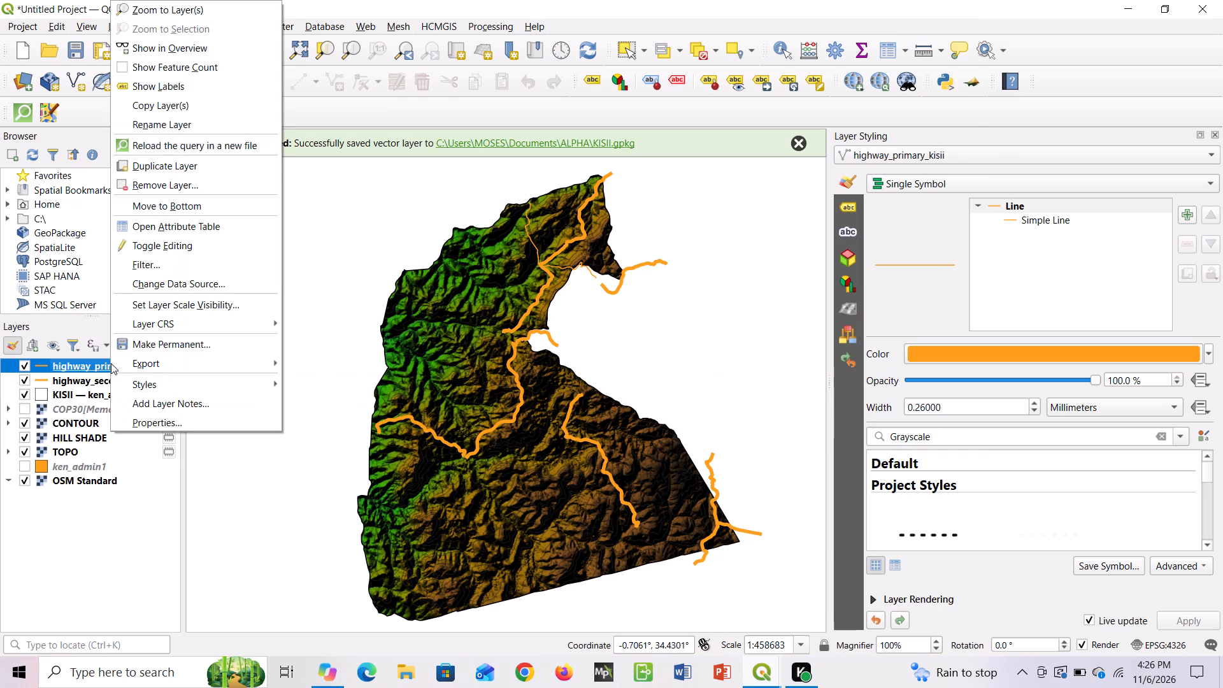
{"action": "left_click", "coordinate": [285, 402]}
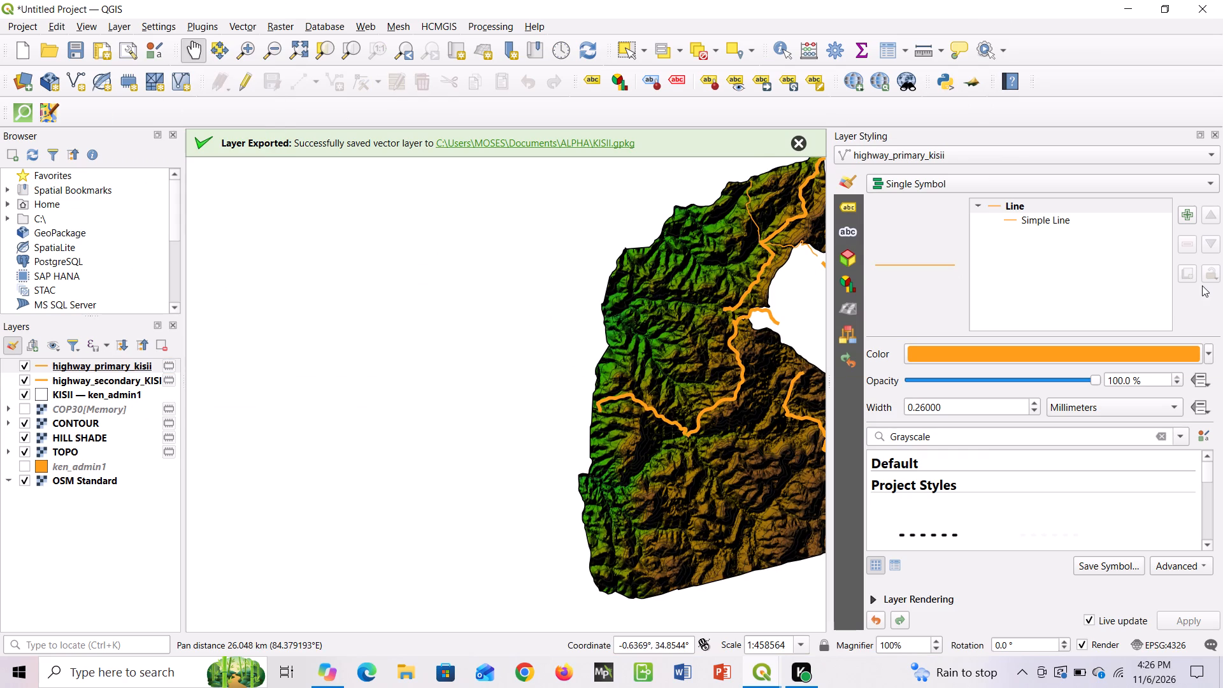
{"action": "left_click", "coordinate": [1207, 352]}
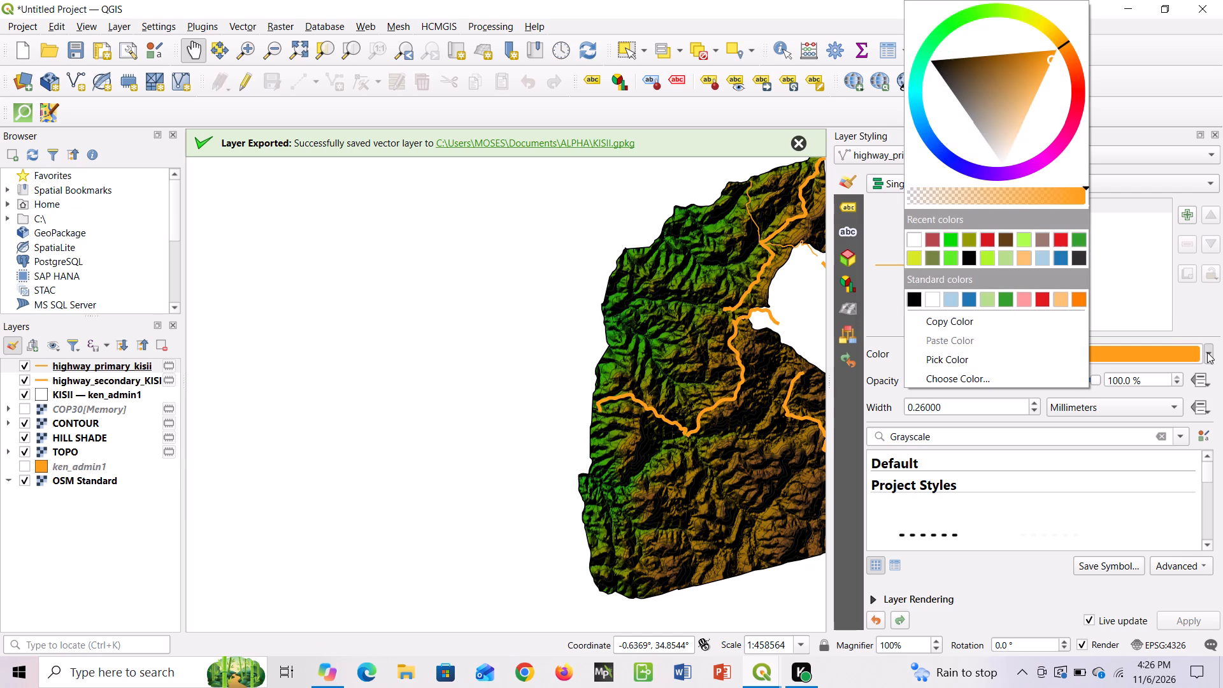
{"action": "left_click", "coordinate": [1003, 243]}
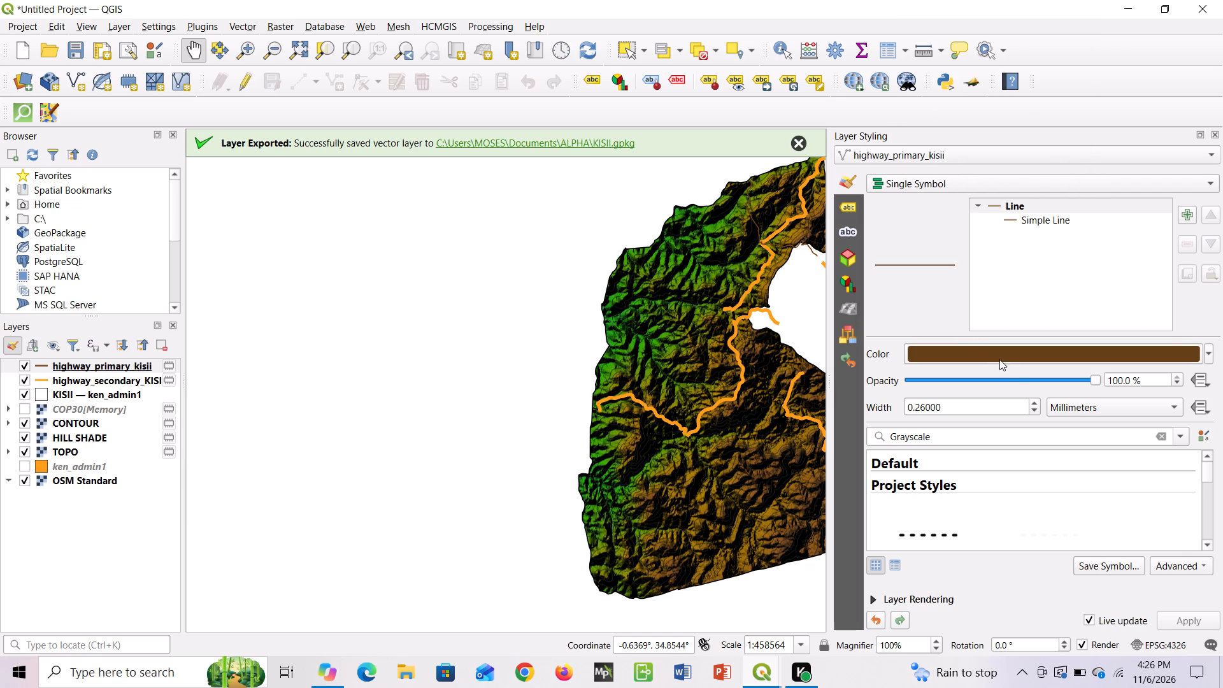
Set the line width of the highway_primary_kisii layer to 0.86 millimeters.
{"action": "double_click", "coordinate": [1034, 403]}
{"action": "triple_click", "coordinate": [1034, 403]}
{"action": "left_click", "coordinate": [1034, 403]}
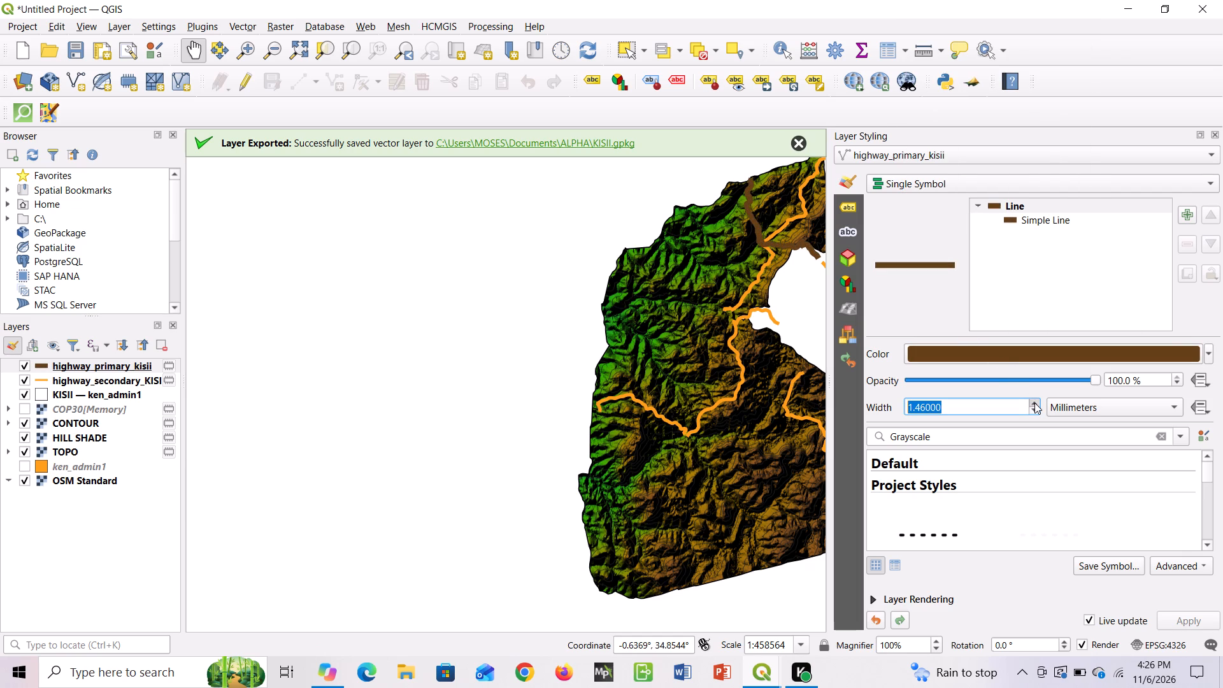
{"action": "double_click", "coordinate": [1034, 410]}
{"action": "left_click", "coordinate": [1034, 410]}
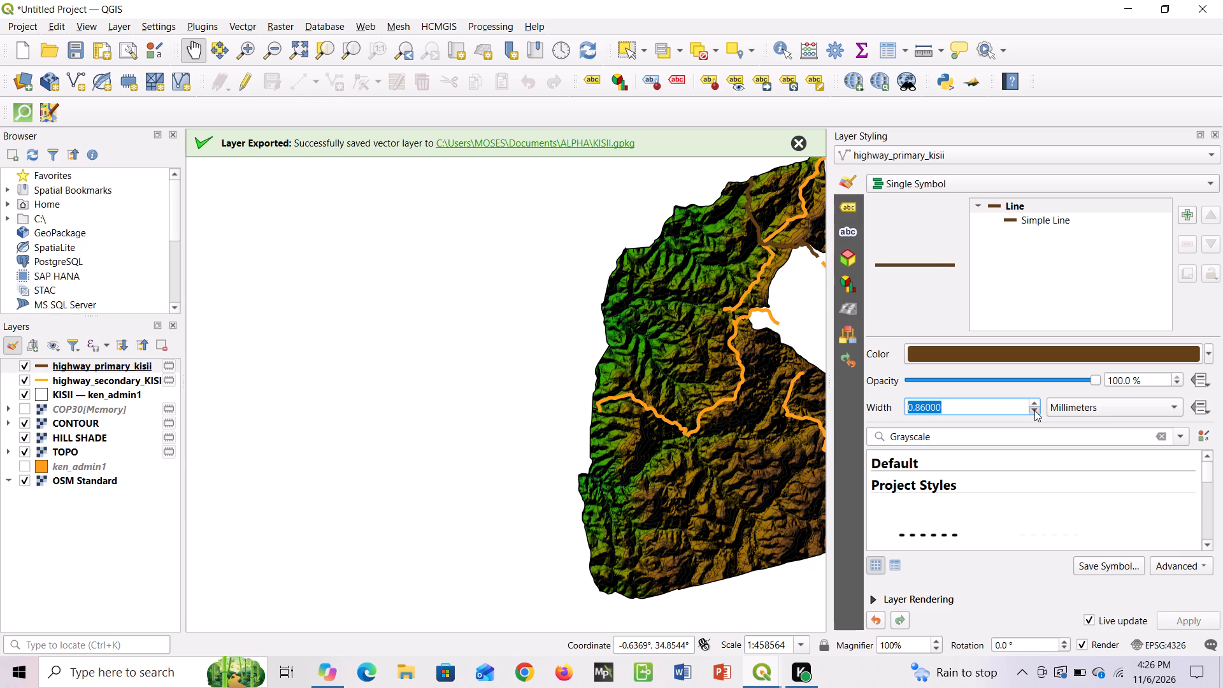
Examine the styled primary and secondary roads over the Kisii terrain at different scales.
{"action": "left_click", "coordinate": [496, 454]}
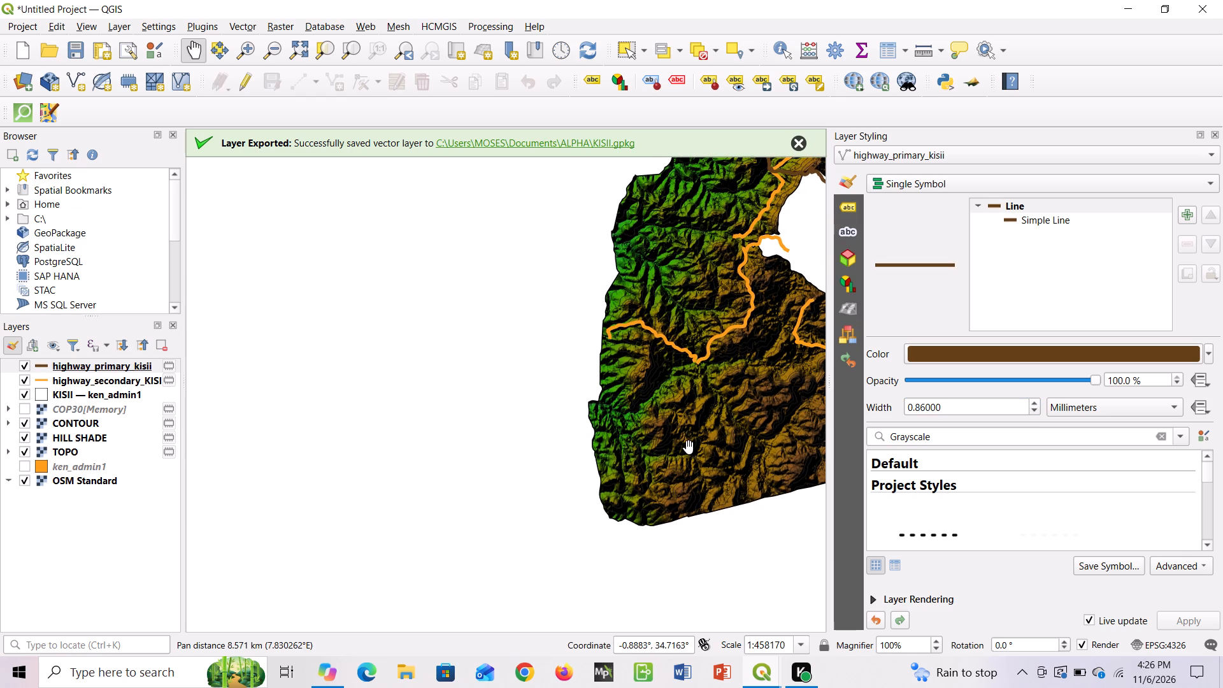
{"action": "scroll", "coordinate": [689, 447], "scroll_direction": "up", "scroll_amount": 1}
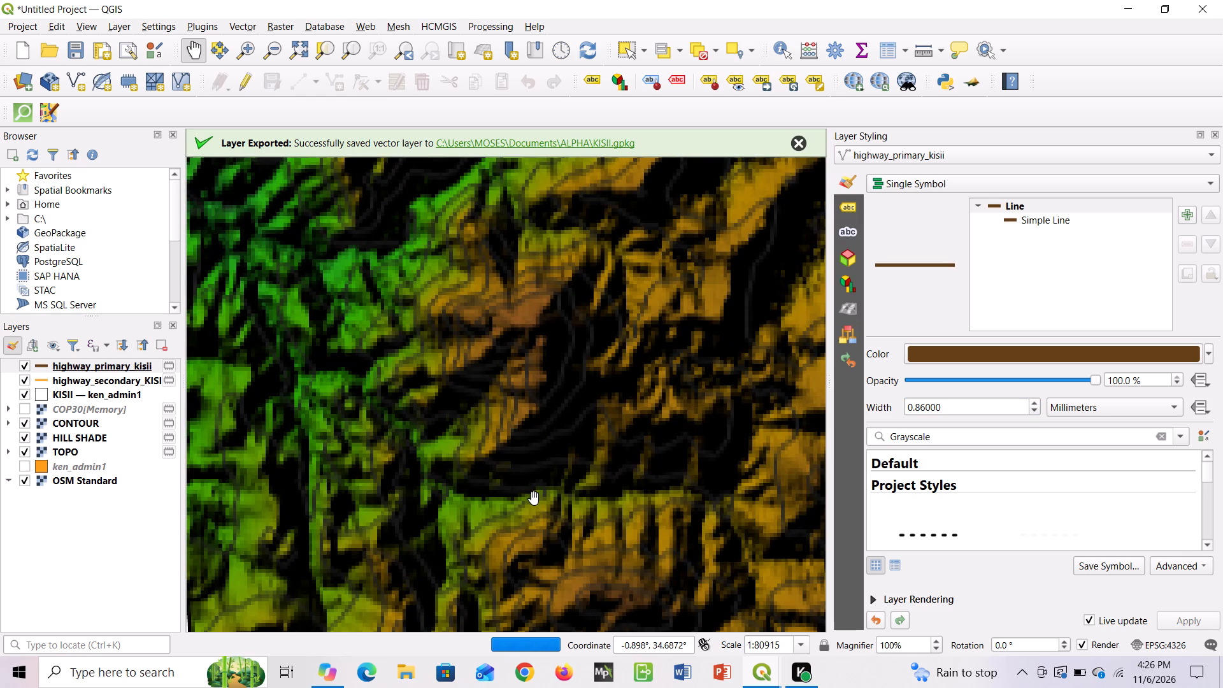
{"action": "scroll", "coordinate": [534, 498], "scroll_direction": "down", "scroll_amount": 9, "text": "ctrl"}
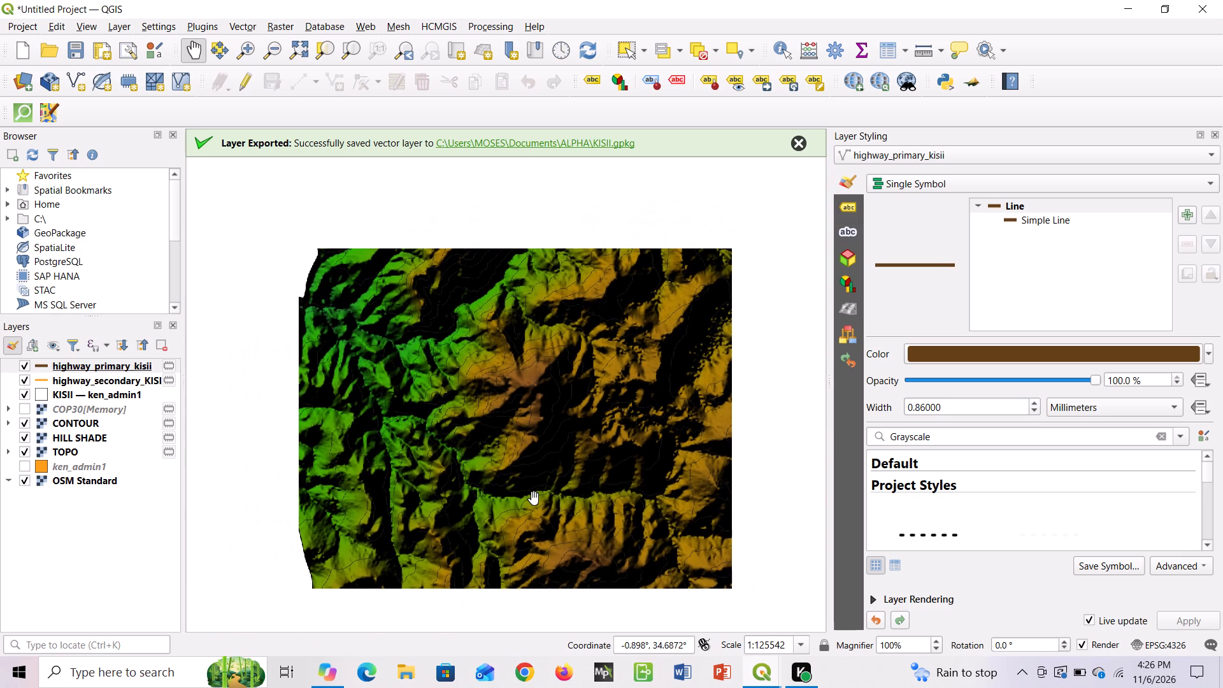
{"action": "scroll", "coordinate": [534, 498], "scroll_direction": "down", "scroll_amount": 9, "text": "ctrl"}
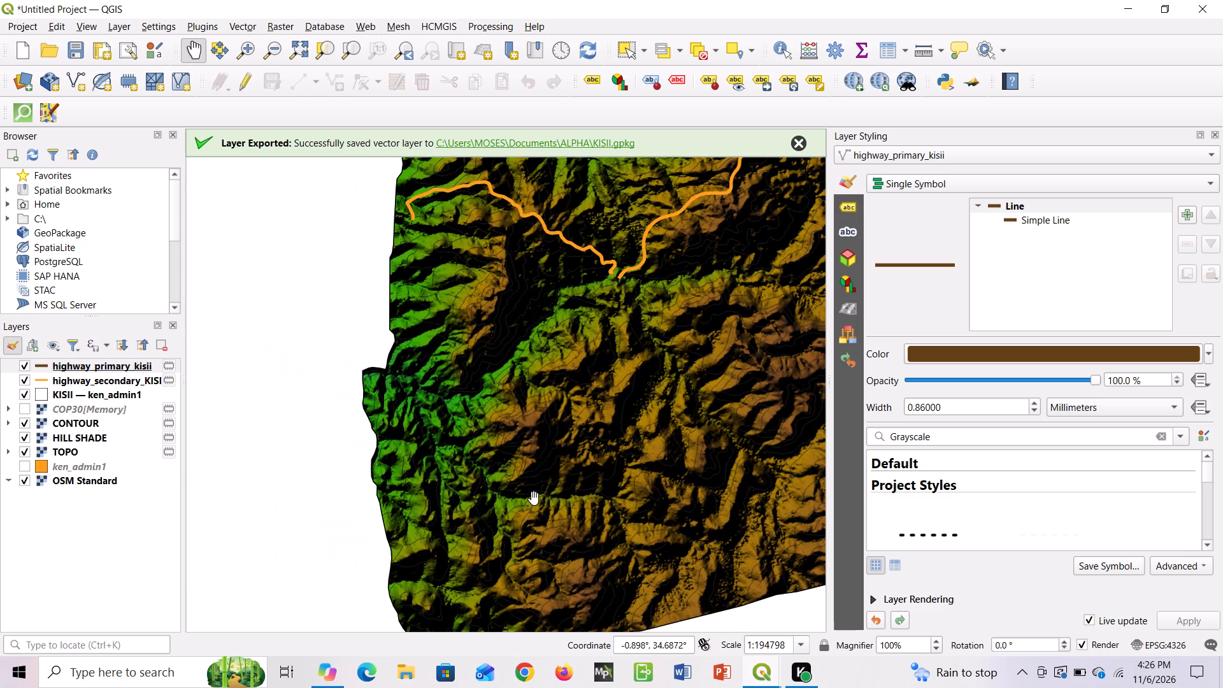
{"action": "scroll", "coordinate": [534, 498], "scroll_direction": "down", "scroll_amount": 8, "text": "ctrl"}
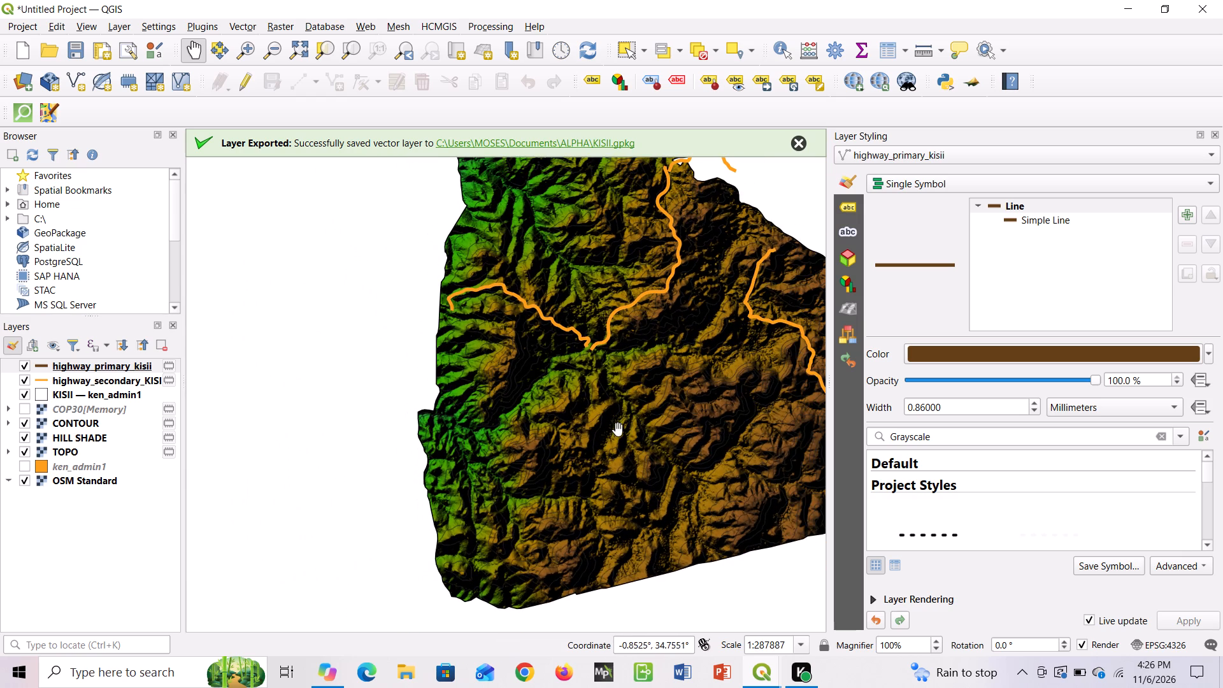
{"action": "scroll", "coordinate": [519, 431], "scroll_direction": "down", "scroll_amount": 4, "text": "ctrl"}
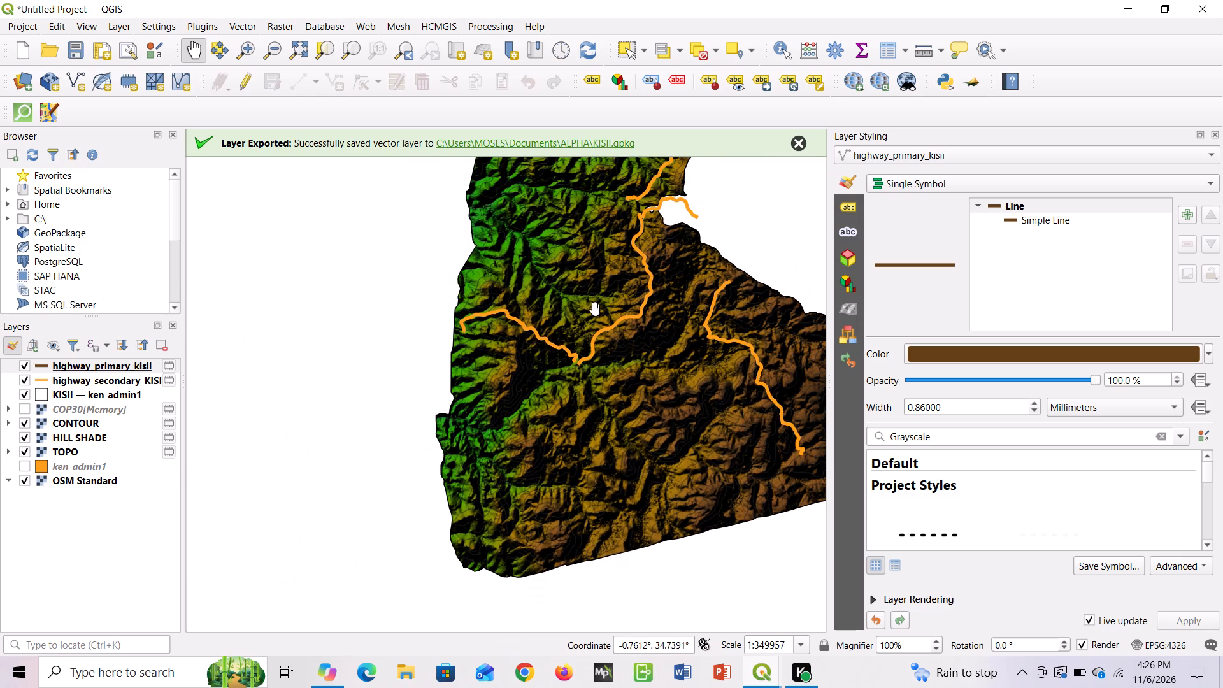
{"action": "left_click_drag", "start_coordinate": [591, 300], "coordinate": [520, 426]}
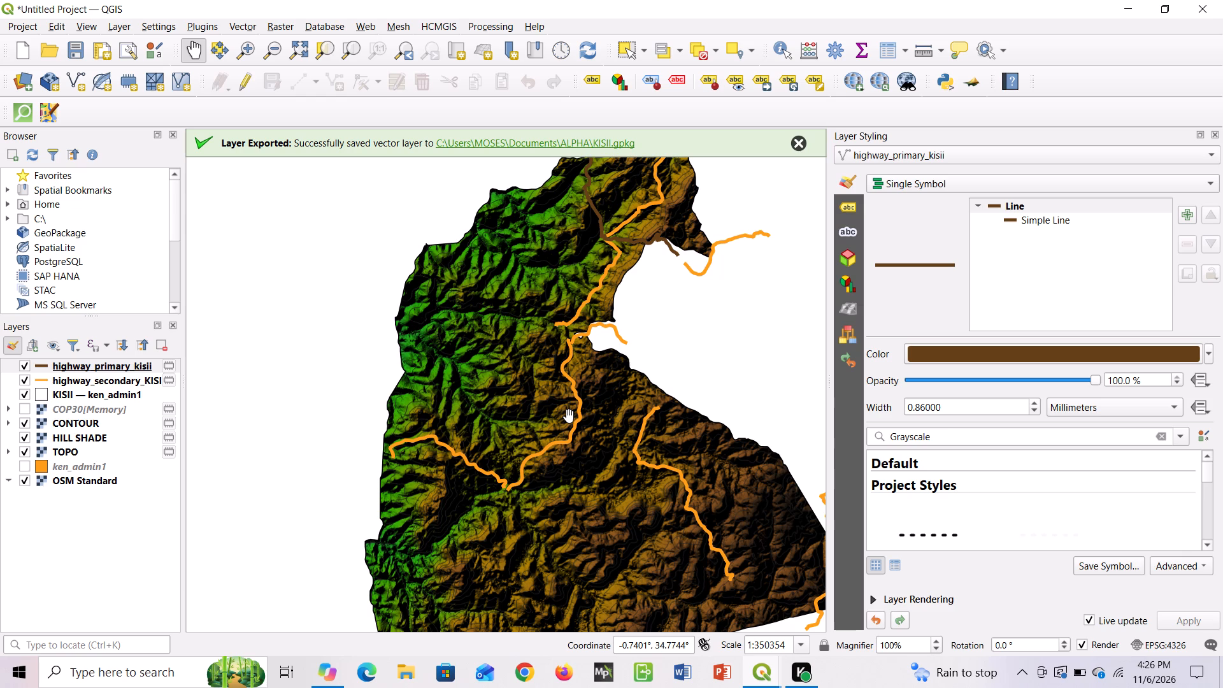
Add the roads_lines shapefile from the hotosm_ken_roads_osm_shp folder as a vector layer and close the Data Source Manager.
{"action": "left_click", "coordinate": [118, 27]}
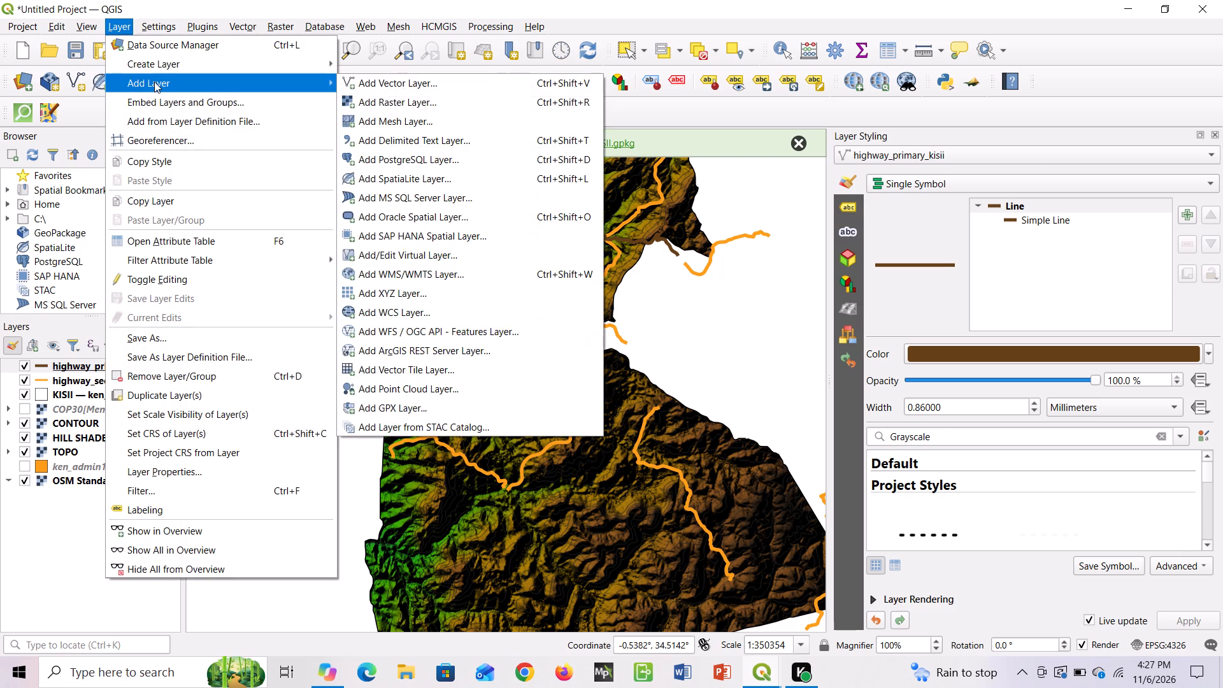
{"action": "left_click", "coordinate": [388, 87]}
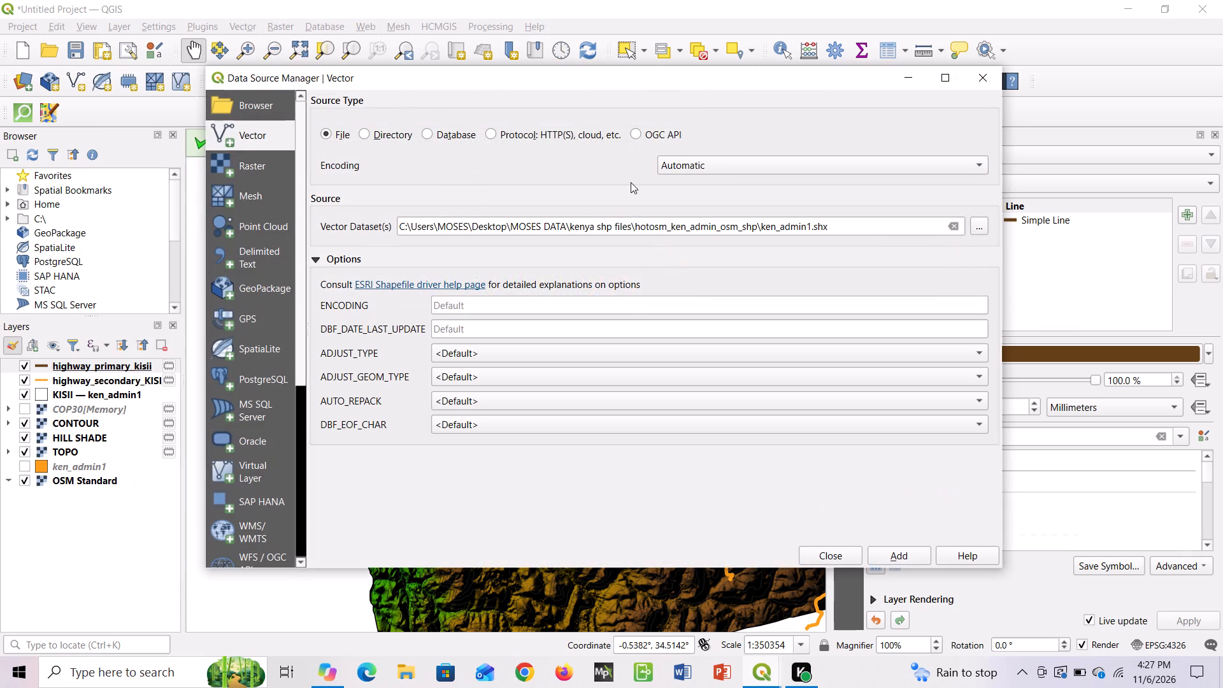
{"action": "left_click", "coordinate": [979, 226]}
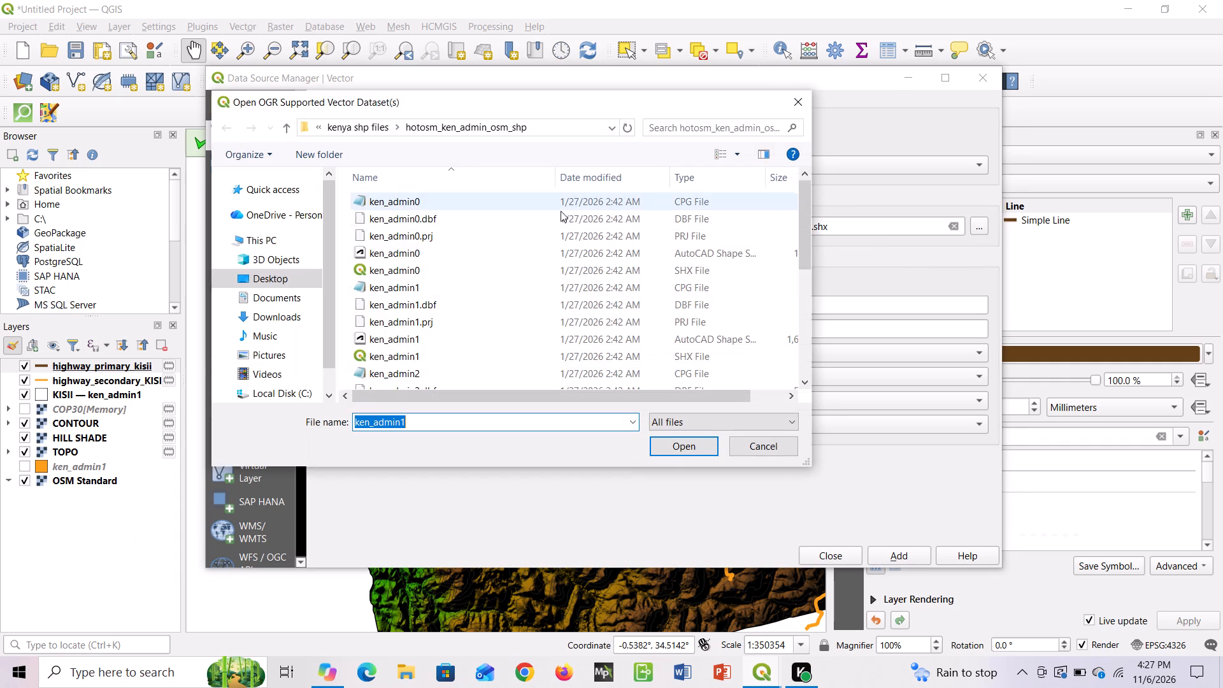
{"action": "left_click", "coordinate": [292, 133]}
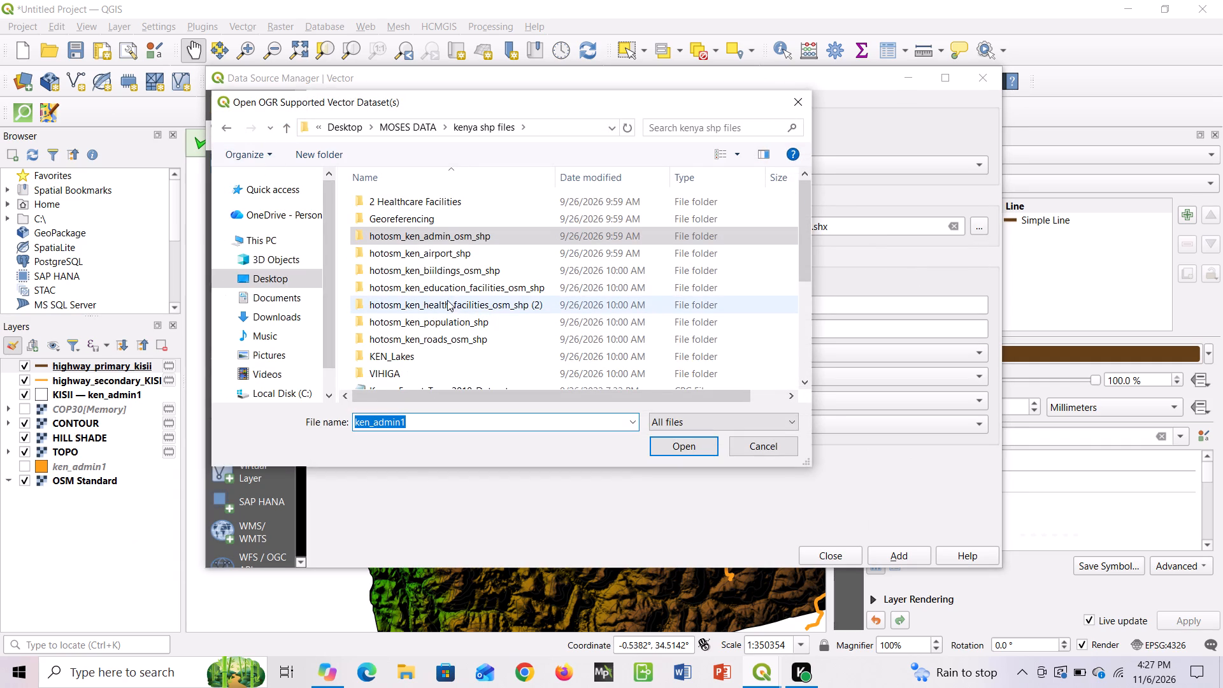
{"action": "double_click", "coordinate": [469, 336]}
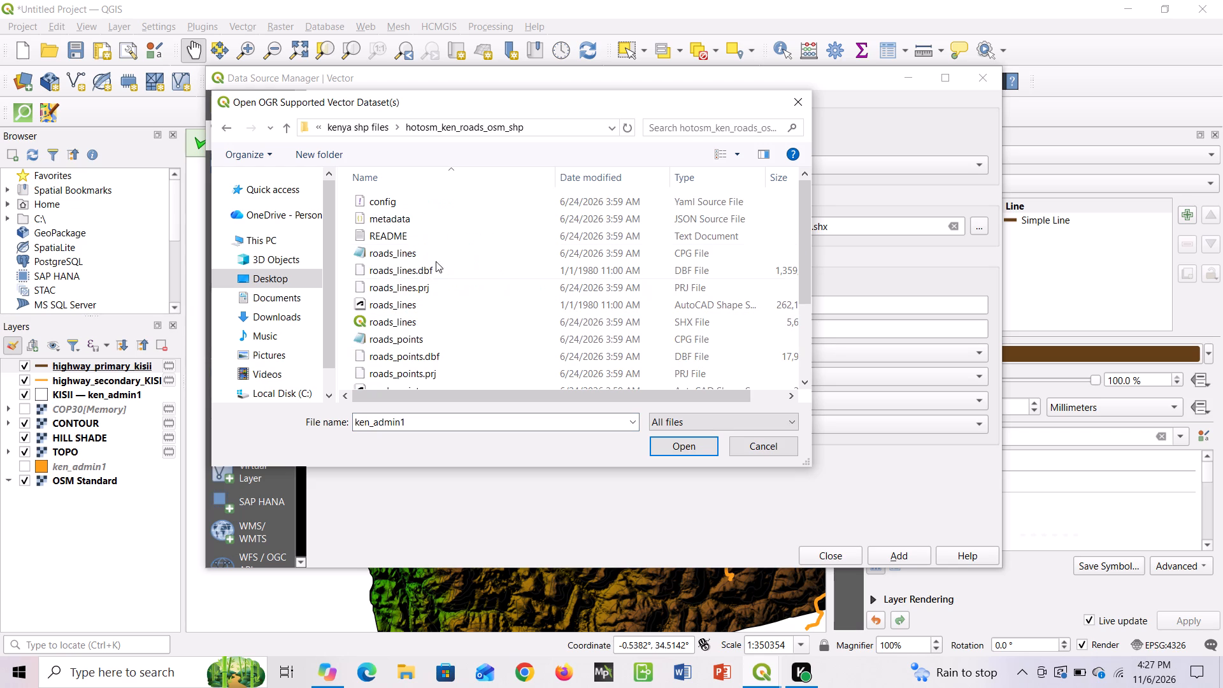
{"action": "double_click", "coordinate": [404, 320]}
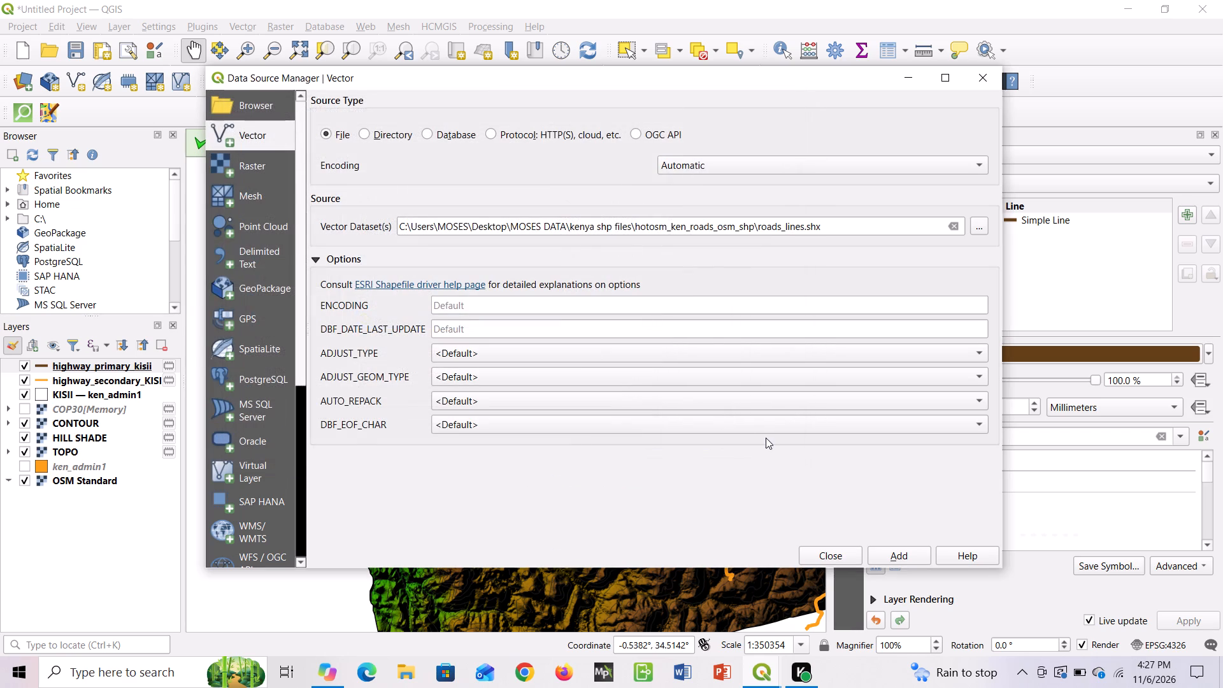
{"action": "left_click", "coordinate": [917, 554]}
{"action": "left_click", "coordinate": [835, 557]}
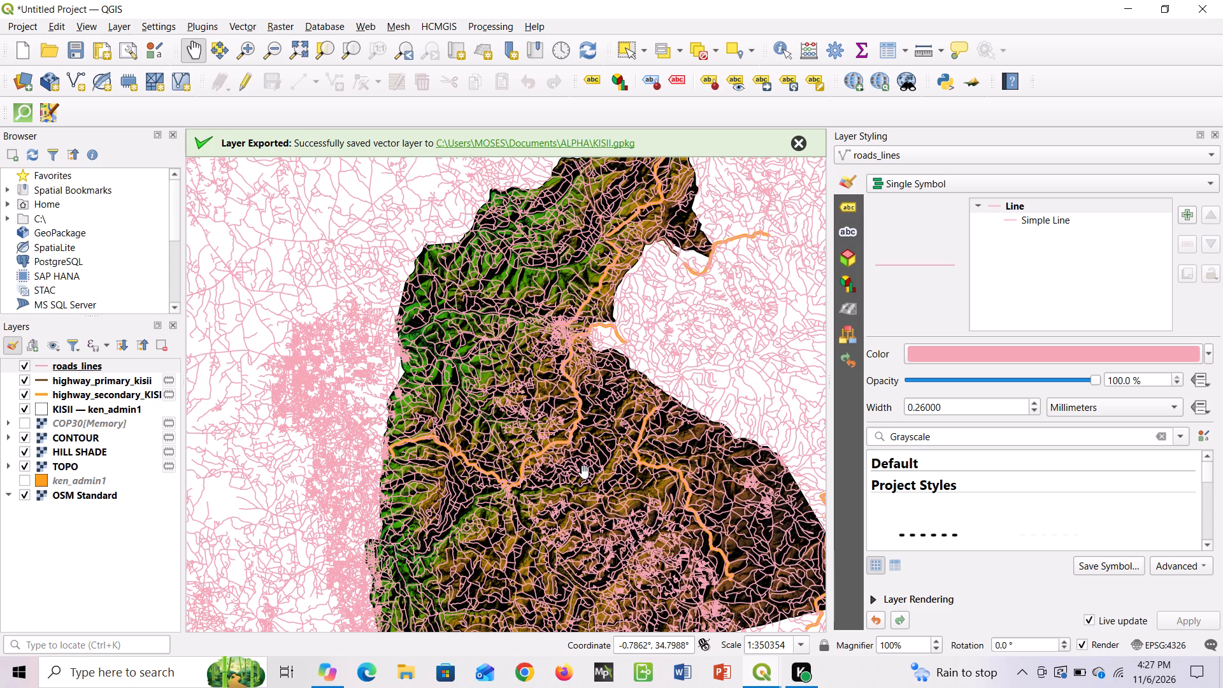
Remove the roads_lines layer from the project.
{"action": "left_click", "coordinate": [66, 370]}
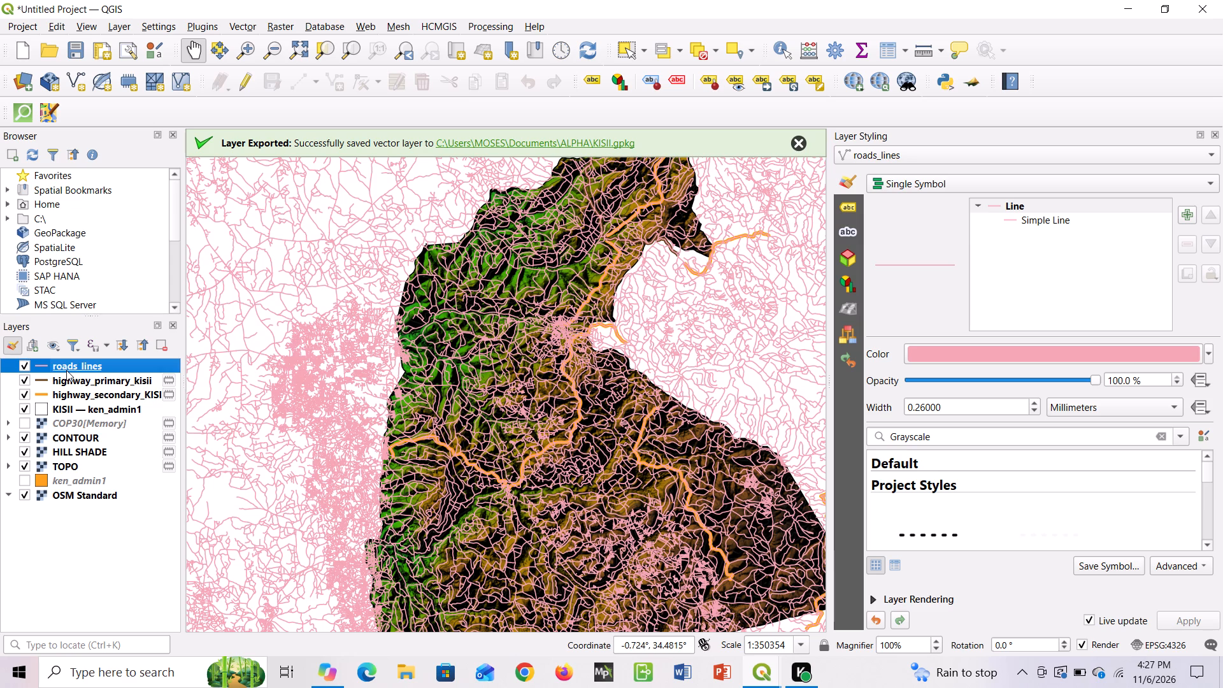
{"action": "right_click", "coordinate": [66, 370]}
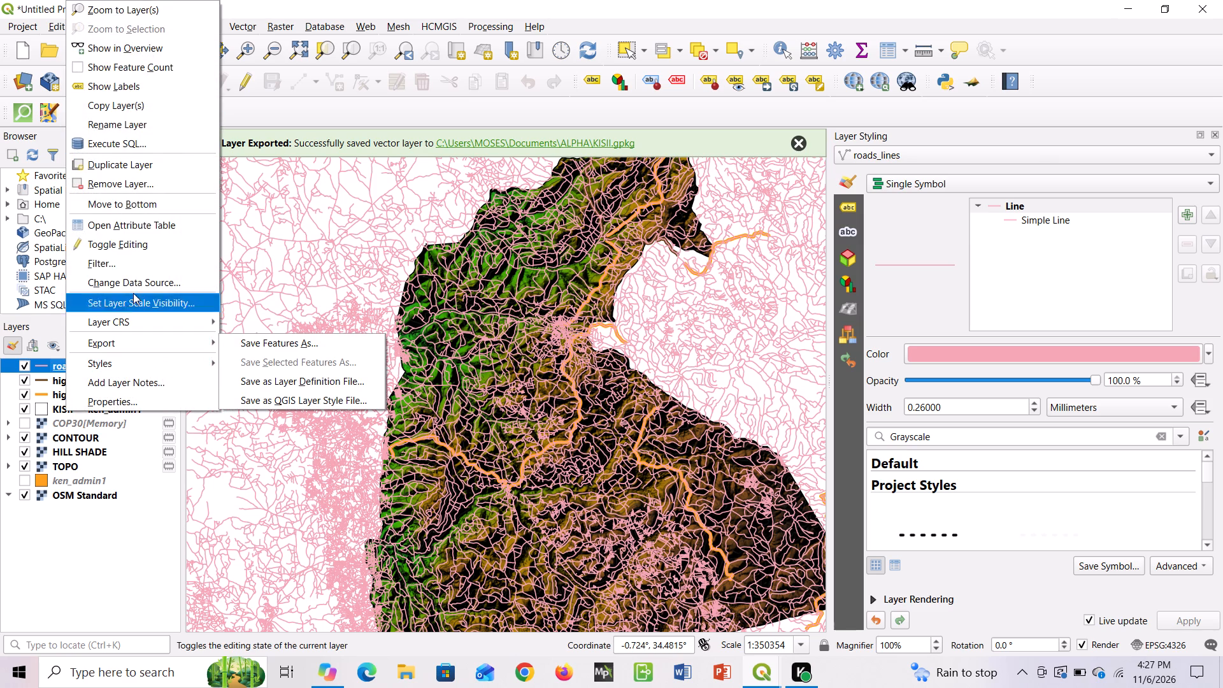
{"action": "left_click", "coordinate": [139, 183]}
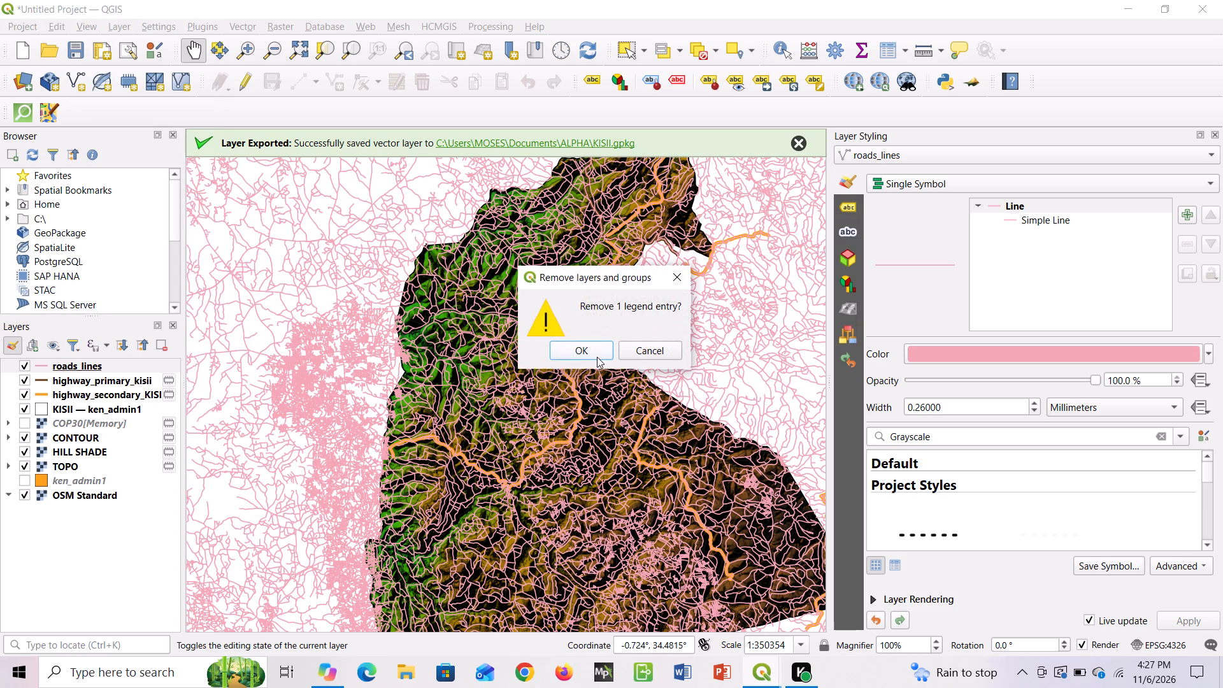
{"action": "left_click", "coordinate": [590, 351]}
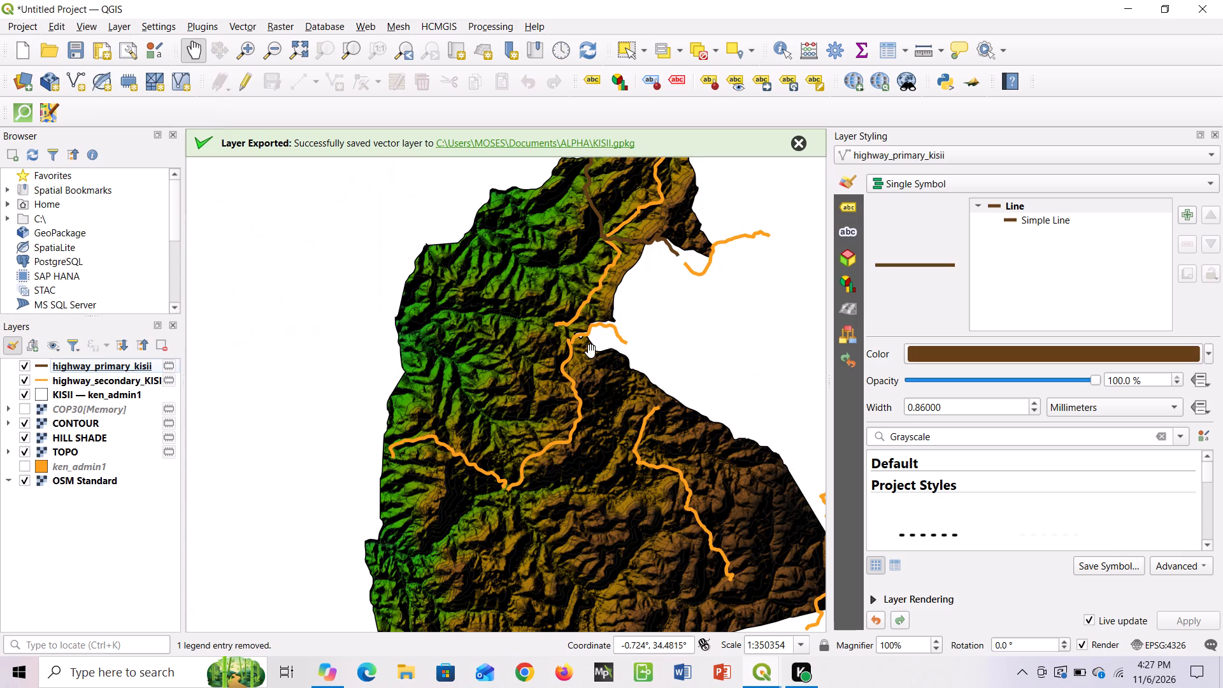
Start a new QuickOSM quick query with the key highway and bring up its available values.
{"action": "scroll", "coordinate": [589, 397], "scroll_direction": "left", "scroll_amount": 1}
{"action": "scroll", "coordinate": [589, 397], "scroll_direction": "down", "scroll_amount": 1, "text": "ctrl"}
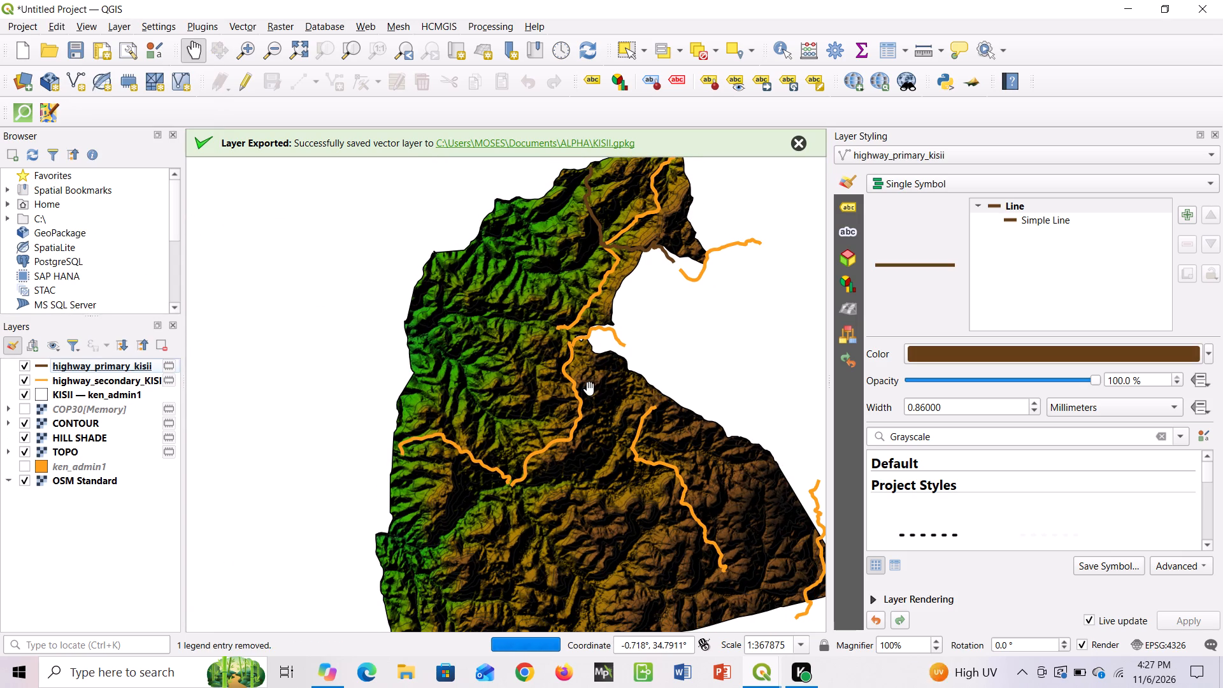
{"action": "left_click", "coordinate": [24, 113]}
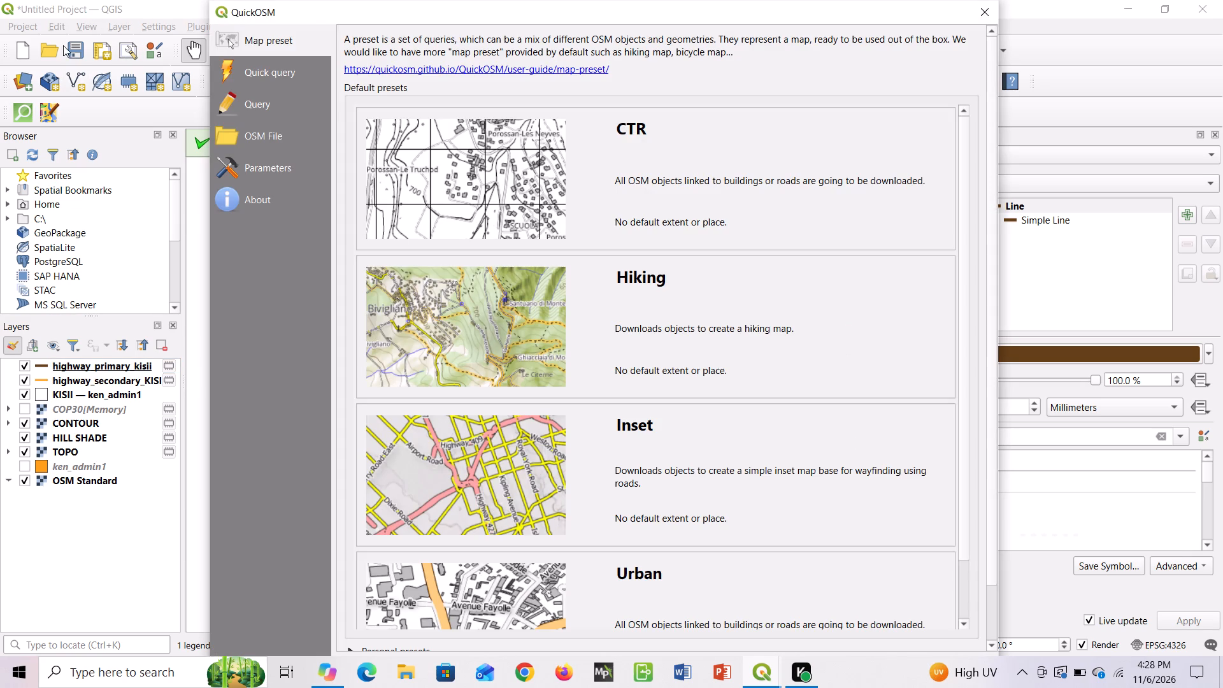
{"action": "left_click", "coordinate": [303, 72]}
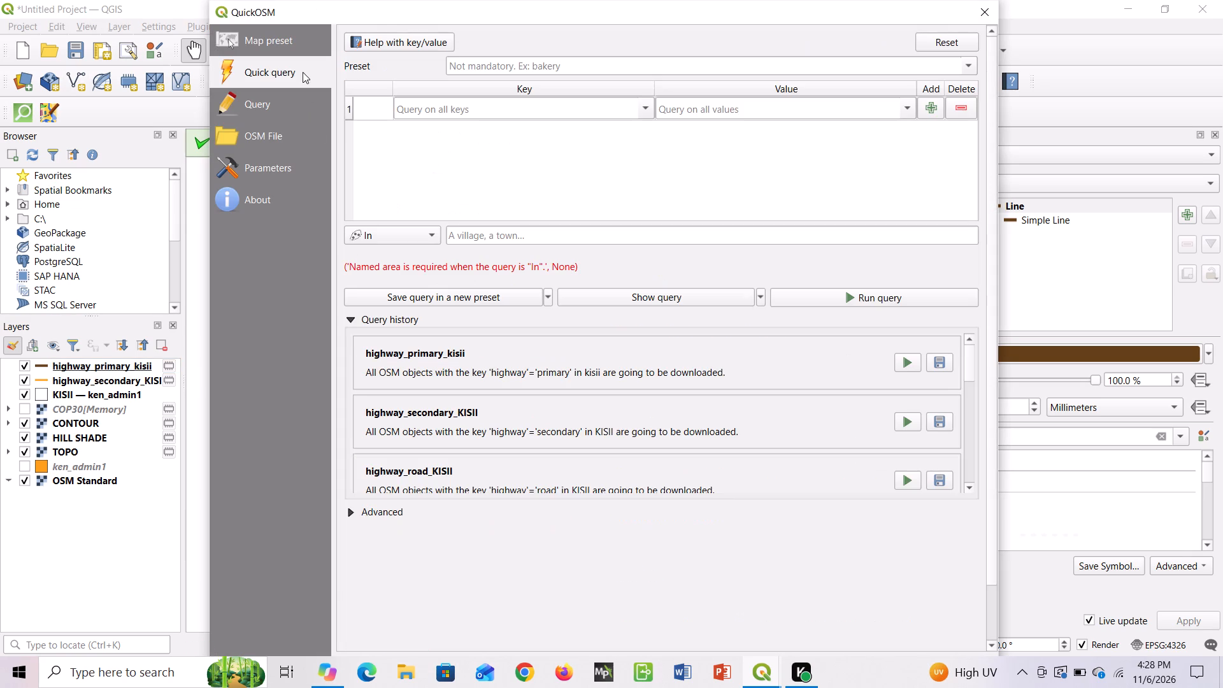
{"action": "left_click", "coordinate": [434, 113]}
{"action": "type", "text": "high"}
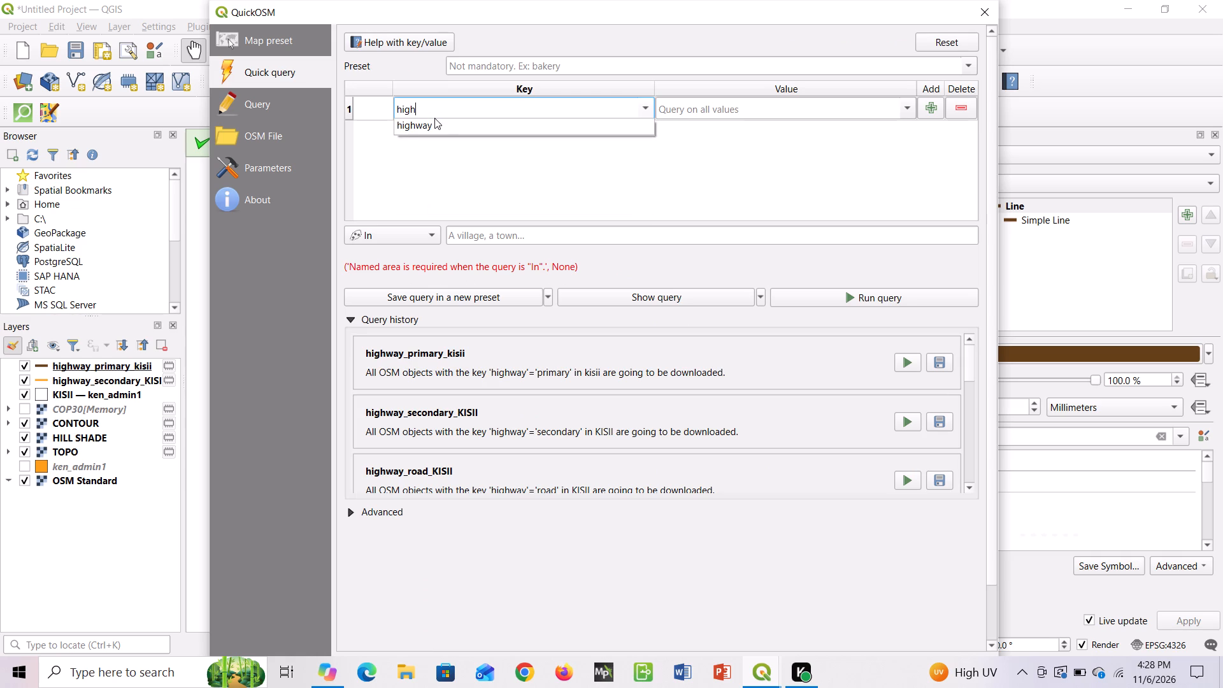
{"action": "left_click", "coordinate": [434, 124]}
{"action": "left_click", "coordinate": [912, 114]}
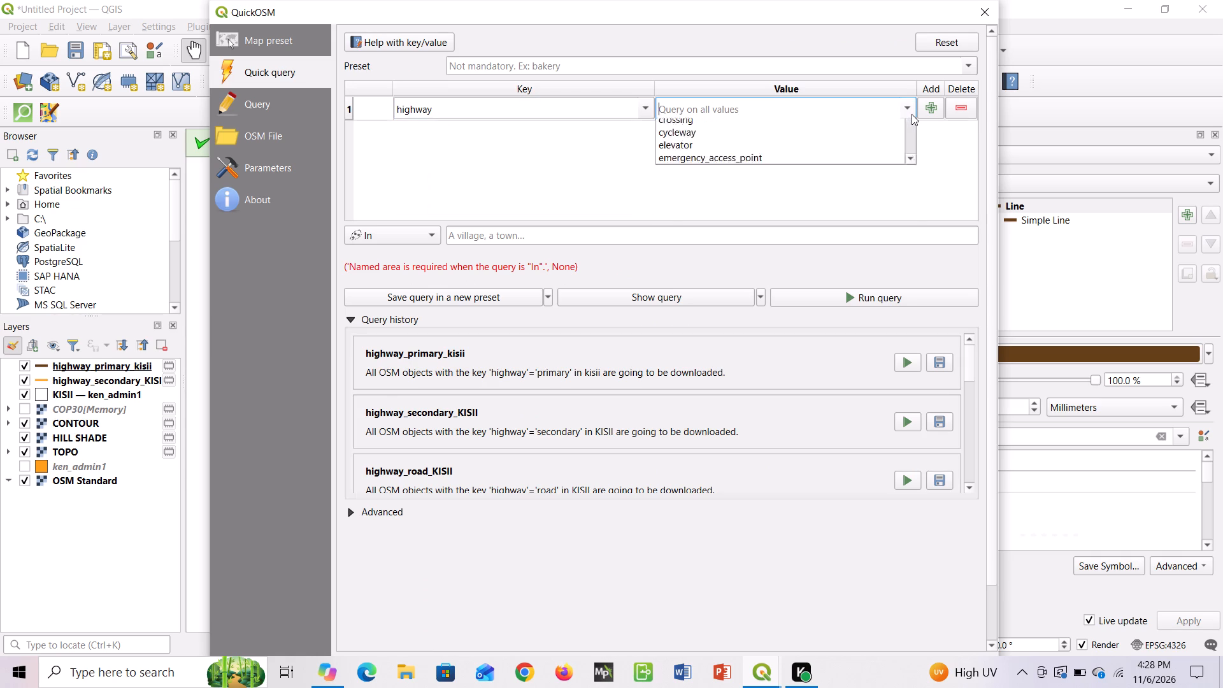
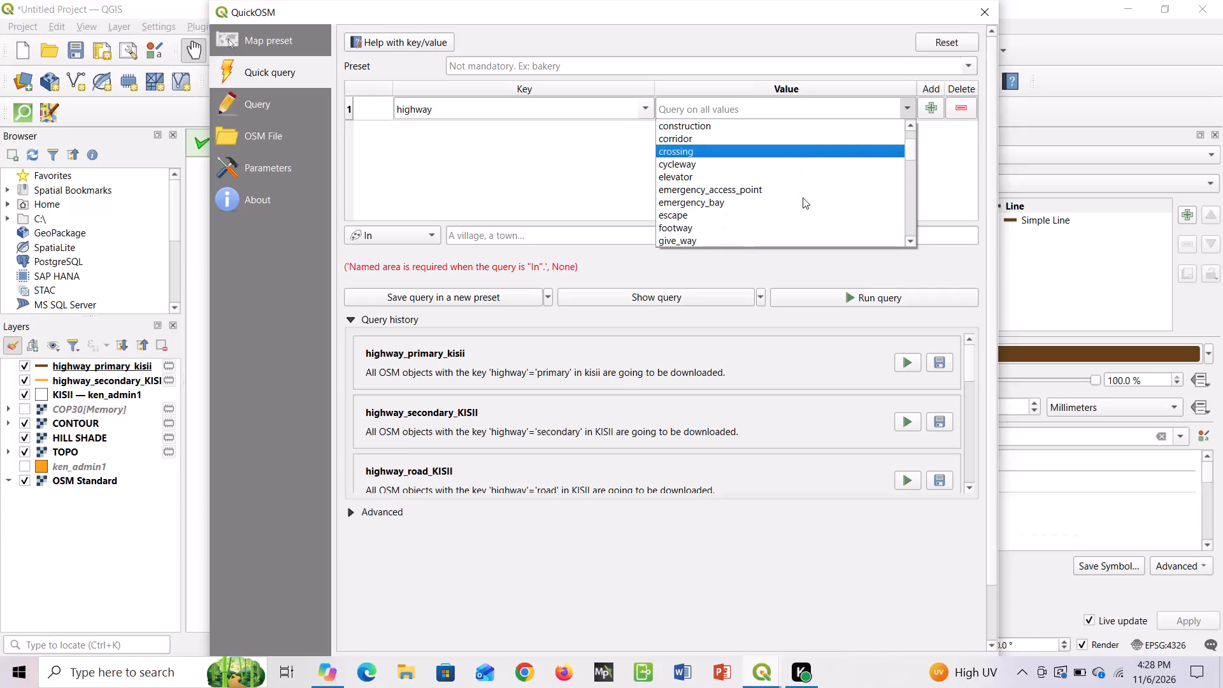
Try to download the OSM roads with highway value tertiary in the area kisii.
{"action": "scroll", "coordinate": [803, 197], "scroll_direction": "down", "scroll_amount": 1}
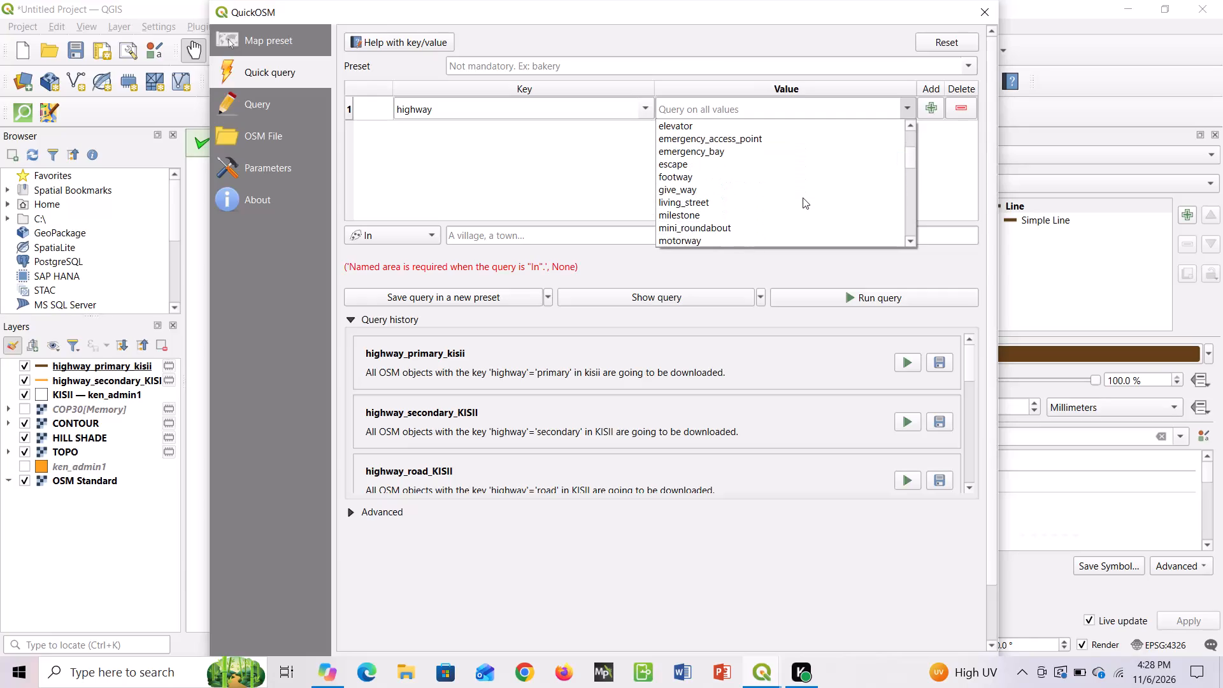
{"action": "scroll", "coordinate": [803, 197], "scroll_direction": "down", "scroll_amount": 1}
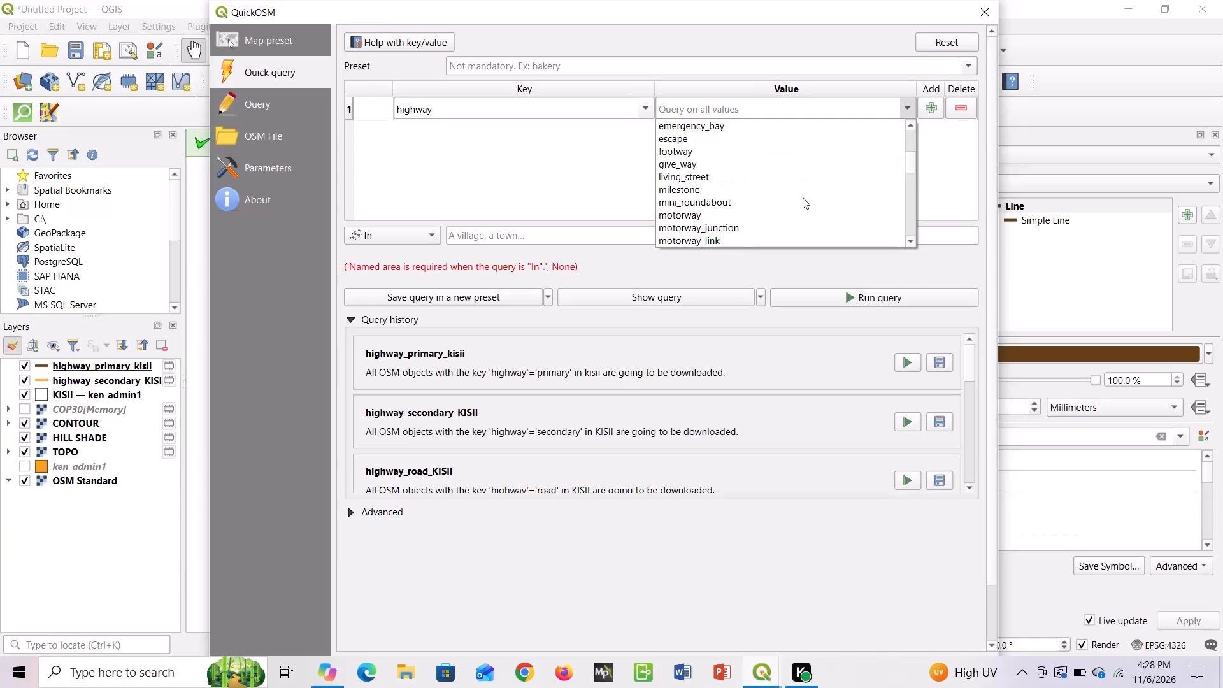
{"action": "scroll", "coordinate": [803, 197], "scroll_direction": "down", "scroll_amount": 1}
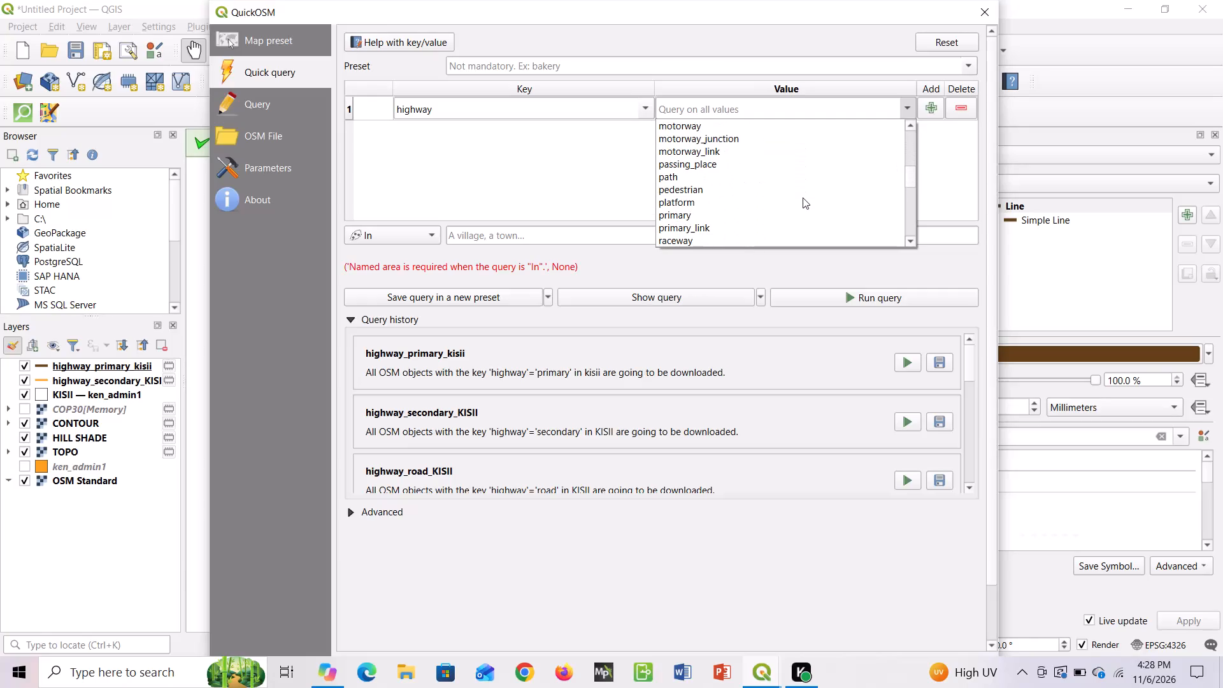
{"action": "scroll", "coordinate": [803, 197], "scroll_direction": "down", "scroll_amount": 1}
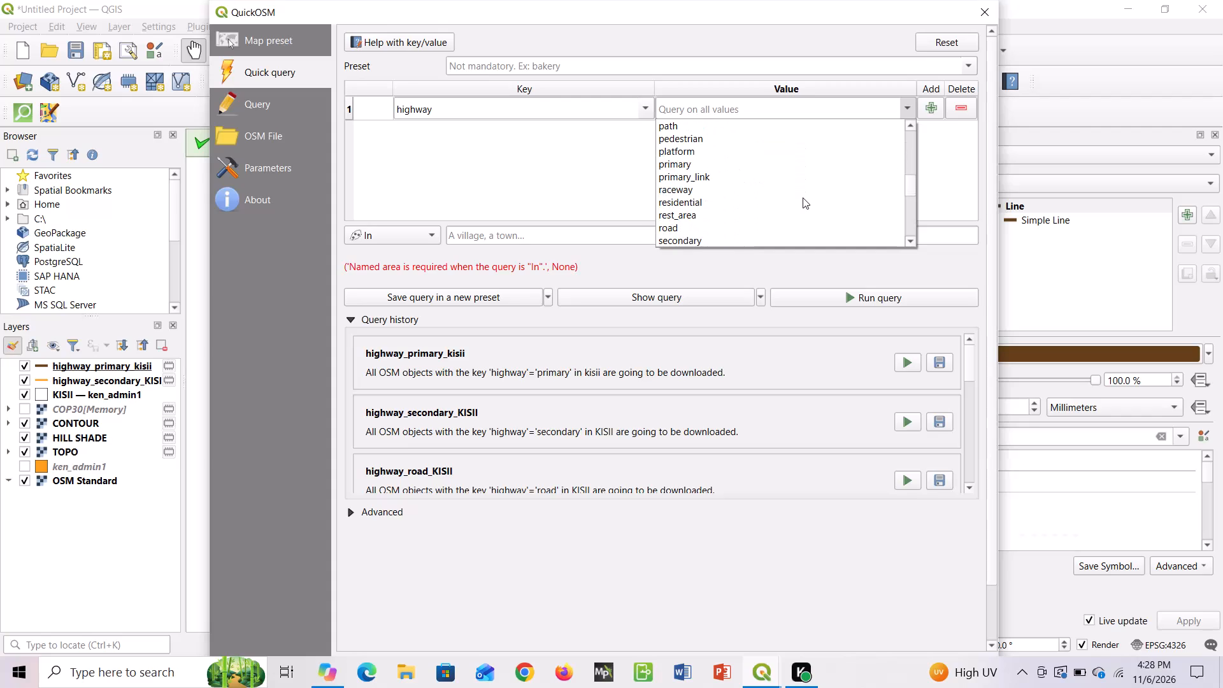
{"action": "scroll", "coordinate": [803, 197], "scroll_direction": "down", "scroll_amount": 4}
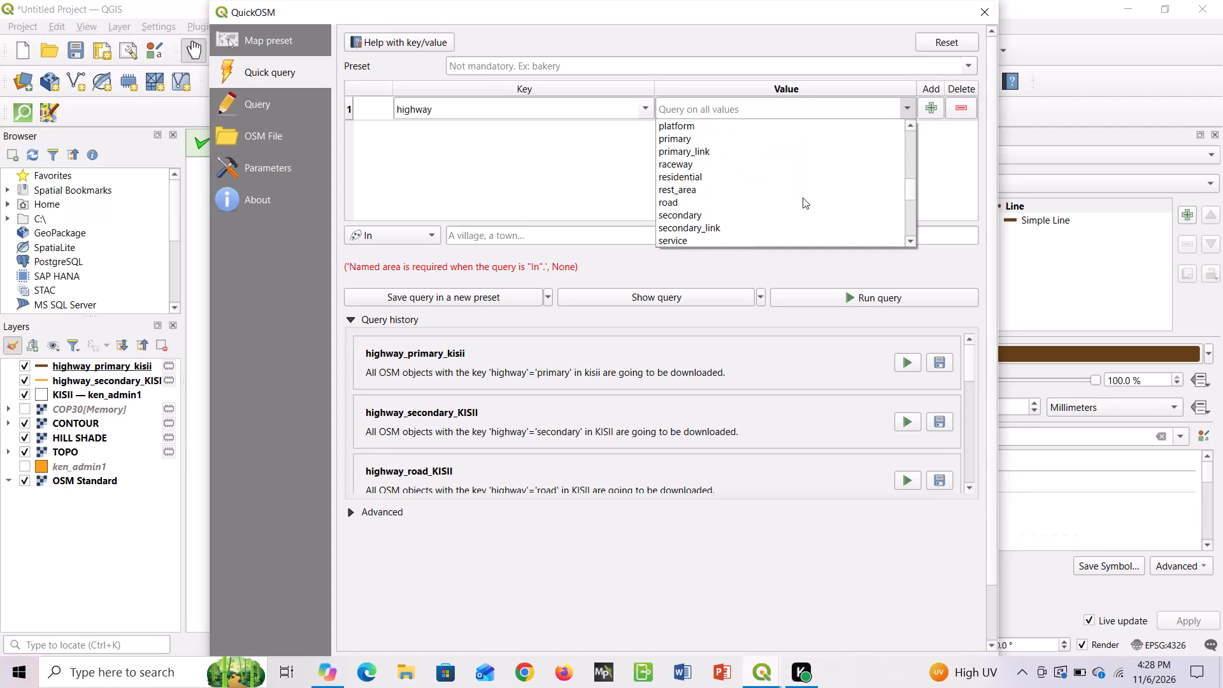
{"action": "scroll", "coordinate": [803, 197], "scroll_direction": "down", "scroll_amount": 2}
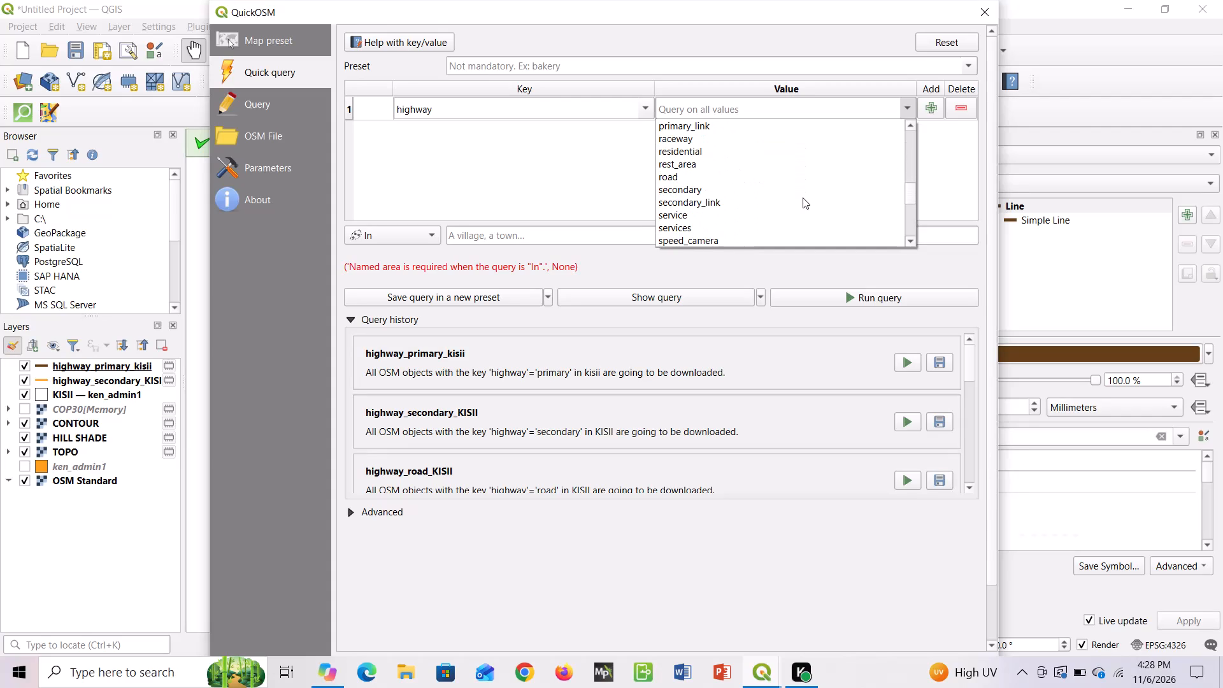
{"action": "scroll", "coordinate": [803, 197], "scroll_direction": "down", "scroll_amount": 2}
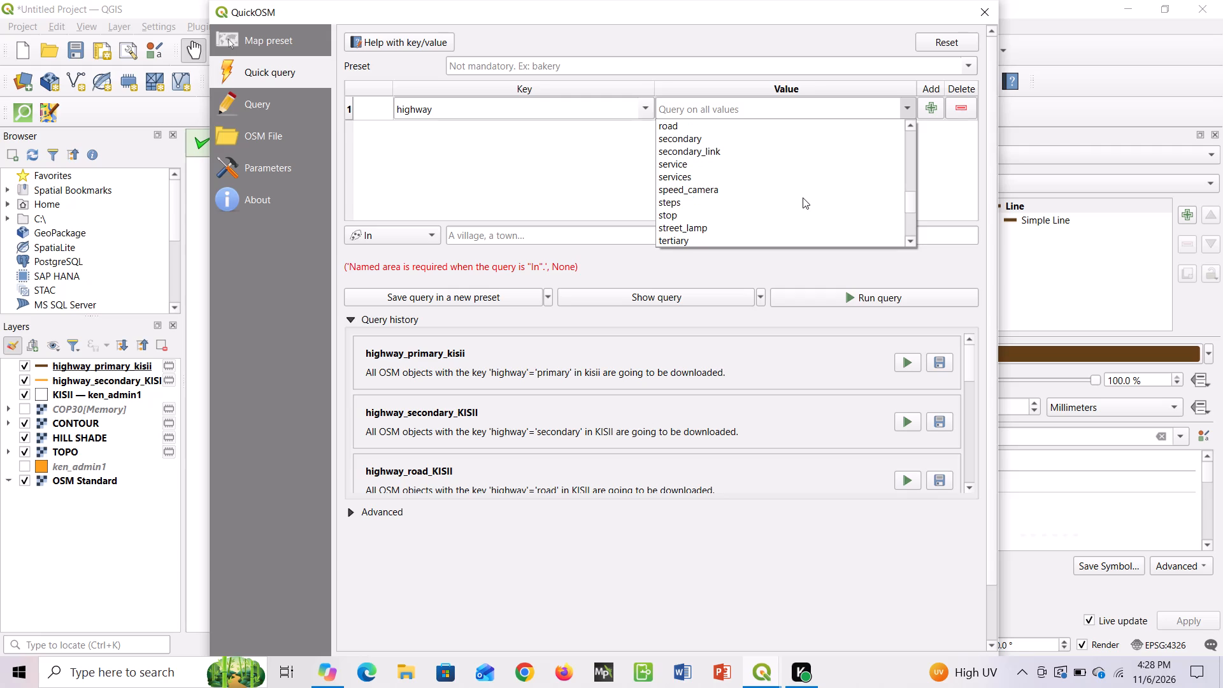
{"action": "left_click", "coordinate": [678, 235]}
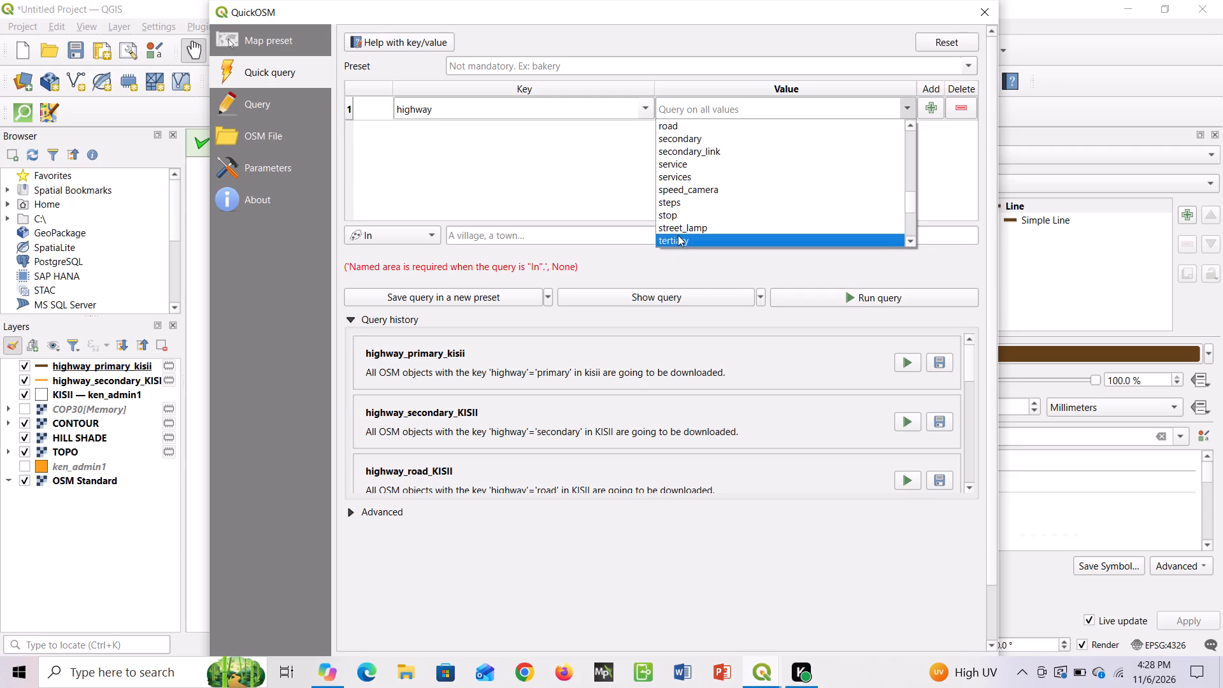
{"action": "left_click", "coordinate": [671, 233]}
{"action": "type", "text": "kisii"}
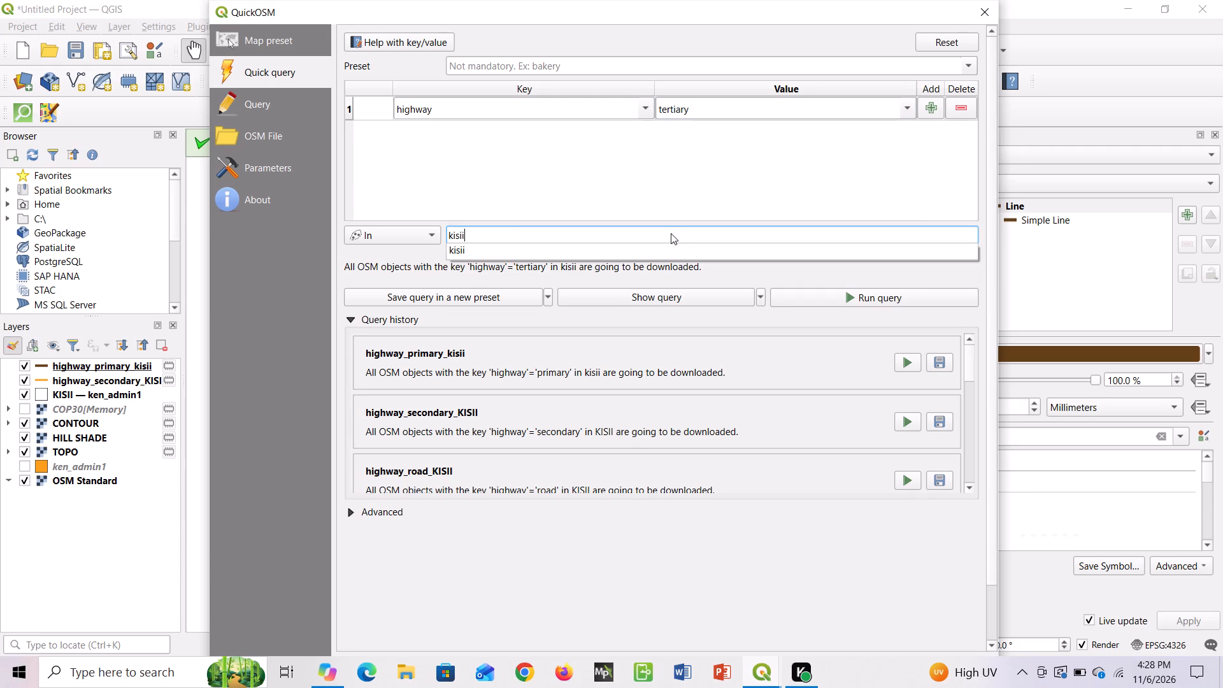
{"action": "left_click", "coordinate": [915, 297]}
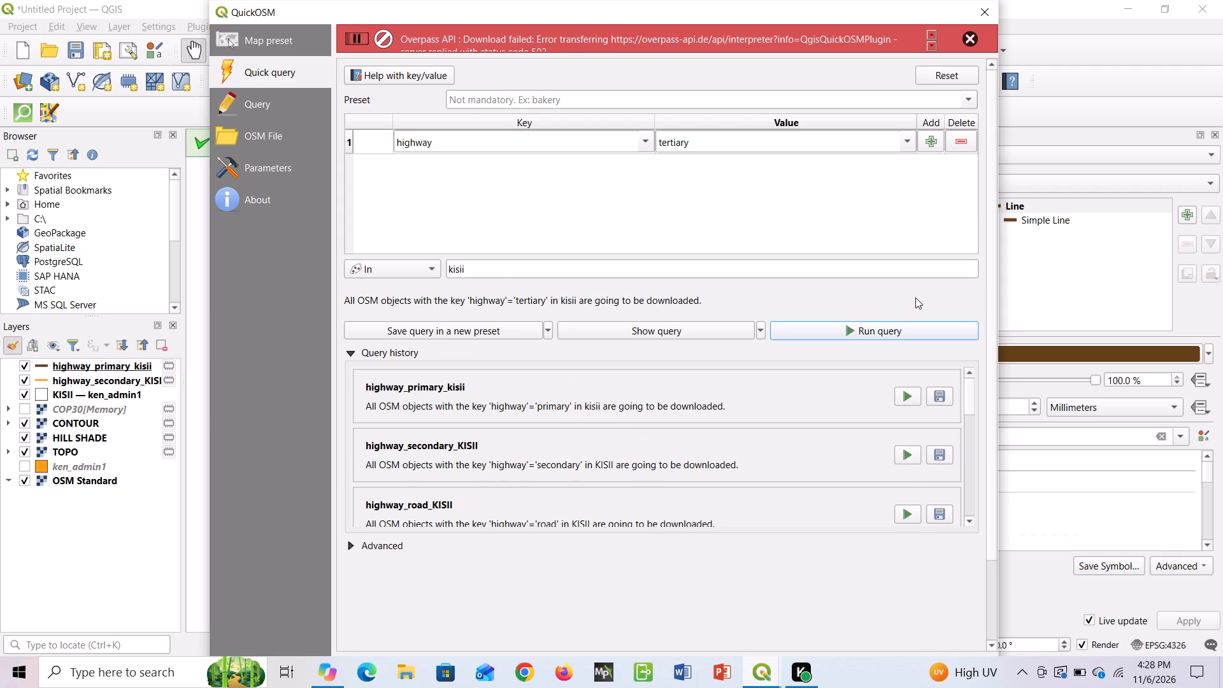
{"action": "left_click", "coordinate": [915, 300]}
Change the highway value to trunk, run the query for kisii, and close QuickOSM.
{"action": "left_click", "coordinate": [907, 140]}
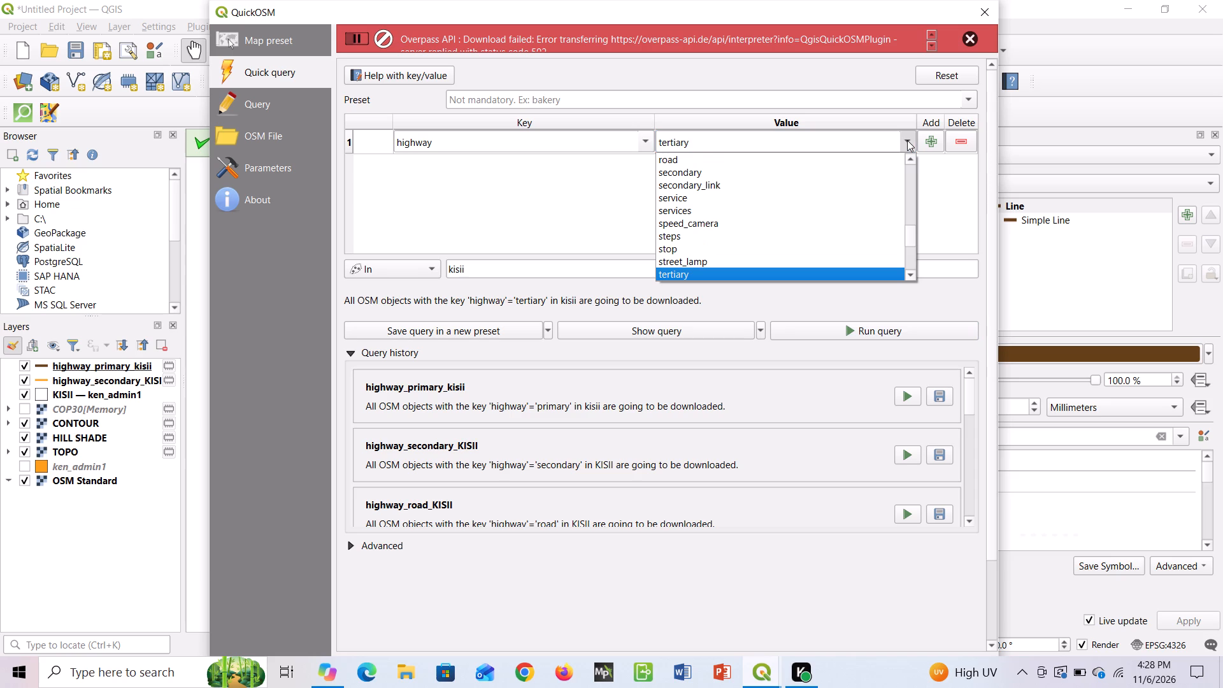
{"action": "key", "text": "BackSpace"}
{"action": "key", "text": "BackSpace"}
{"action": "key", "text": "BackSpace"}
{"action": "key", "text": "BackSpace"}
{"action": "key", "text": "BackSpace"}
{"action": "key", "text": "BackSpace"}
{"action": "key", "text": "BackSpace"}
{"action": "key", "text": "BackSpace"}
{"action": "key", "text": "BackSpace"}
{"action": "key", "text": "BackSpace"}
{"action": "key", "text": "BackSpace"}
{"action": "key", "text": "BackSpace"}
{"action": "key", "text": "BackSpace"}
{"action": "key", "text": "BackSpace"}
{"action": "key", "text": "BackSpace"}
{"action": "key", "text": "BackSpace"}
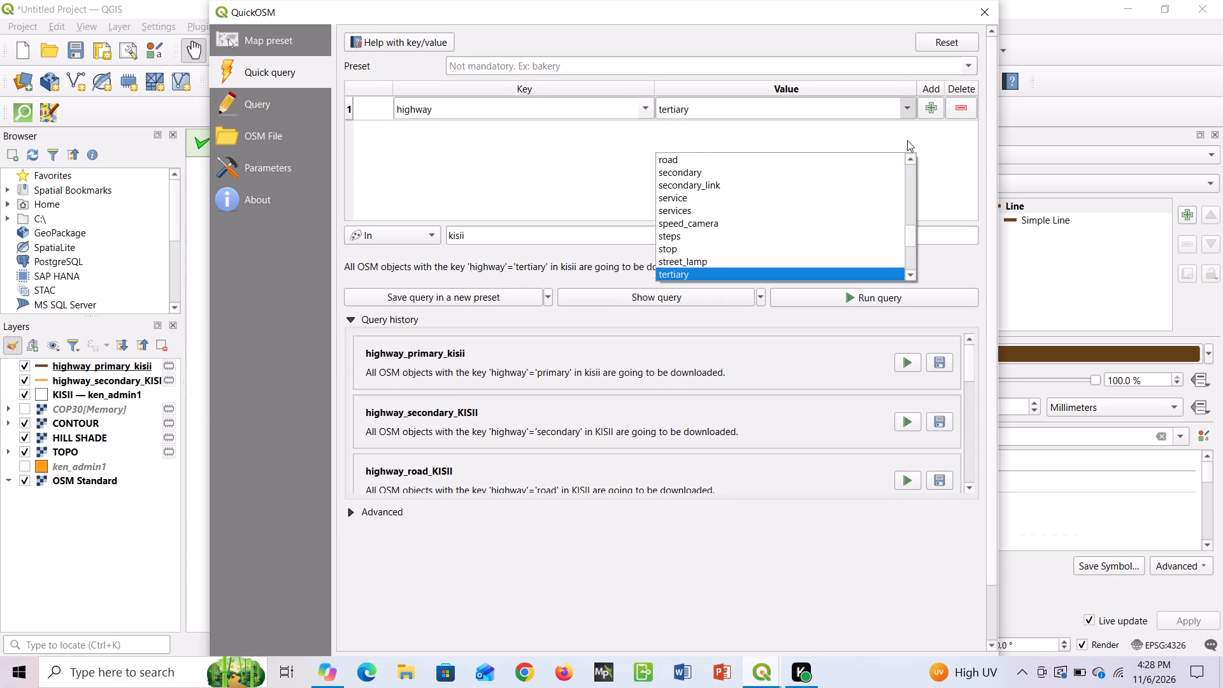
{"action": "left_click", "coordinate": [834, 107]}
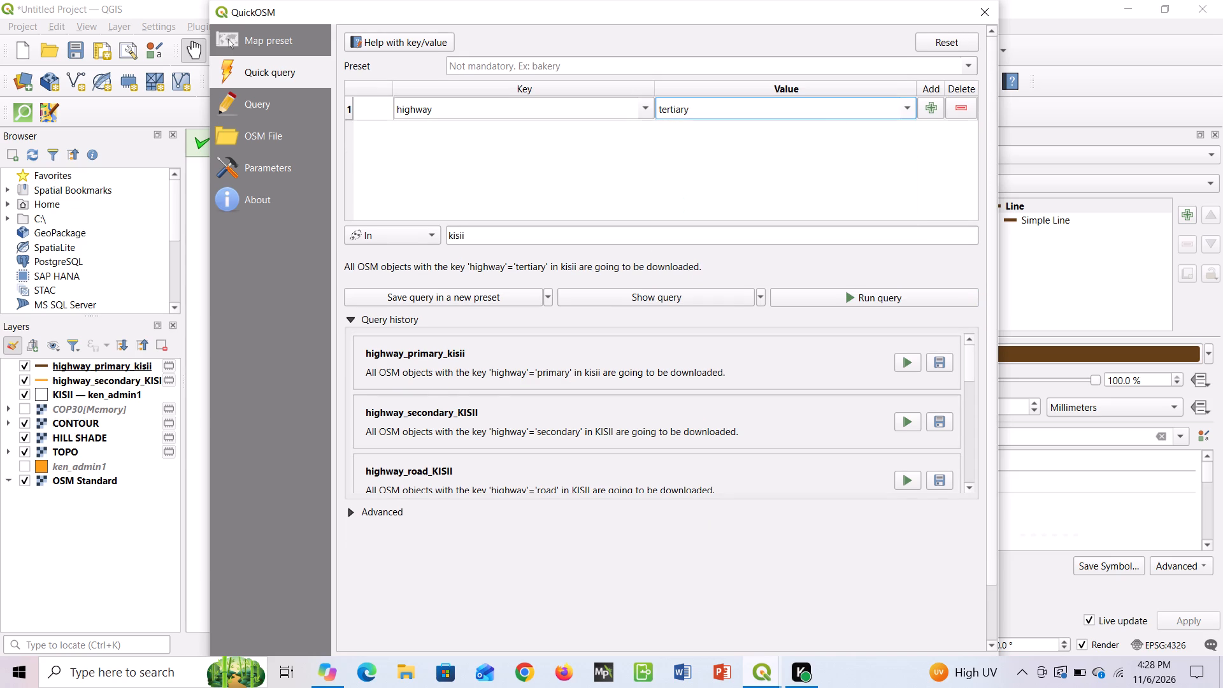
{"action": "key", "text": "BackSpace"}
{"action": "key", "text": "BackSpace"}
{"action": "key", "text": "BackSpace"}
{"action": "key", "text": "BackSpace"}
{"action": "key", "text": "BackSpace"}
{"action": "key", "text": "BackSpace"}
{"action": "key", "text": "BackSpace"}
{"action": "key", "text": "BackSpace"}
{"action": "key", "text": "BackSpace"}
{"action": "key", "text": "BackSpace"}
{"action": "key", "text": "BackSpace"}
{"action": "key", "text": "BackSpace"}
{"action": "key", "text": "BackSpace"}
{"action": "key", "text": "BackSpace"}
{"action": "key", "text": "BackSpace"}
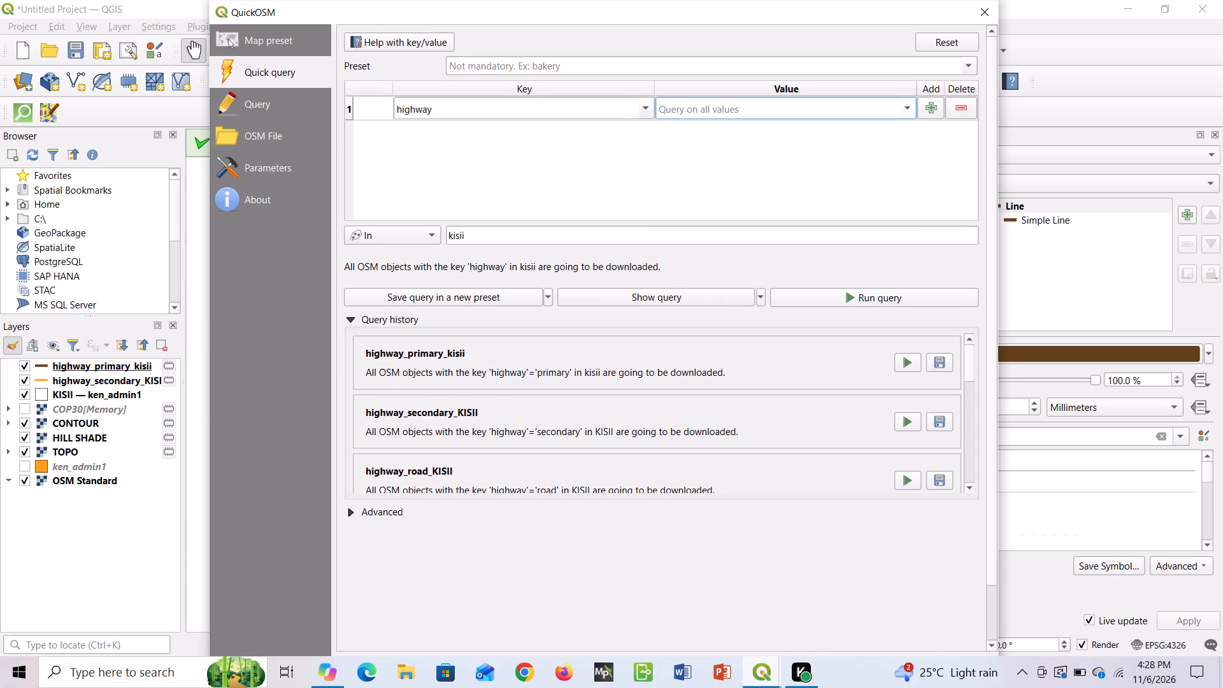
{"action": "type", "text": "tru"}
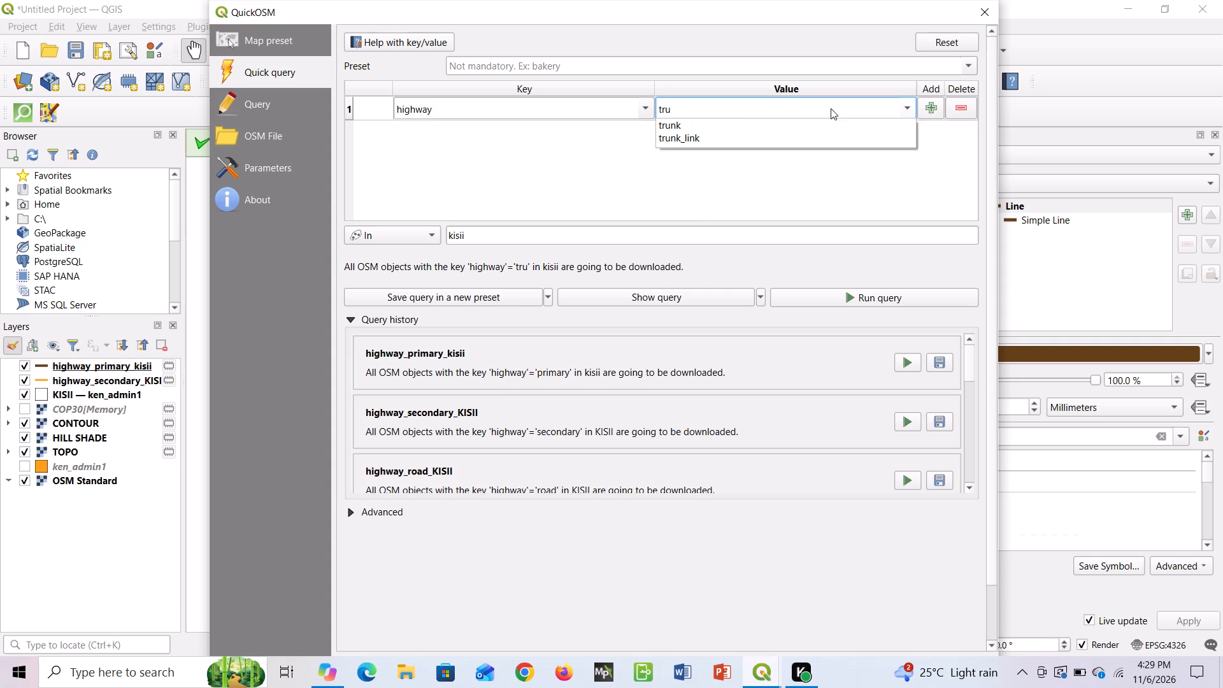
{"action": "left_click", "coordinate": [722, 127]}
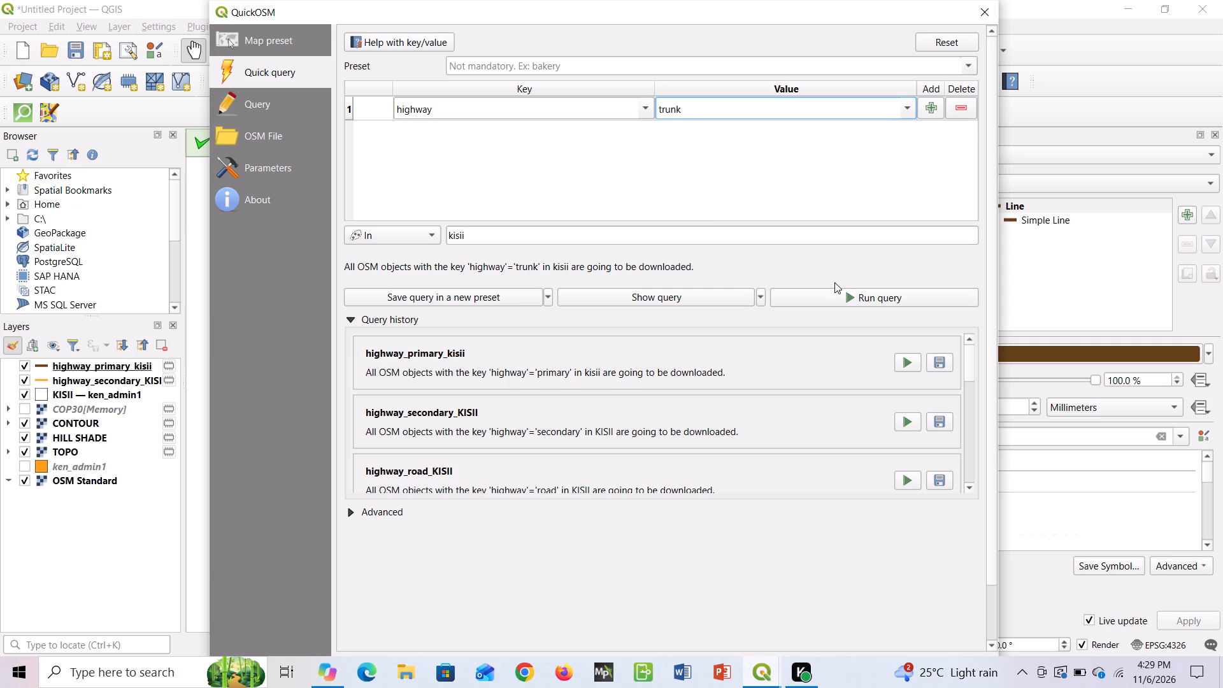
{"action": "left_click", "coordinate": [866, 294]}
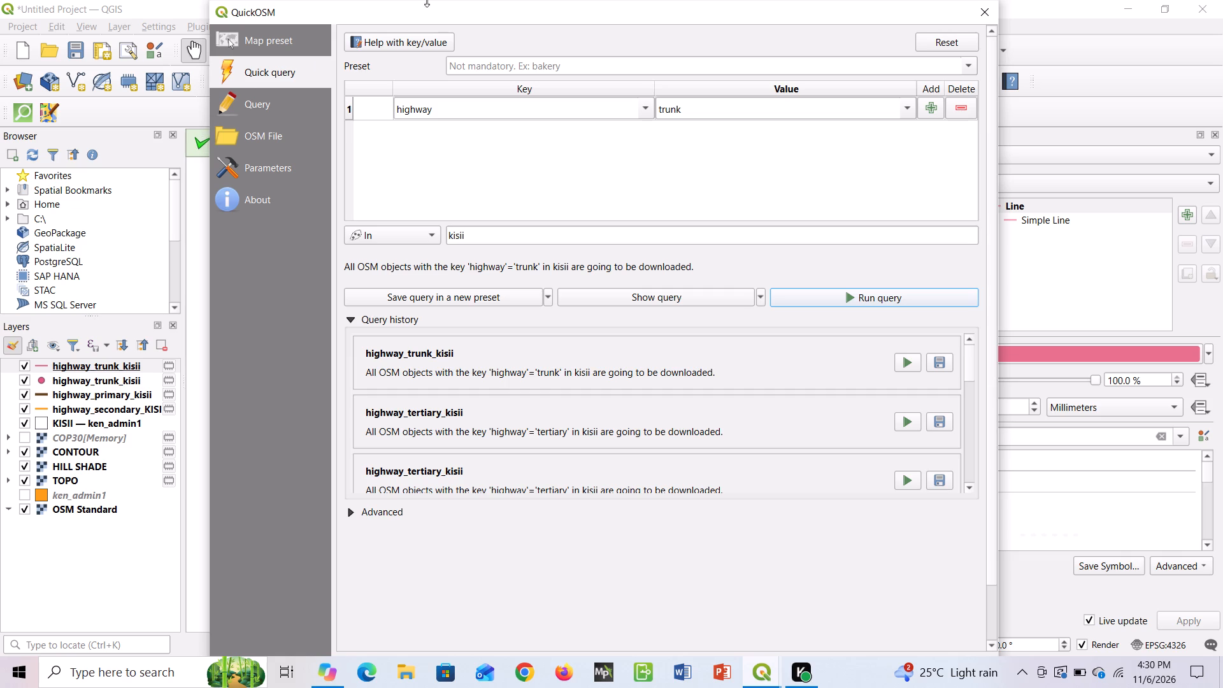
{"action": "left_click", "coordinate": [988, 9]}
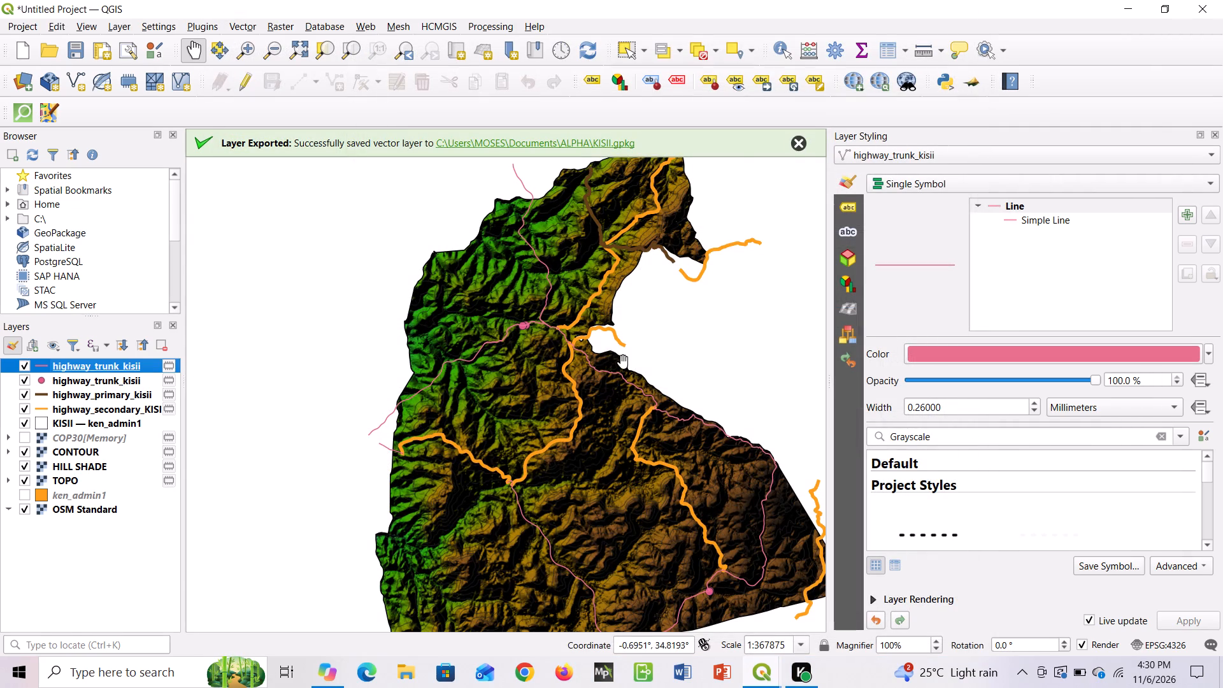
Set the highway_trunk_kisii line width to 0.66 mm and check the trunk roads across the county.
{"action": "left_click", "coordinate": [623, 362]}
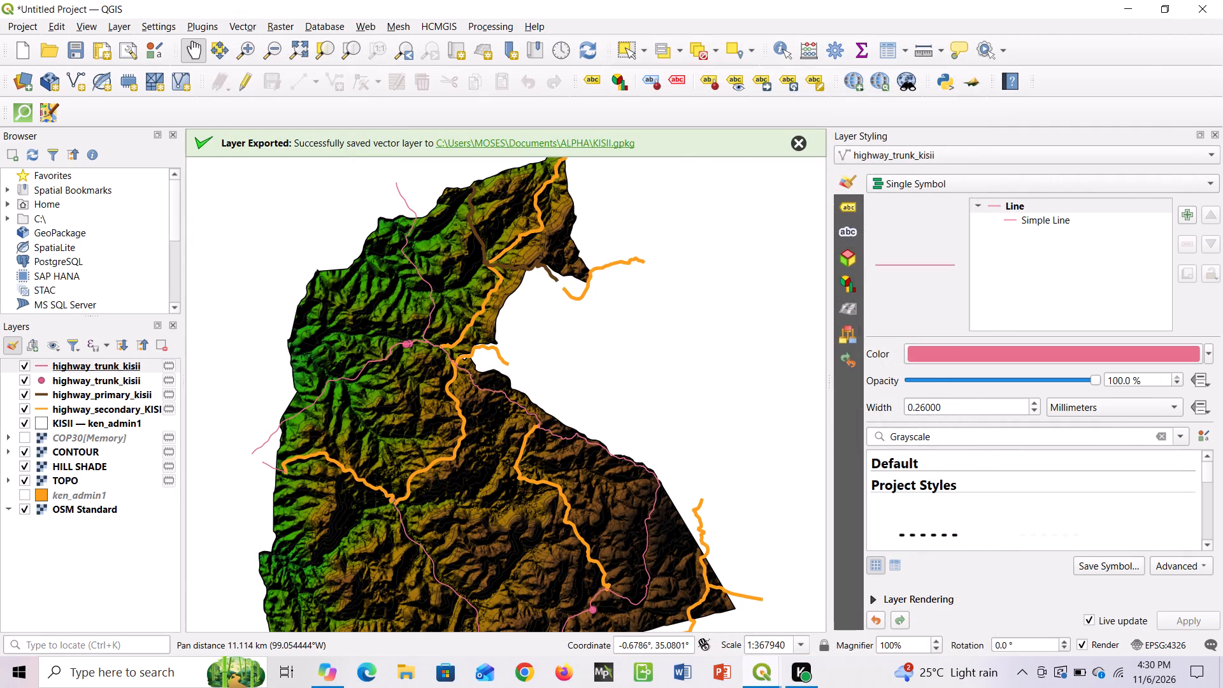
{"action": "left_click", "coordinate": [1032, 403]}
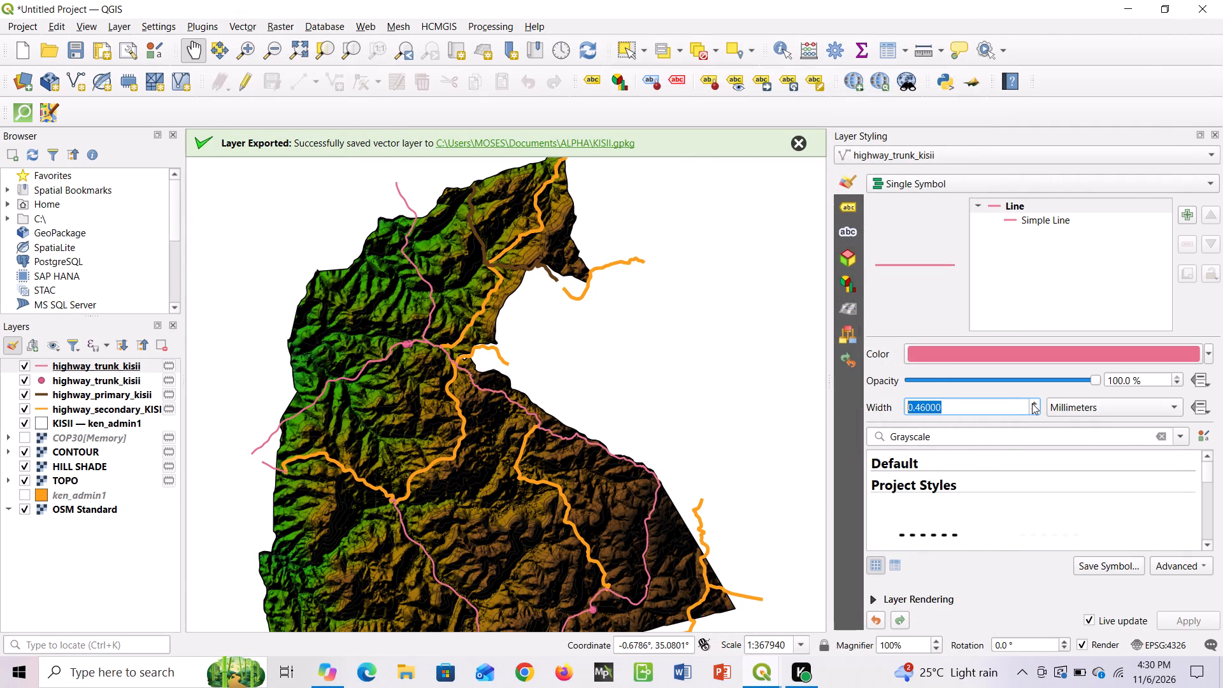
{"action": "left_click", "coordinate": [1032, 403]}
{"action": "left_click", "coordinate": [745, 381]}
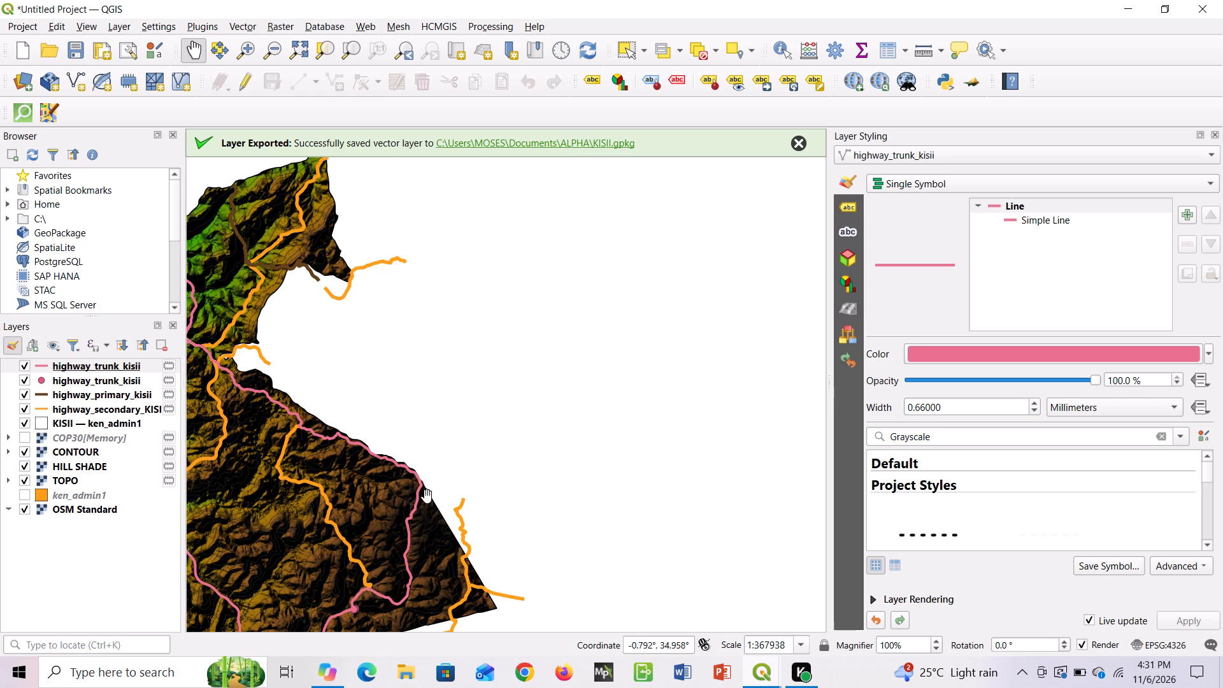
{"action": "left_click_drag", "start_coordinate": [370, 480], "coordinate": [590, 424]}
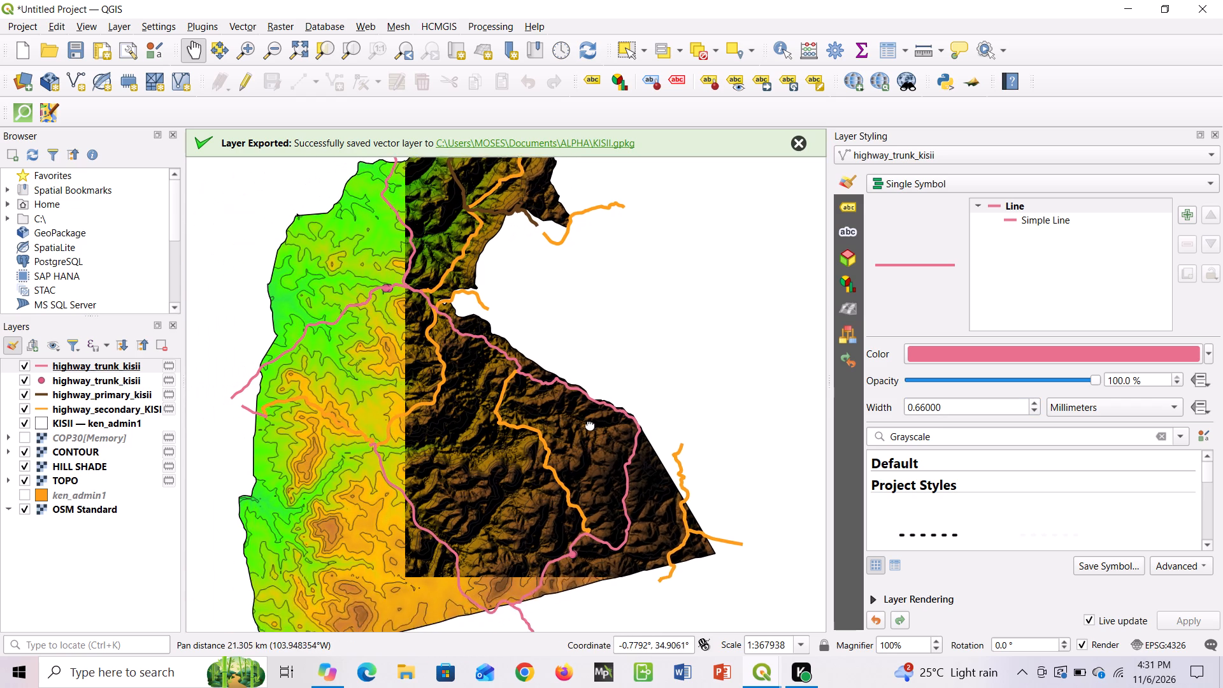
{"action": "left_click_drag", "start_coordinate": [590, 424], "coordinate": [678, 409]}
{"action": "scroll", "coordinate": [601, 421], "scroll_direction": "right", "scroll_amount": 1}
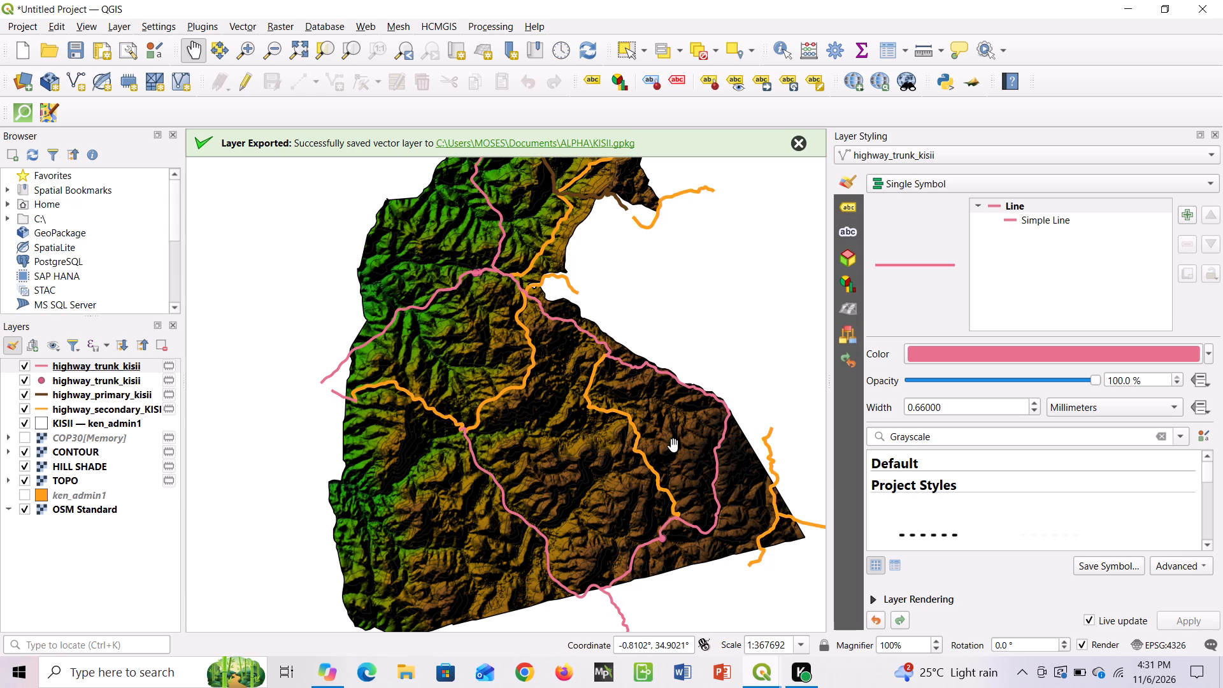
Show labels for both highway_trunk_kisii layers, the lines and the points.
{"action": "left_click", "coordinate": [87, 372]}
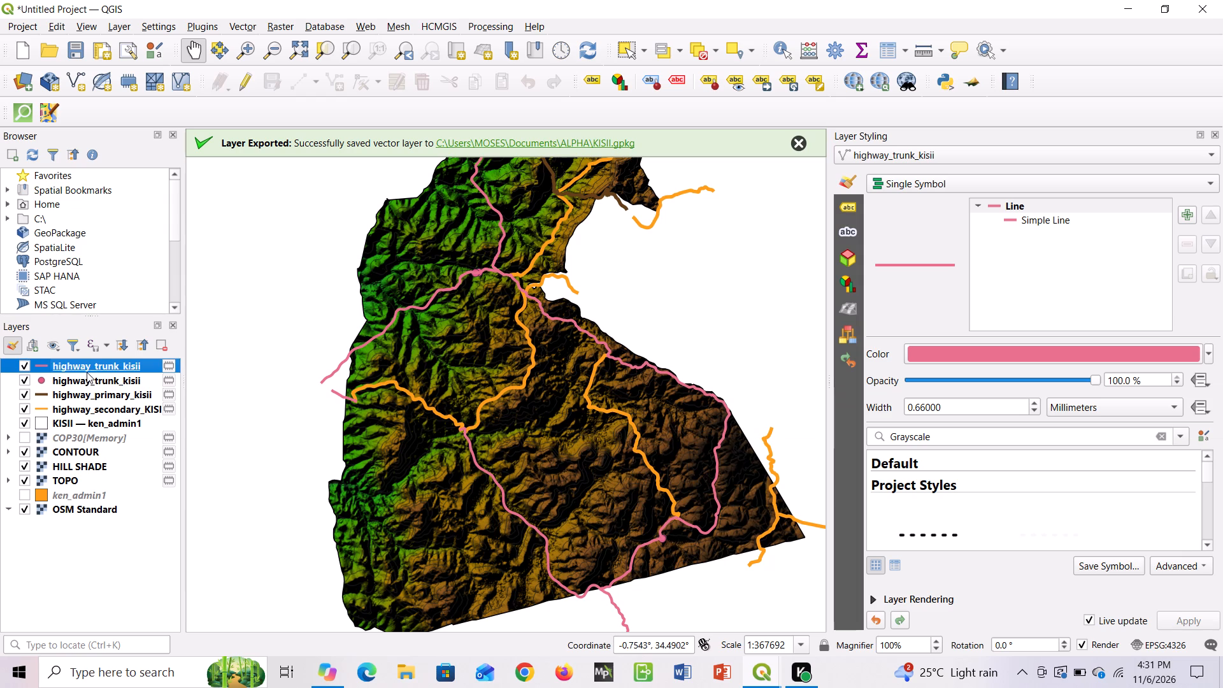
{"action": "right_click", "coordinate": [87, 372]}
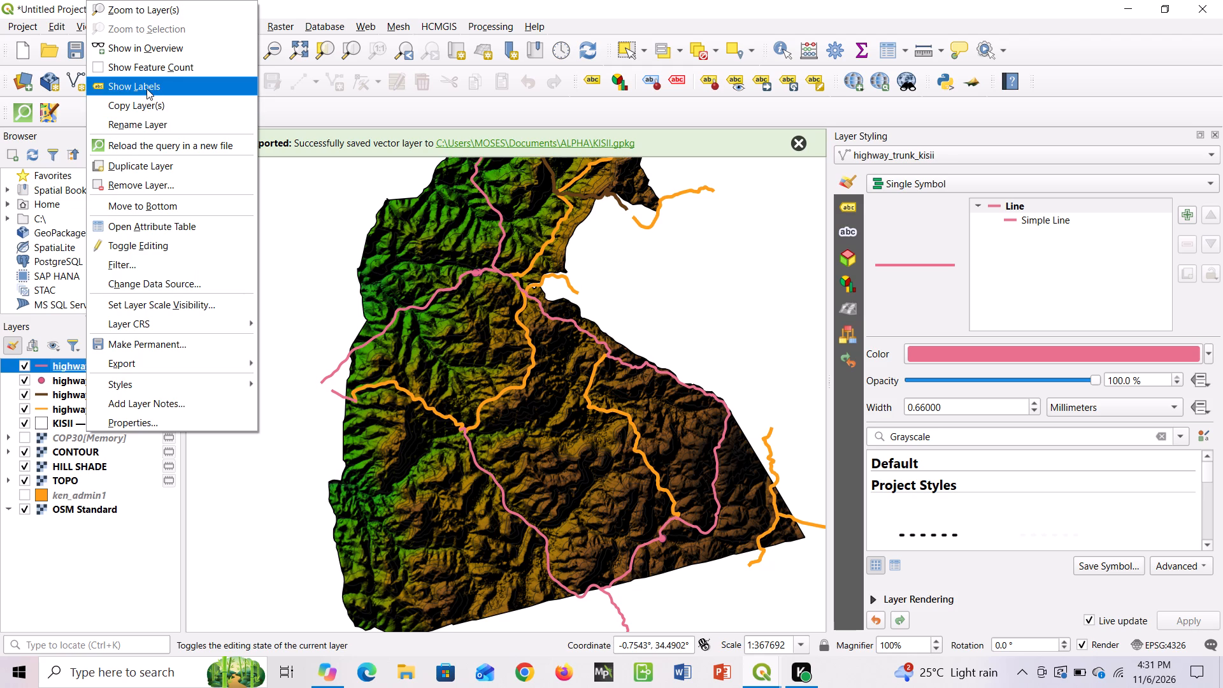
{"action": "left_click", "coordinate": [147, 89]}
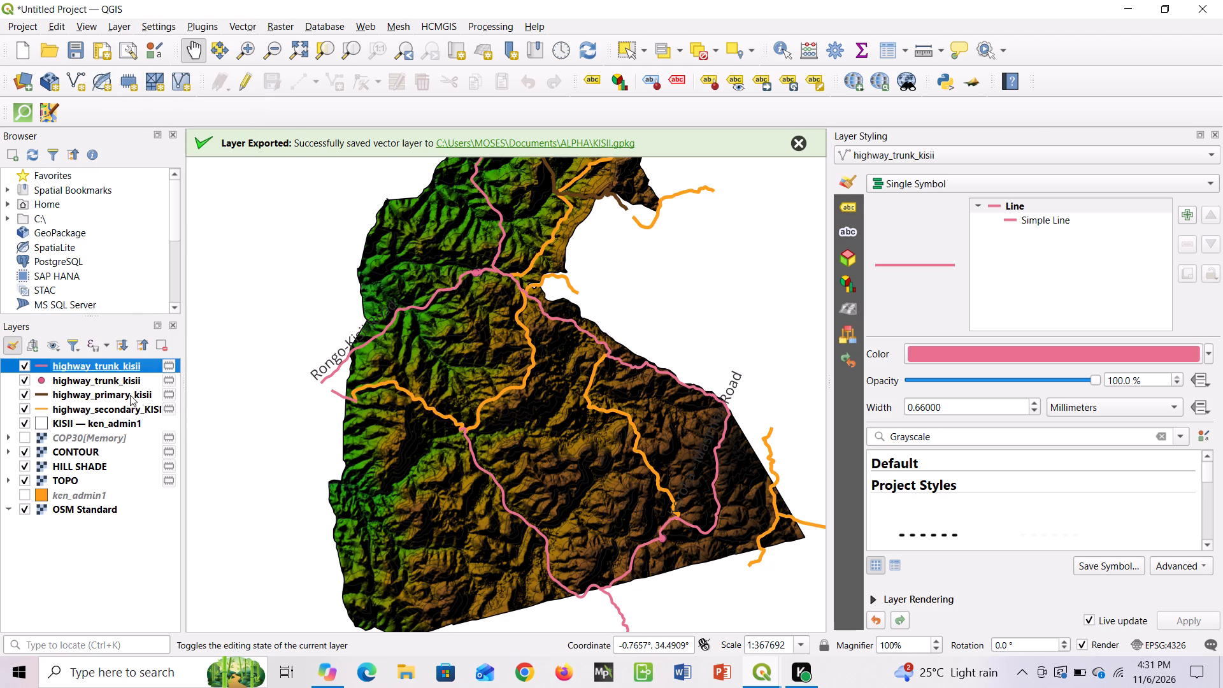
{"action": "left_click", "coordinate": [122, 381]}
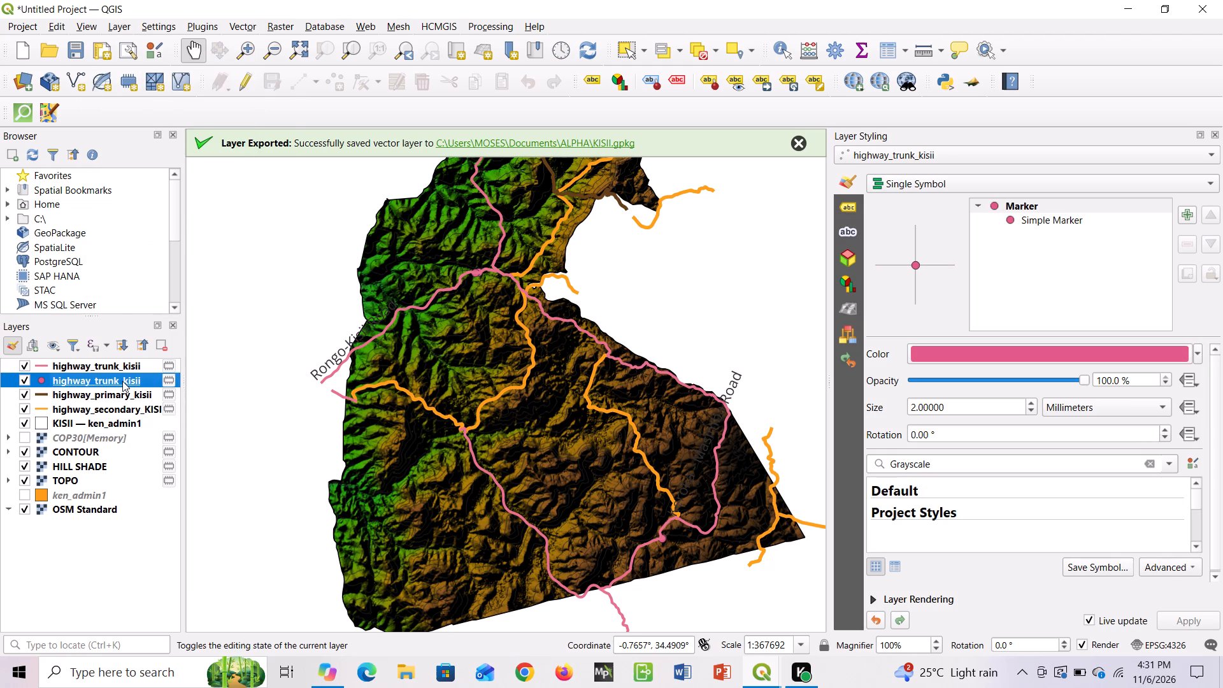
{"action": "right_click", "coordinate": [122, 381]}
{"action": "left_click", "coordinate": [166, 89]}
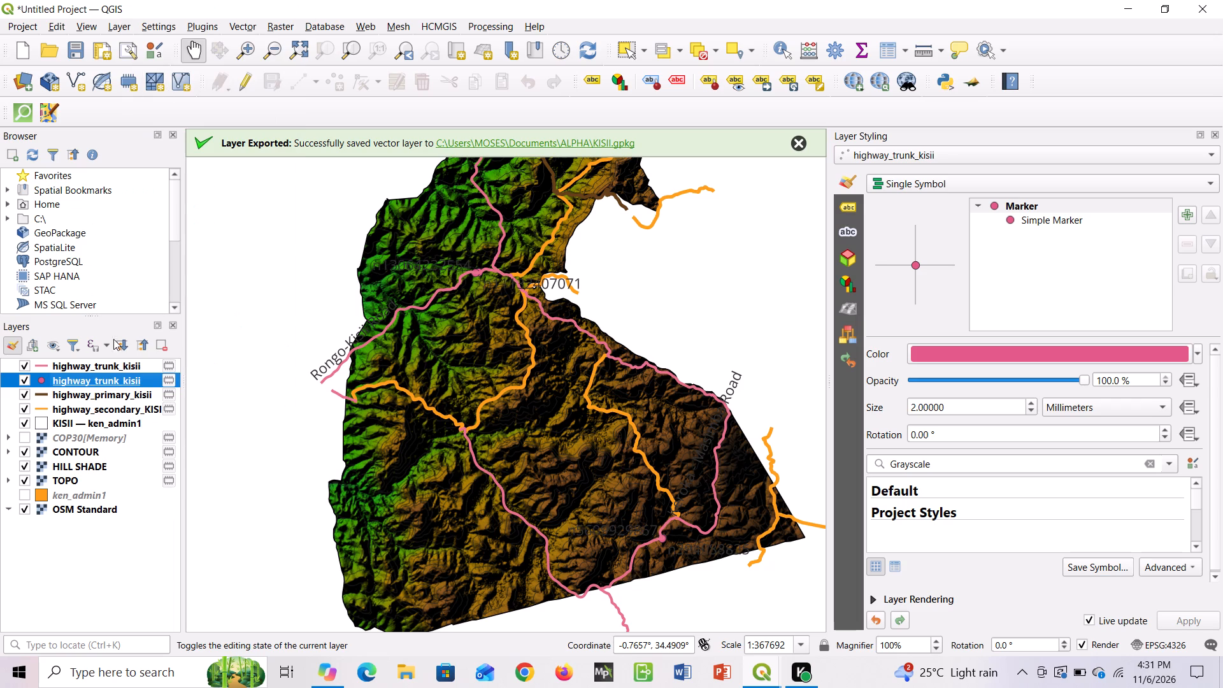
Show labels for the highway_primary_kisii layer.
{"action": "left_click", "coordinate": [108, 396]}
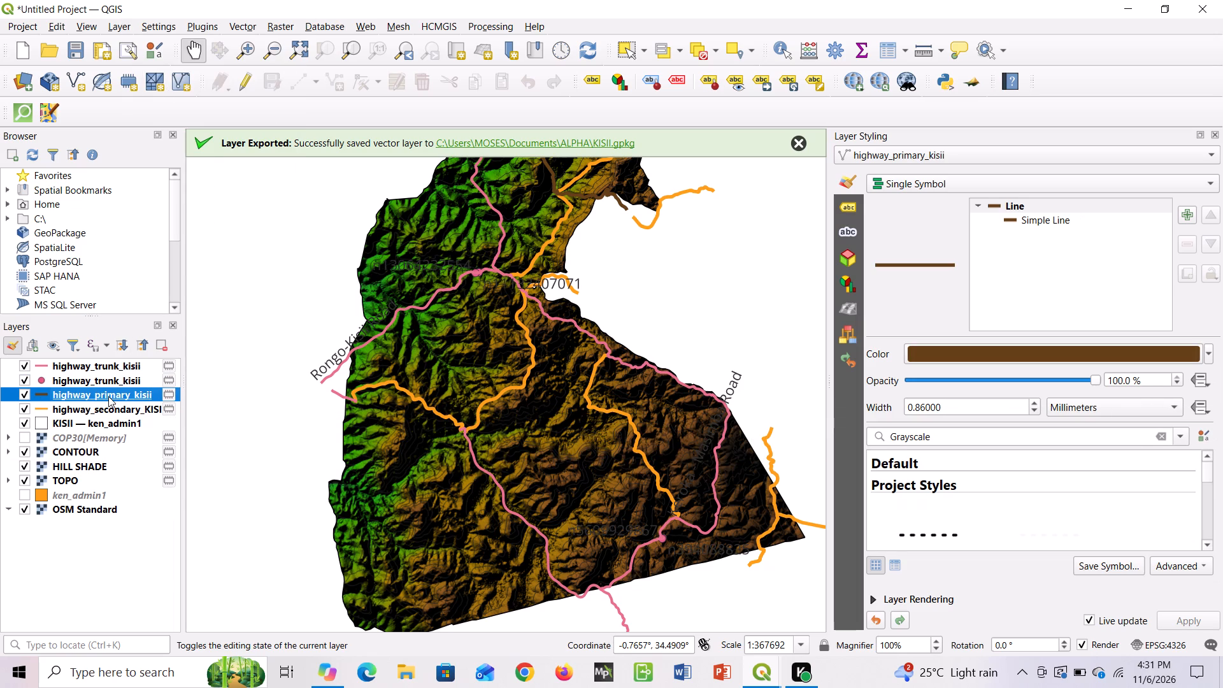
{"action": "right_click", "coordinate": [108, 396]}
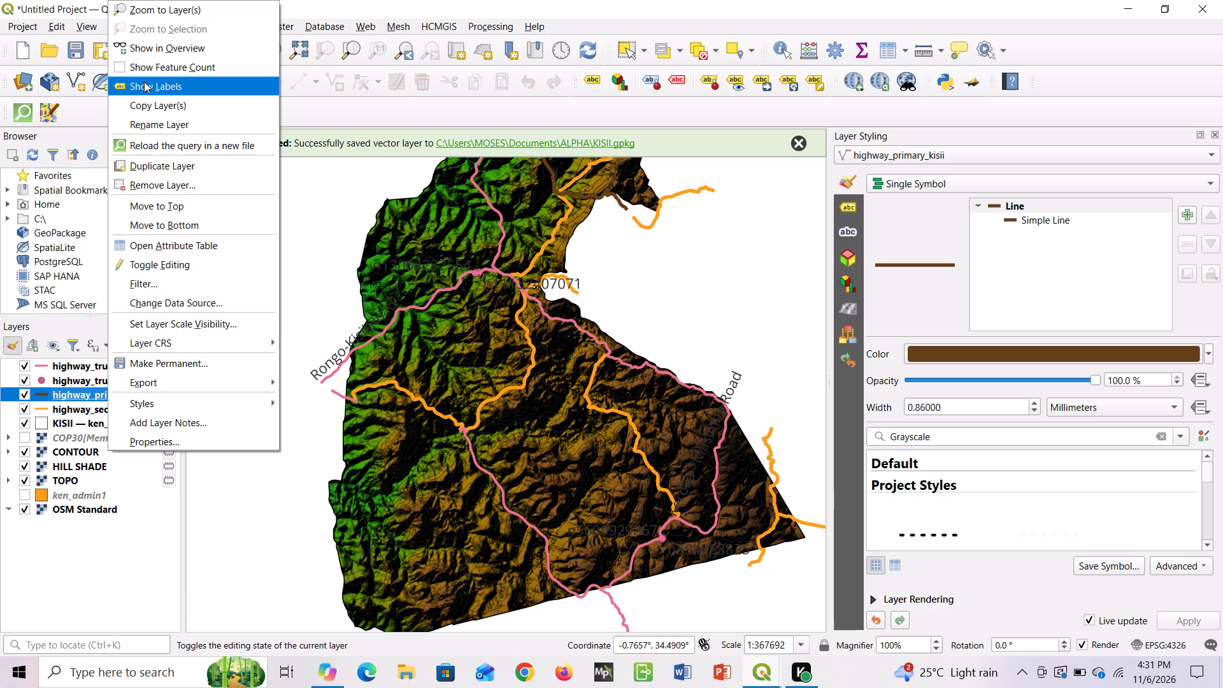
{"action": "left_click", "coordinate": [144, 84]}
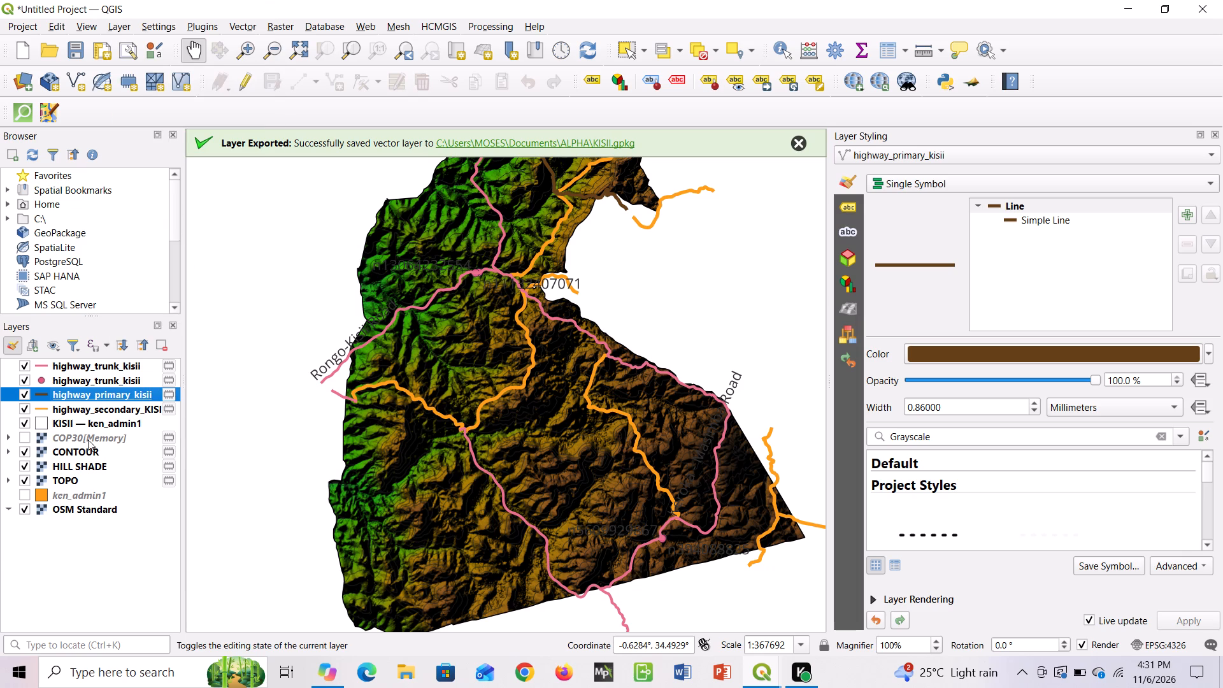
Show labels for the highway_secondary_KISII layer.
{"action": "left_click", "coordinate": [84, 407]}
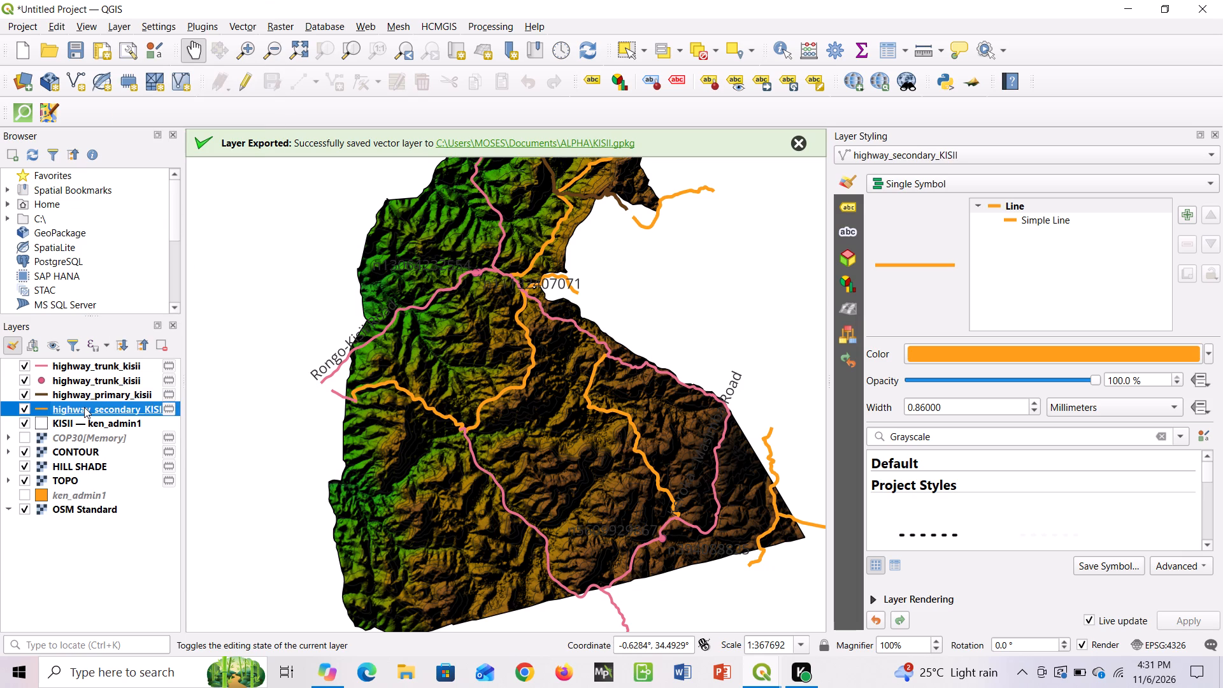
{"action": "right_click", "coordinate": [84, 407]}
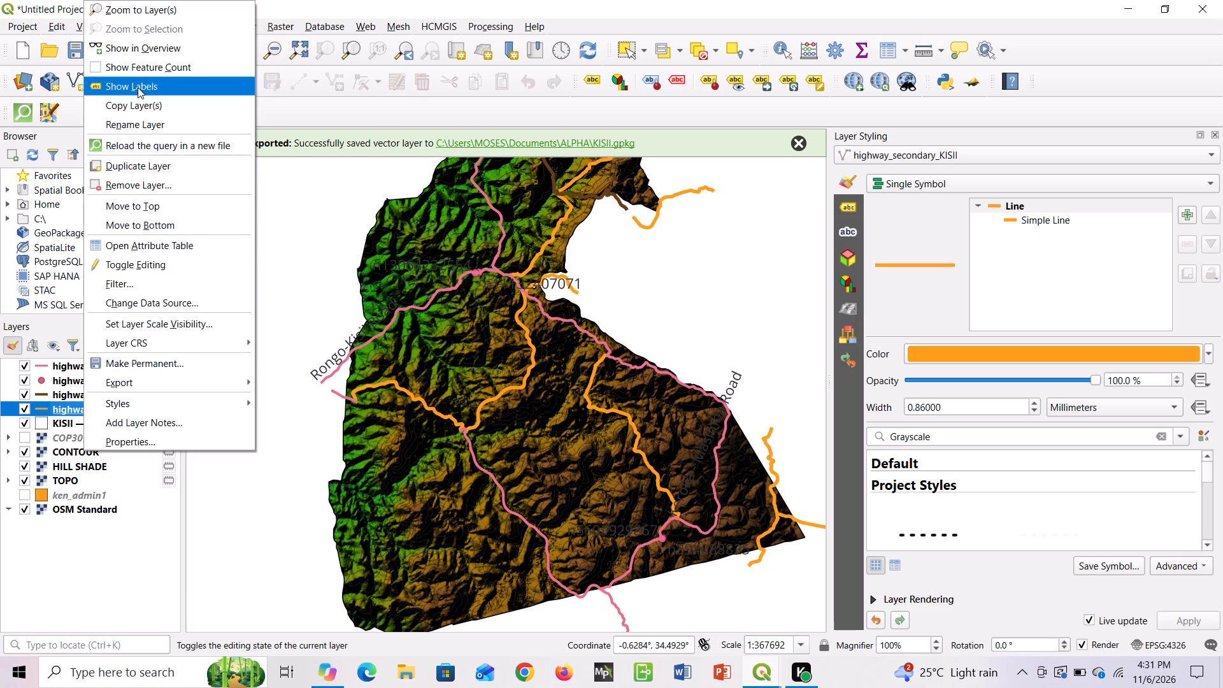
{"action": "left_click", "coordinate": [138, 87]}
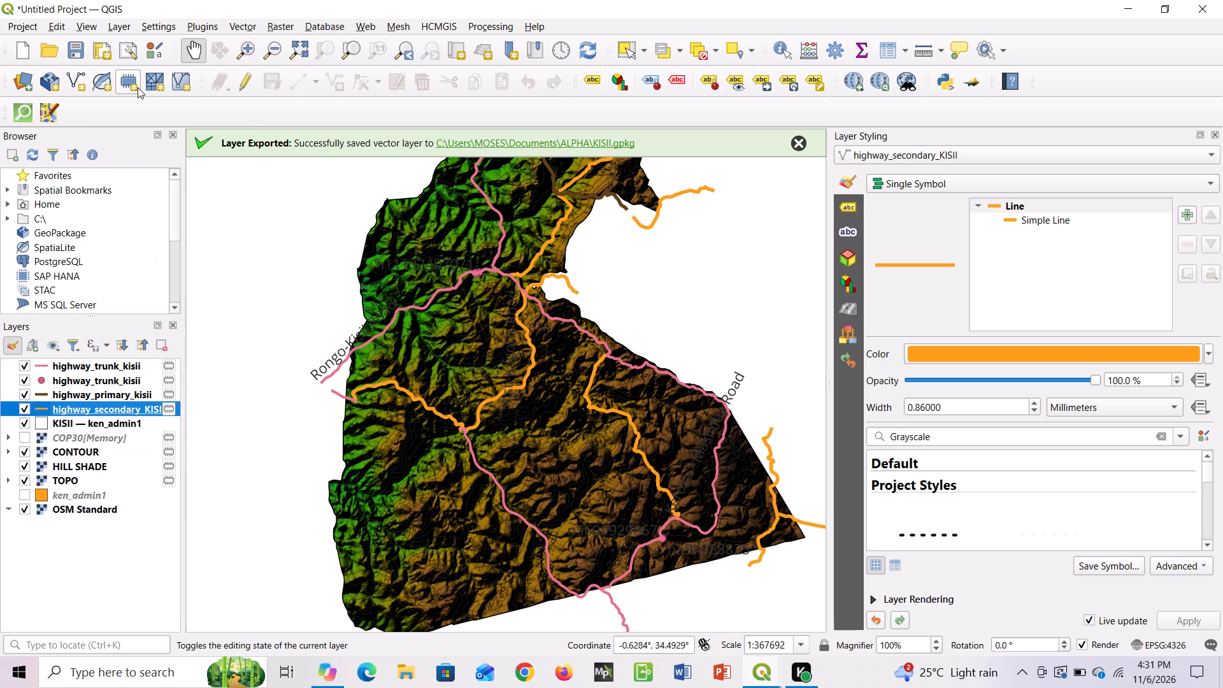
Open the label settings of highway_secondary_KISII and choose the name field as the label value.
{"action": "left_click", "coordinate": [852, 222]}
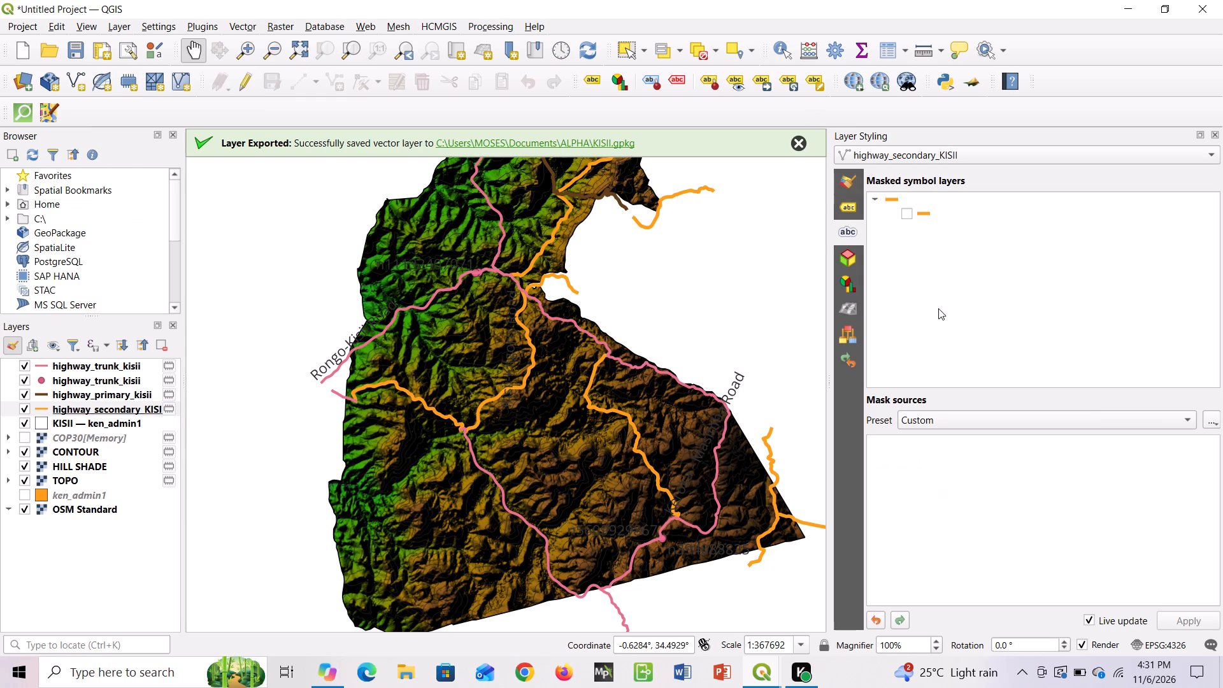
{"action": "left_click", "coordinate": [850, 263]}
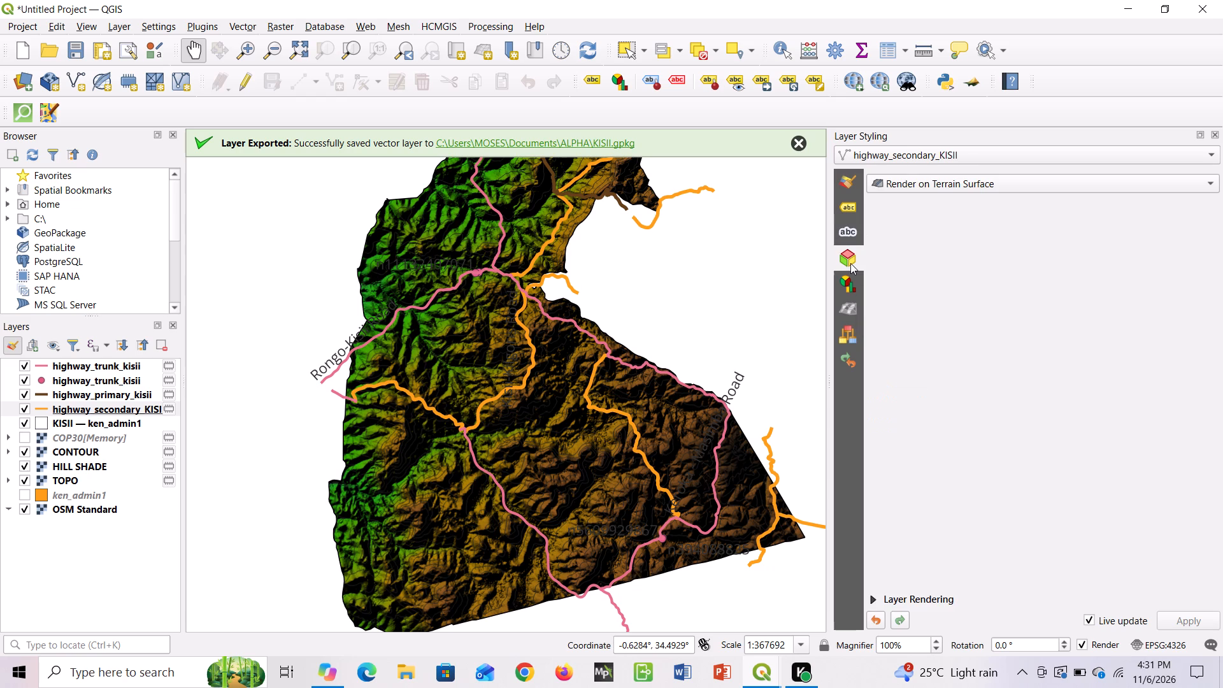
{"action": "left_click", "coordinate": [843, 209]}
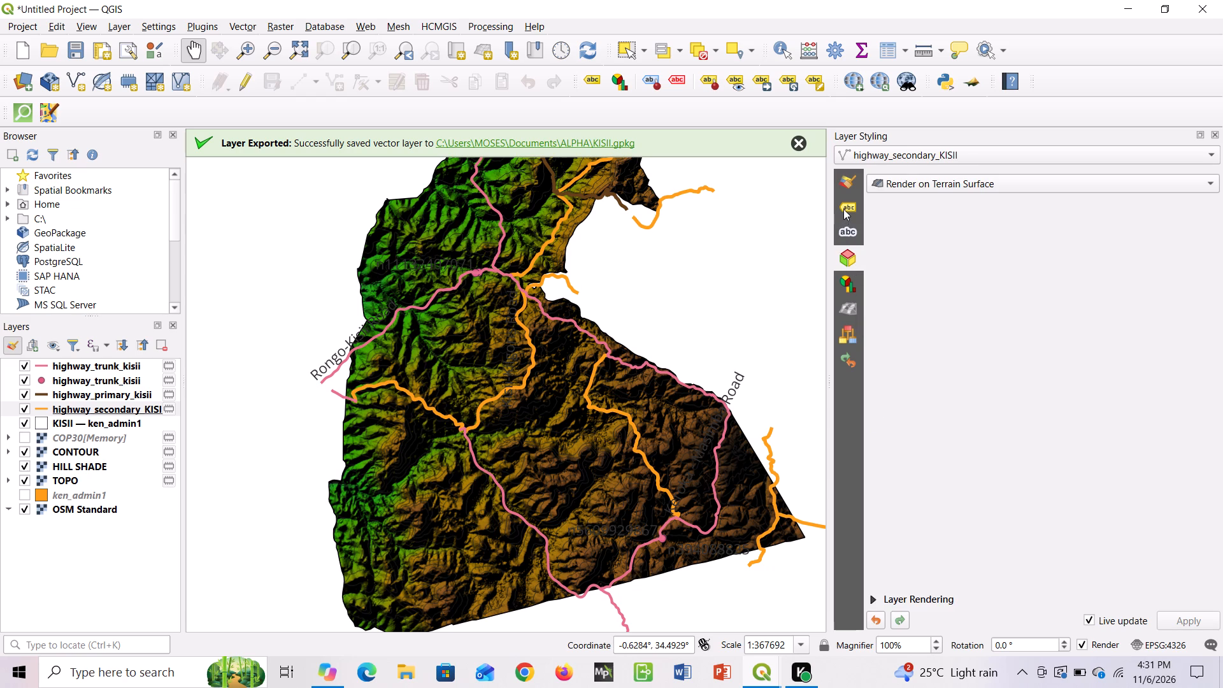
{"action": "left_click", "coordinate": [843, 209]}
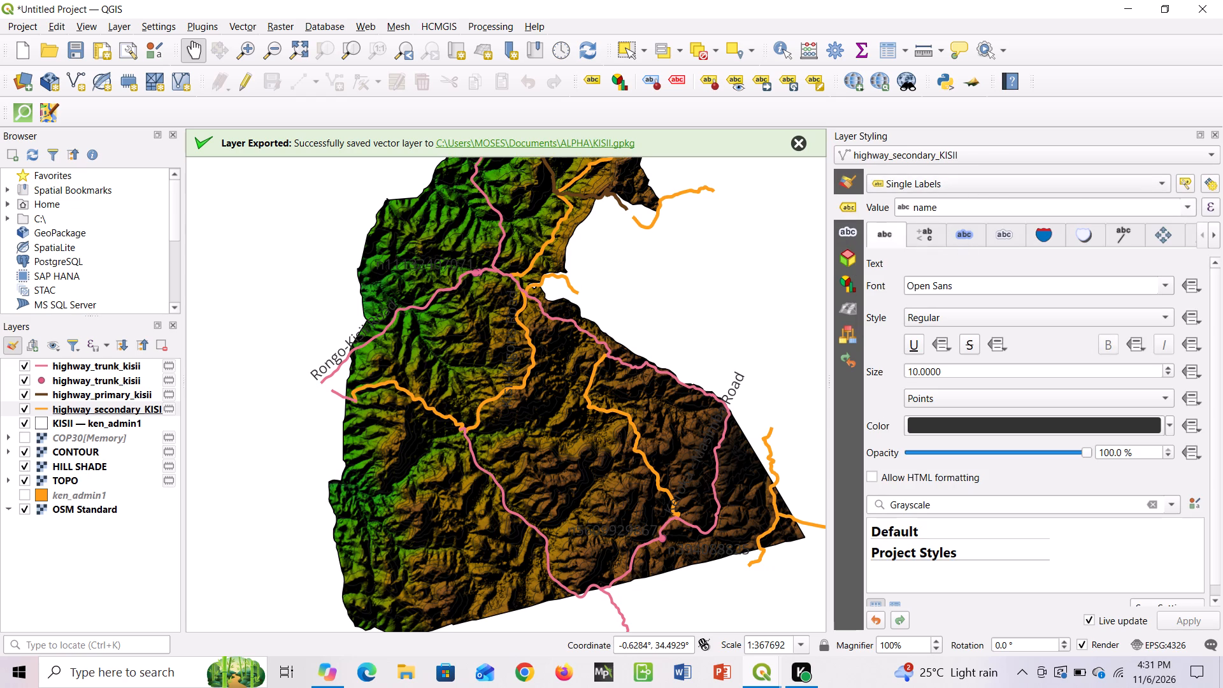
{"action": "left_click", "coordinate": [1185, 206]}
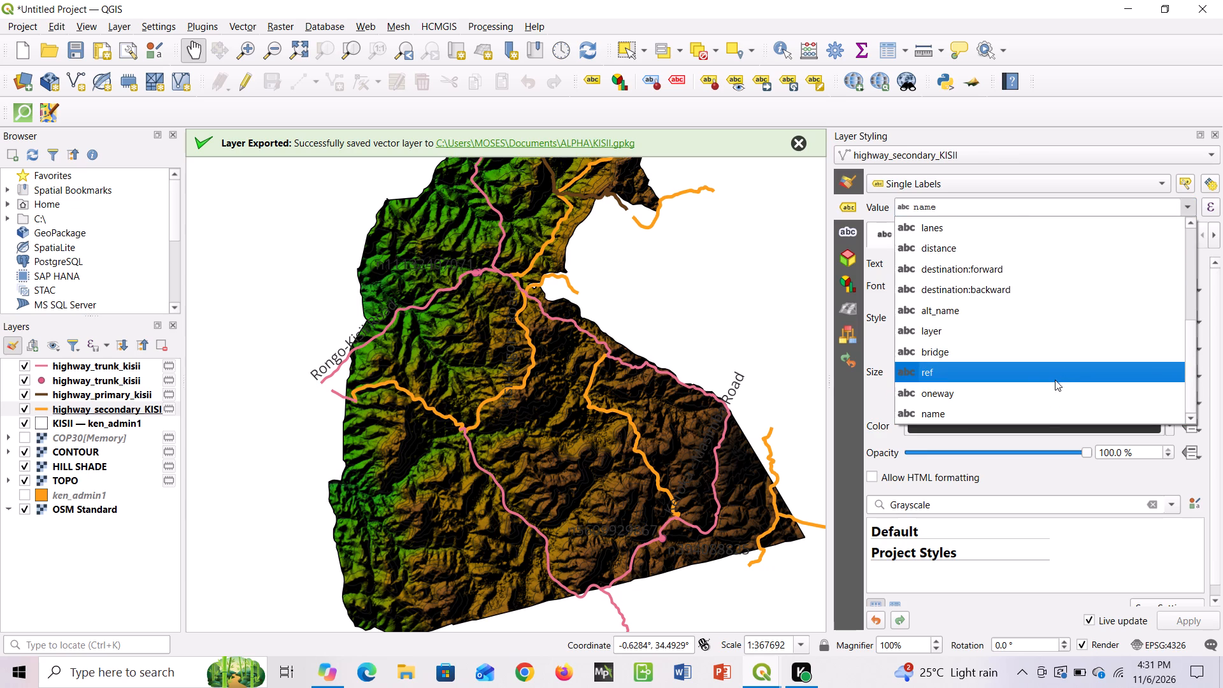
{"action": "left_click", "coordinate": [1028, 412]}
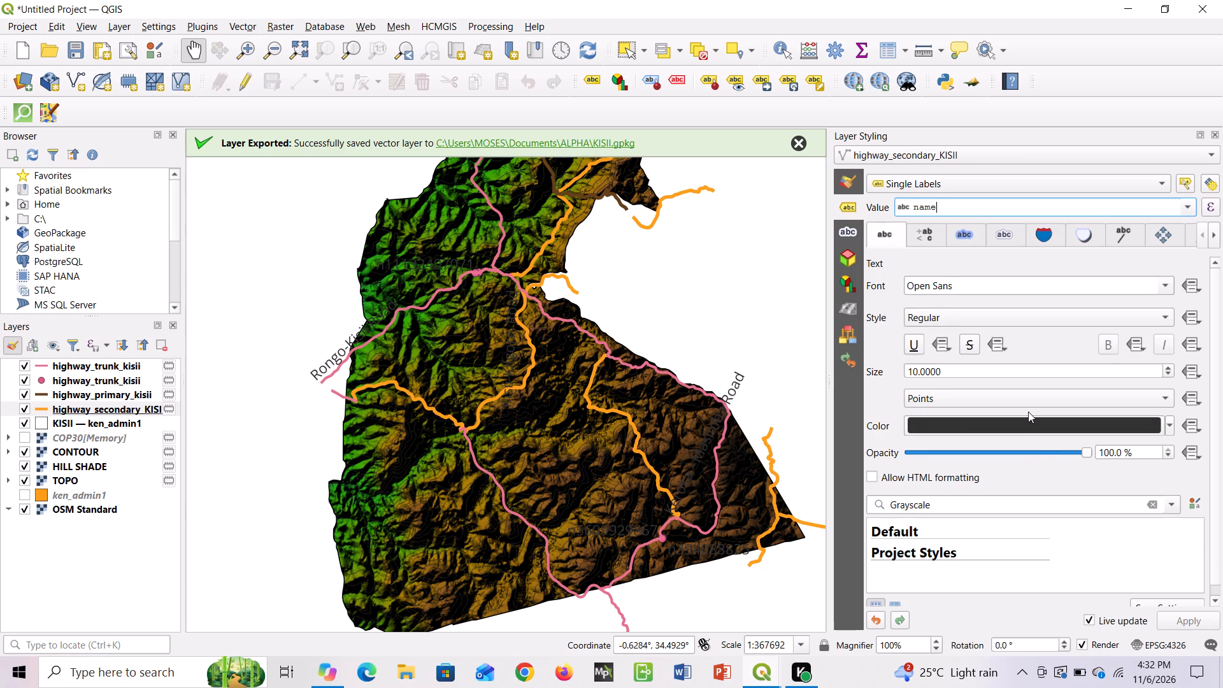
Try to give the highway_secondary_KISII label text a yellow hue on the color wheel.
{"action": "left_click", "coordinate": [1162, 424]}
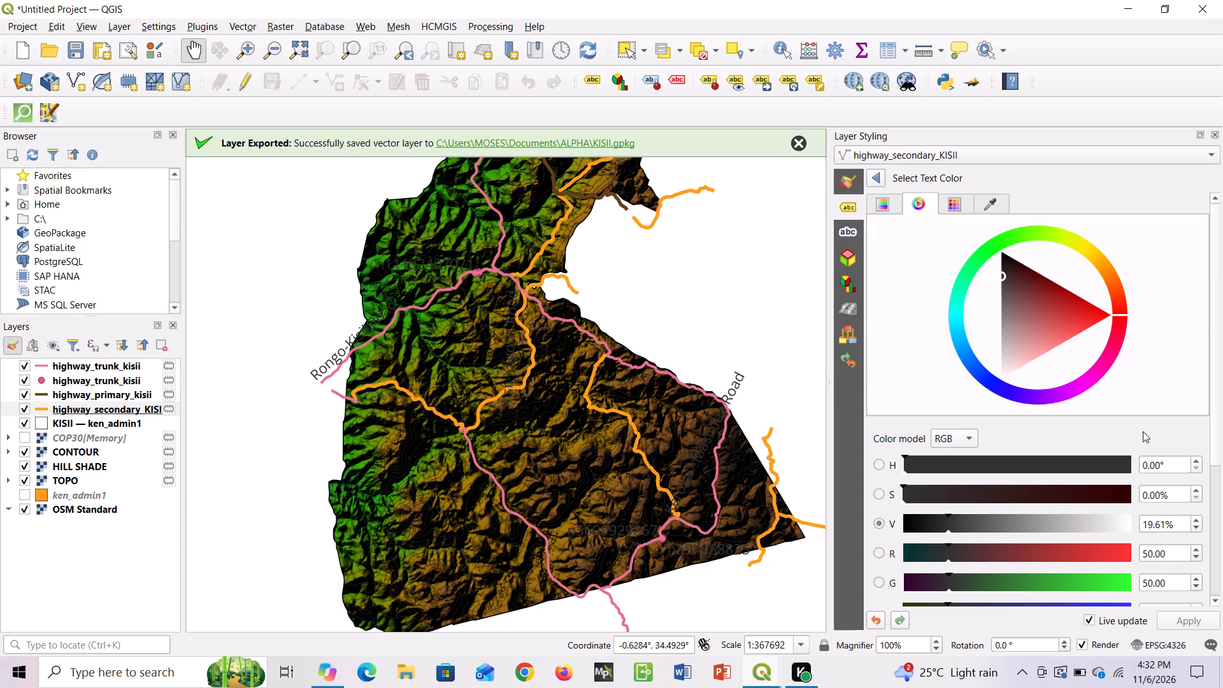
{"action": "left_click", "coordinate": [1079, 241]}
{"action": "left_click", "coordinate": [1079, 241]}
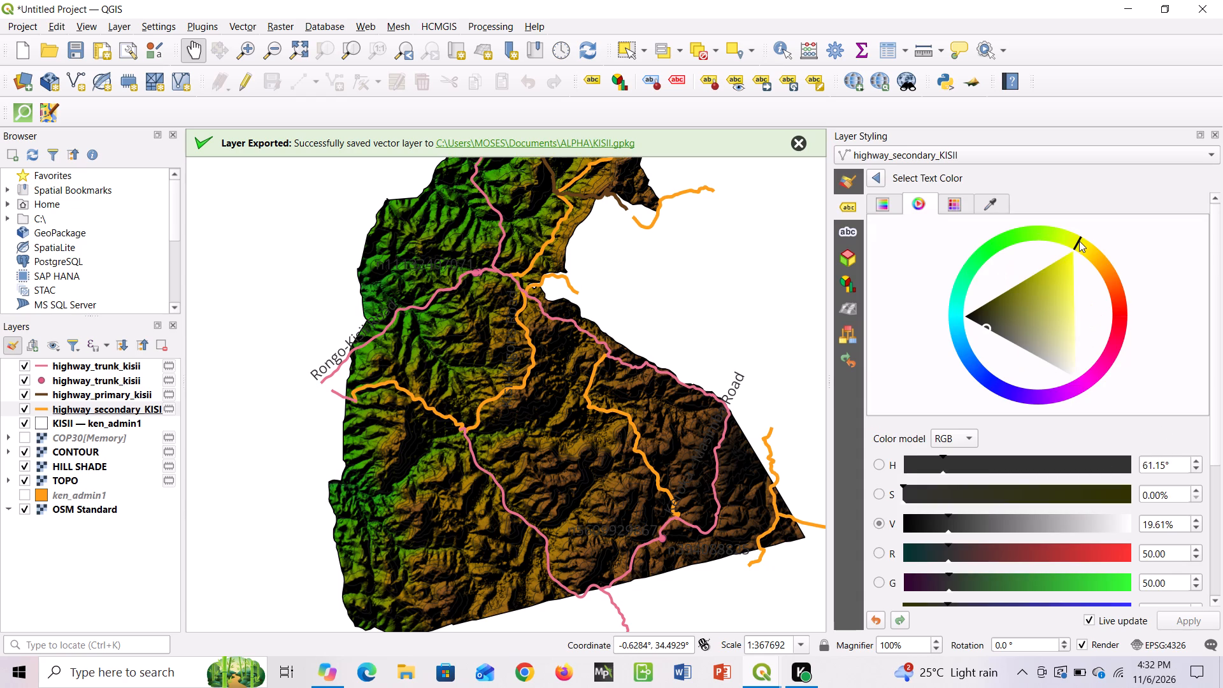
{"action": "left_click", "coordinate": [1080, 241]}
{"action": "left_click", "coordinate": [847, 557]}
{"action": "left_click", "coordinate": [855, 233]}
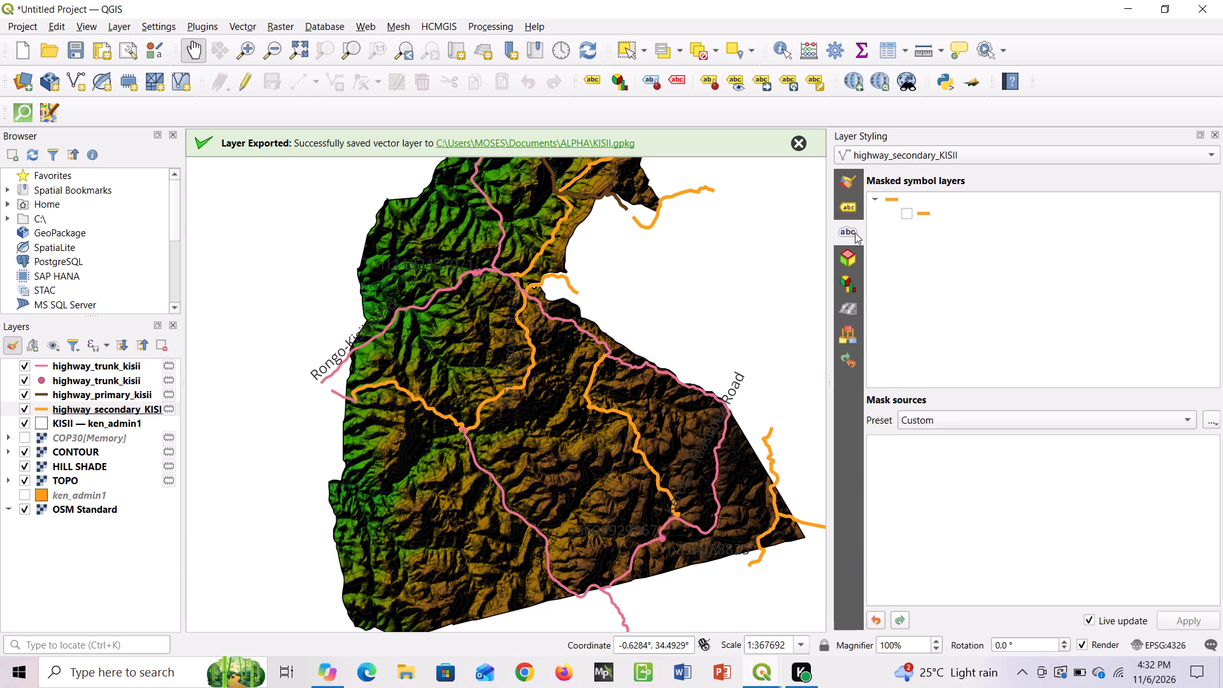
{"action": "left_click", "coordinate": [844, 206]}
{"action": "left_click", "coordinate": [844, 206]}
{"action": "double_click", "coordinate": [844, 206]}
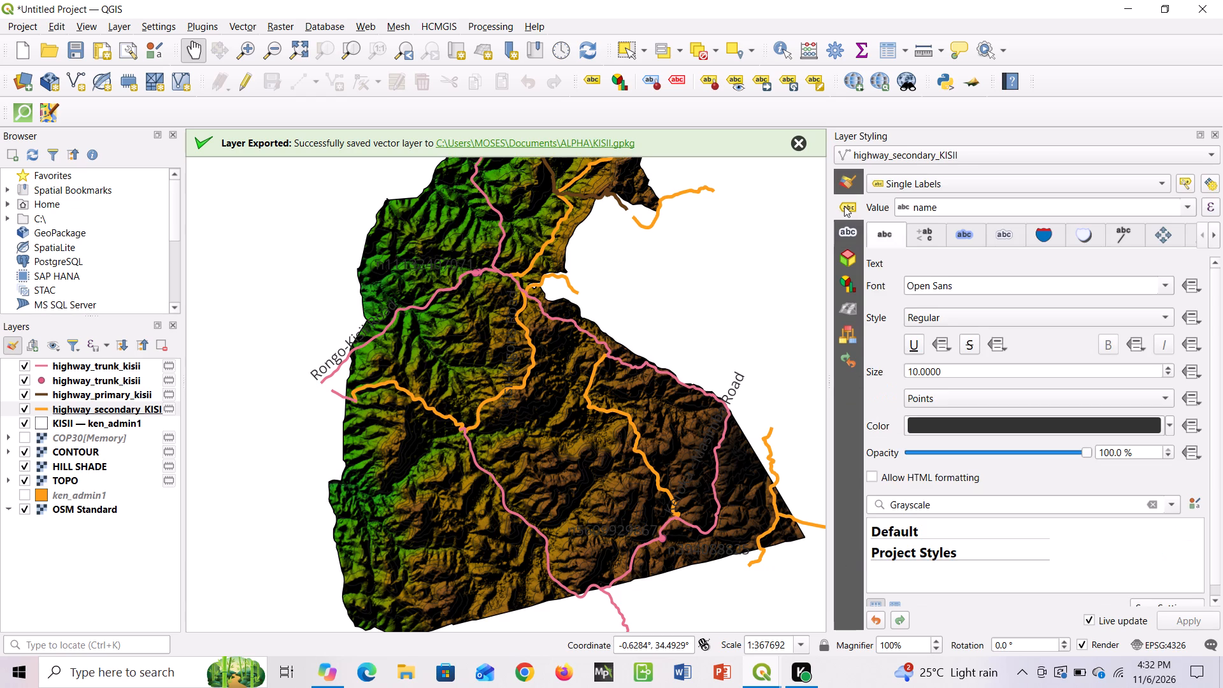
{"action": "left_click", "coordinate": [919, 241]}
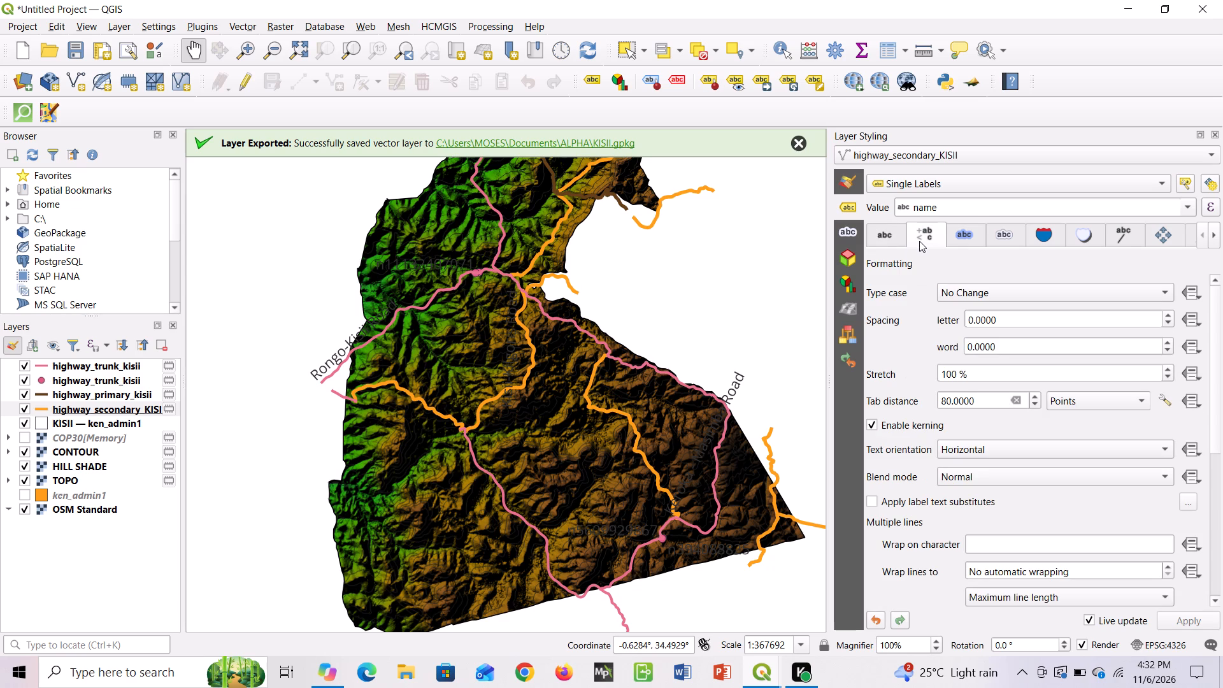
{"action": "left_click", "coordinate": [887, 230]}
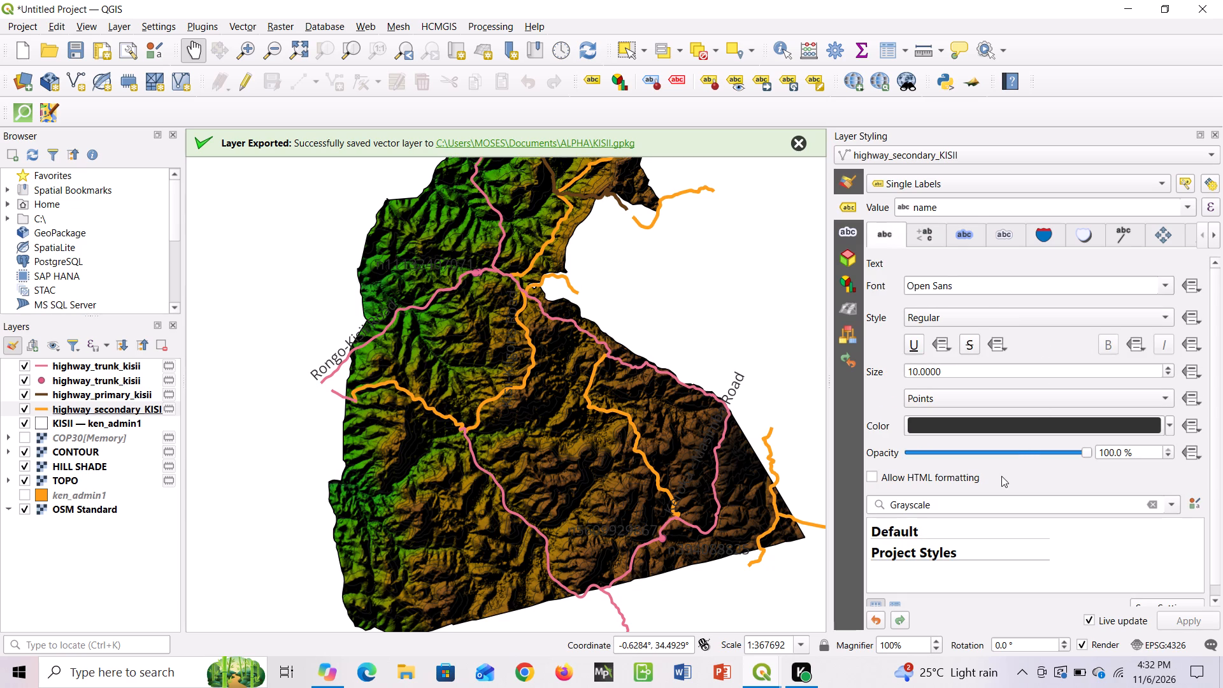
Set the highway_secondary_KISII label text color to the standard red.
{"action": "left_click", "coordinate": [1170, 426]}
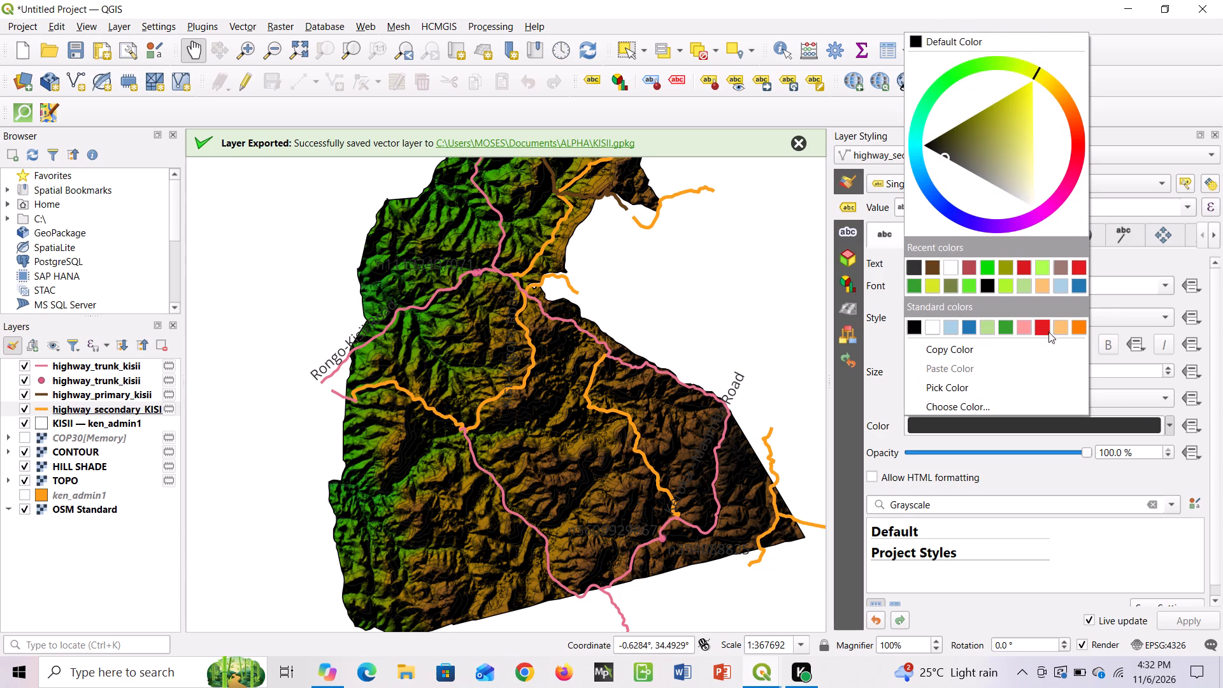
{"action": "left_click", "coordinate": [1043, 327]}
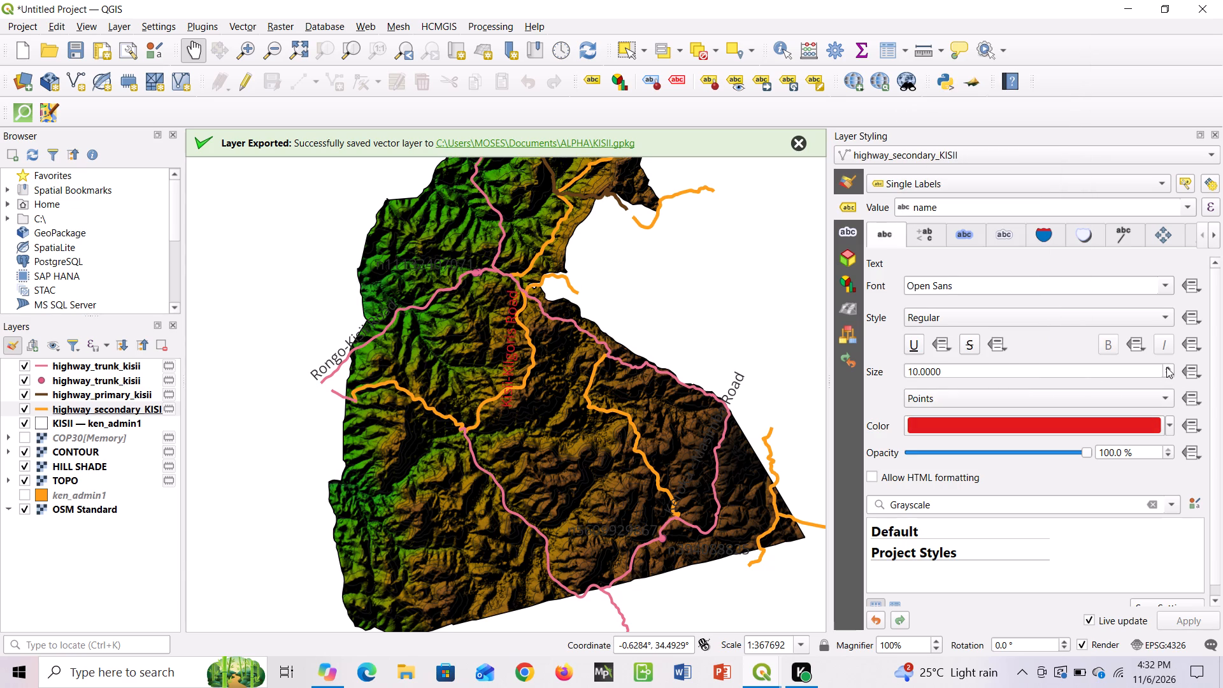
Adjust the highway_secondary_KISII label text size to 13 points.
{"action": "triple_click", "coordinate": [1166, 367]}
{"action": "triple_click", "coordinate": [1166, 367]}
{"action": "triple_click", "coordinate": [1166, 367]}
{"action": "triple_click", "coordinate": [1166, 367]}
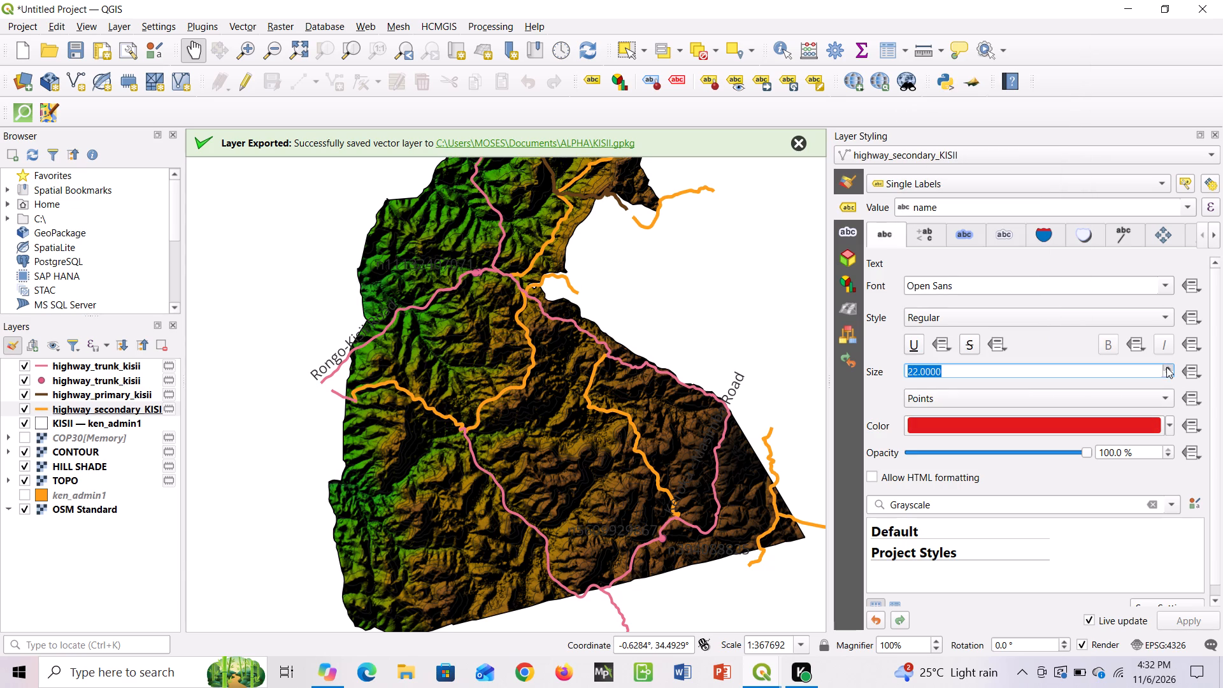
{"action": "triple_click", "coordinate": [1169, 374]}
{"action": "triple_click", "coordinate": [1169, 374]}
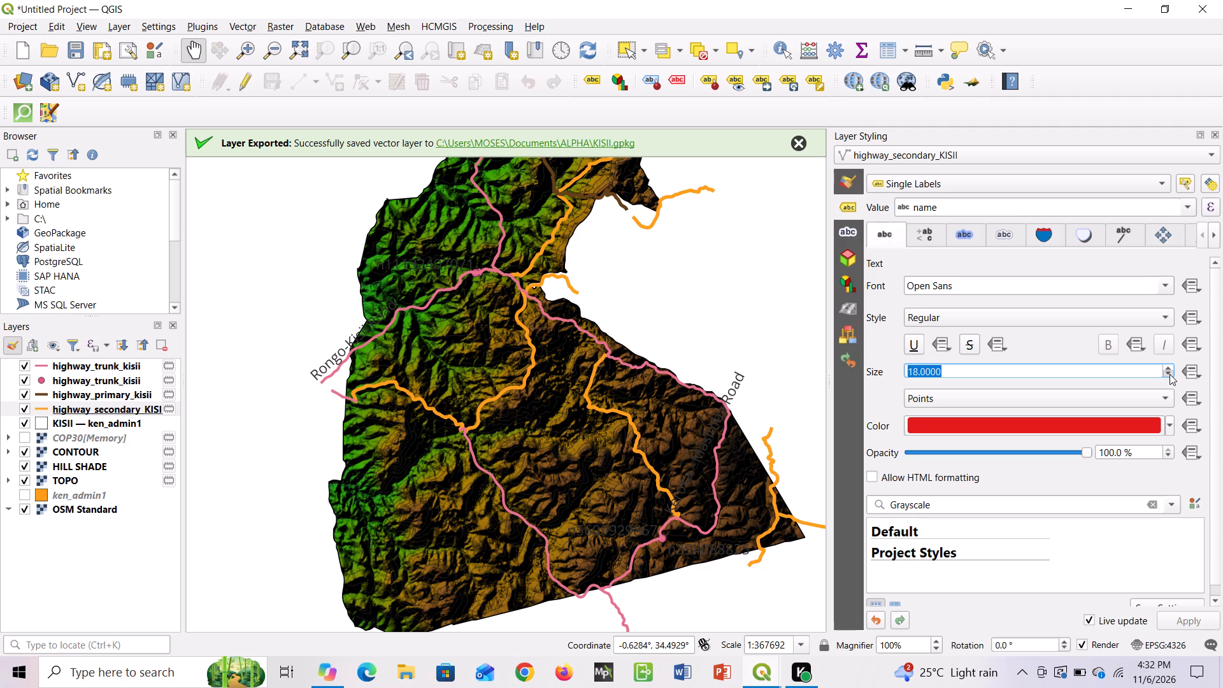
{"action": "left_click", "coordinate": [1169, 374]}
{"action": "left_click", "coordinate": [1169, 374]}
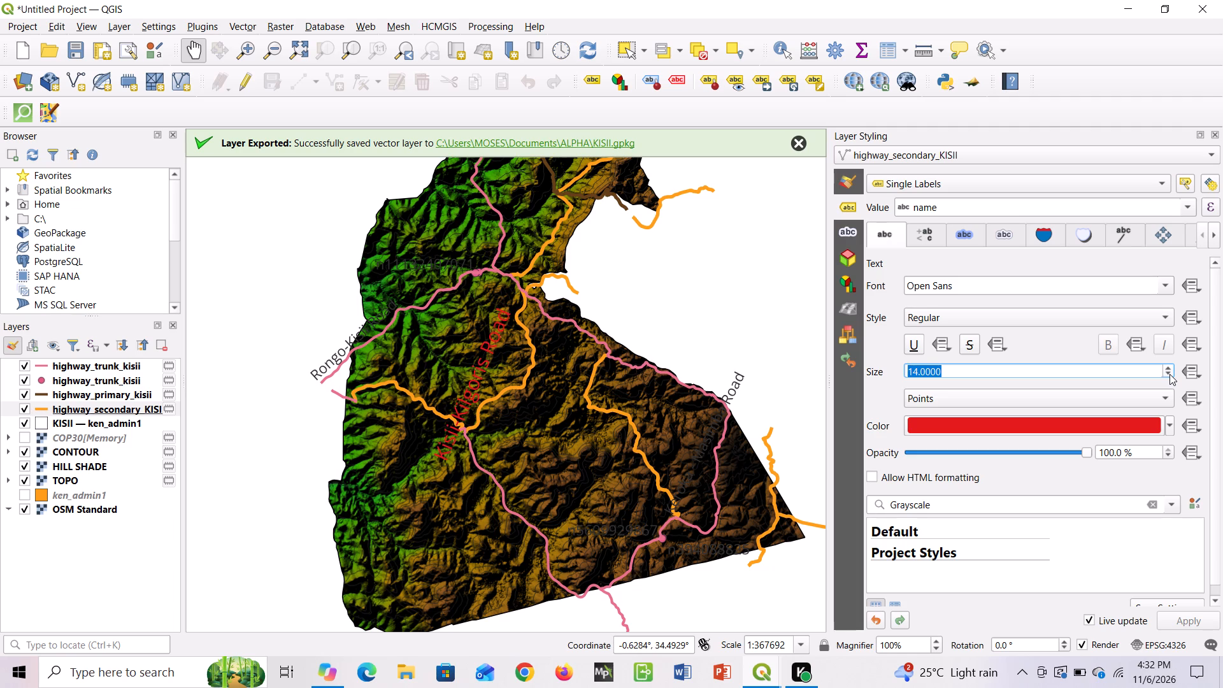
{"action": "double_click", "coordinate": [1169, 374]}
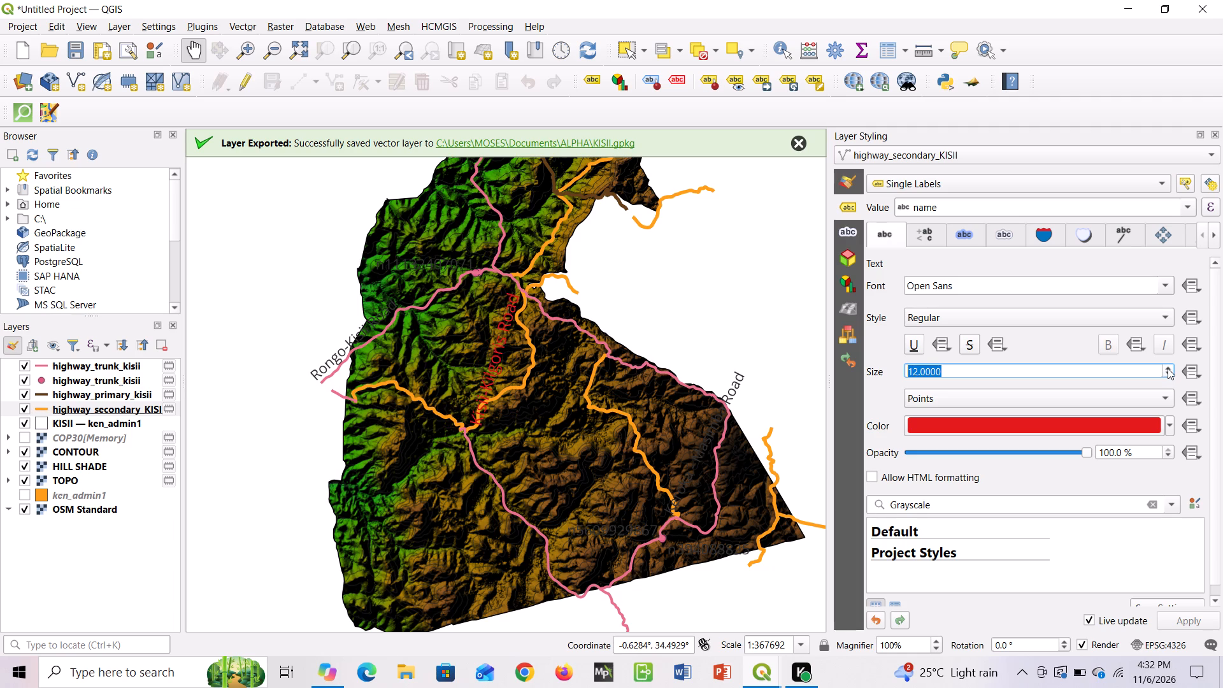
{"action": "left_click", "coordinate": [1168, 368]}
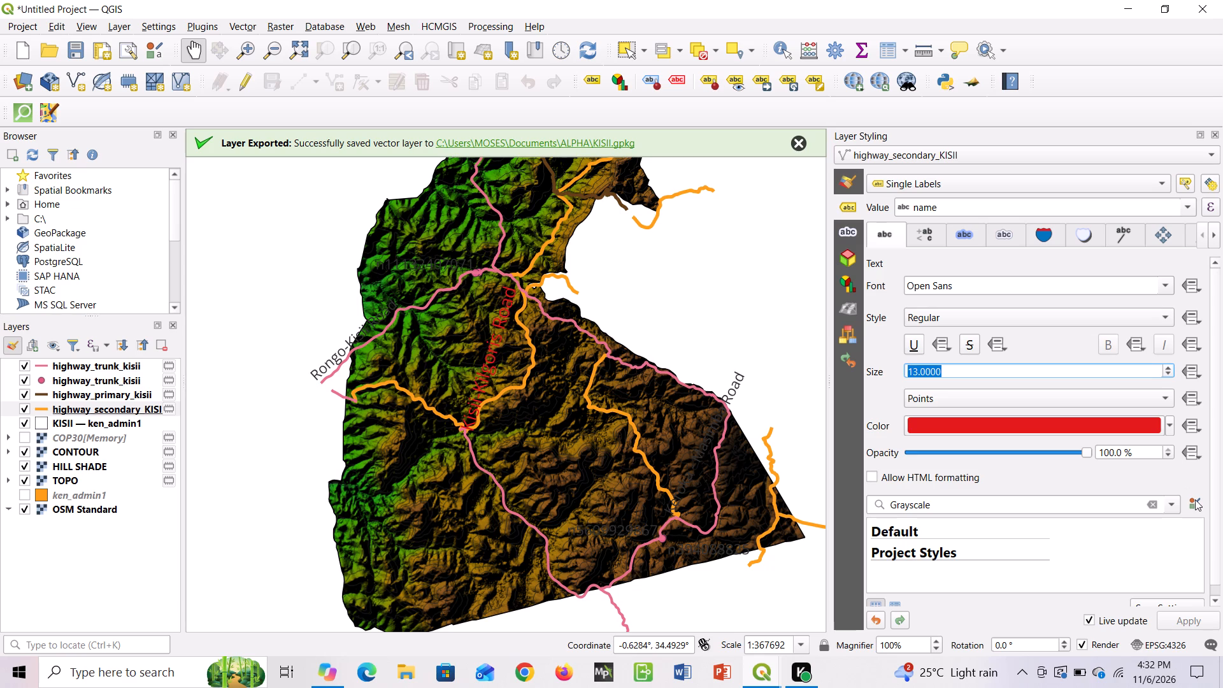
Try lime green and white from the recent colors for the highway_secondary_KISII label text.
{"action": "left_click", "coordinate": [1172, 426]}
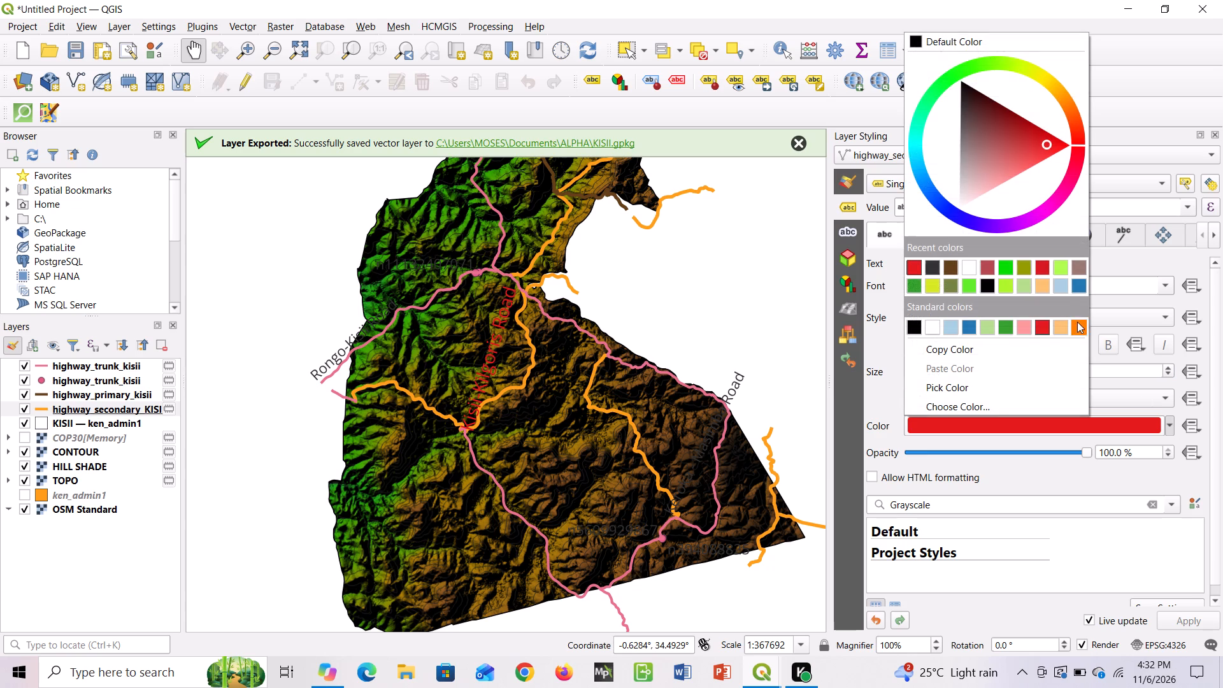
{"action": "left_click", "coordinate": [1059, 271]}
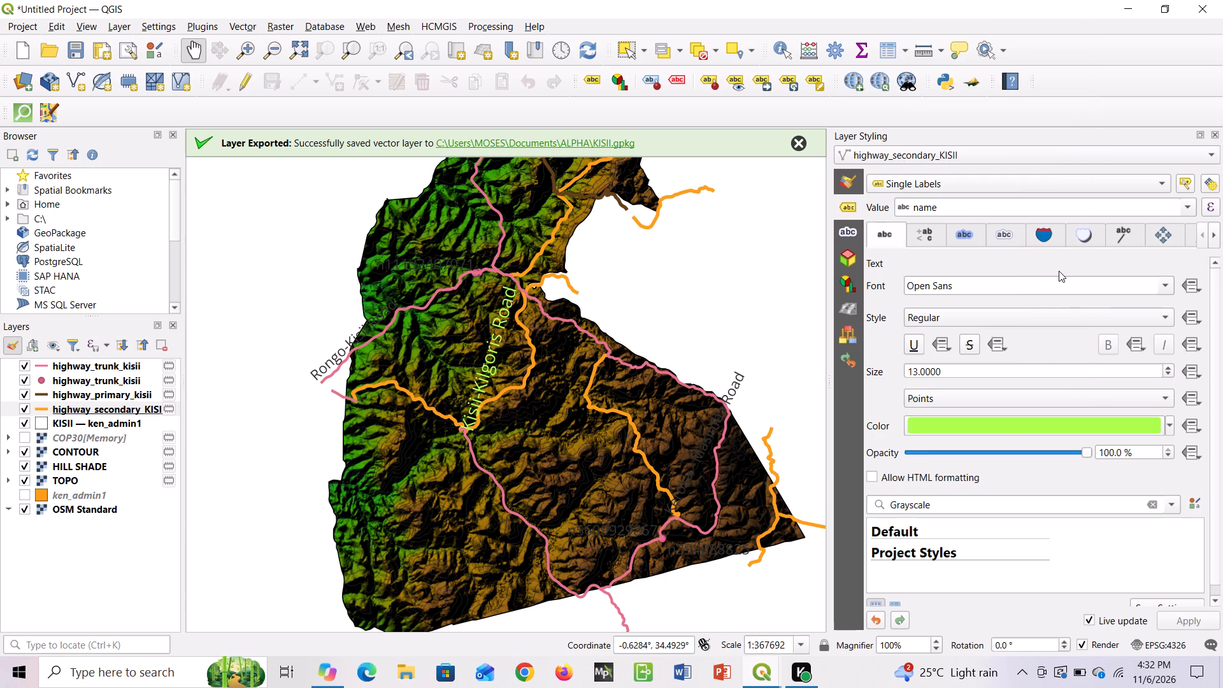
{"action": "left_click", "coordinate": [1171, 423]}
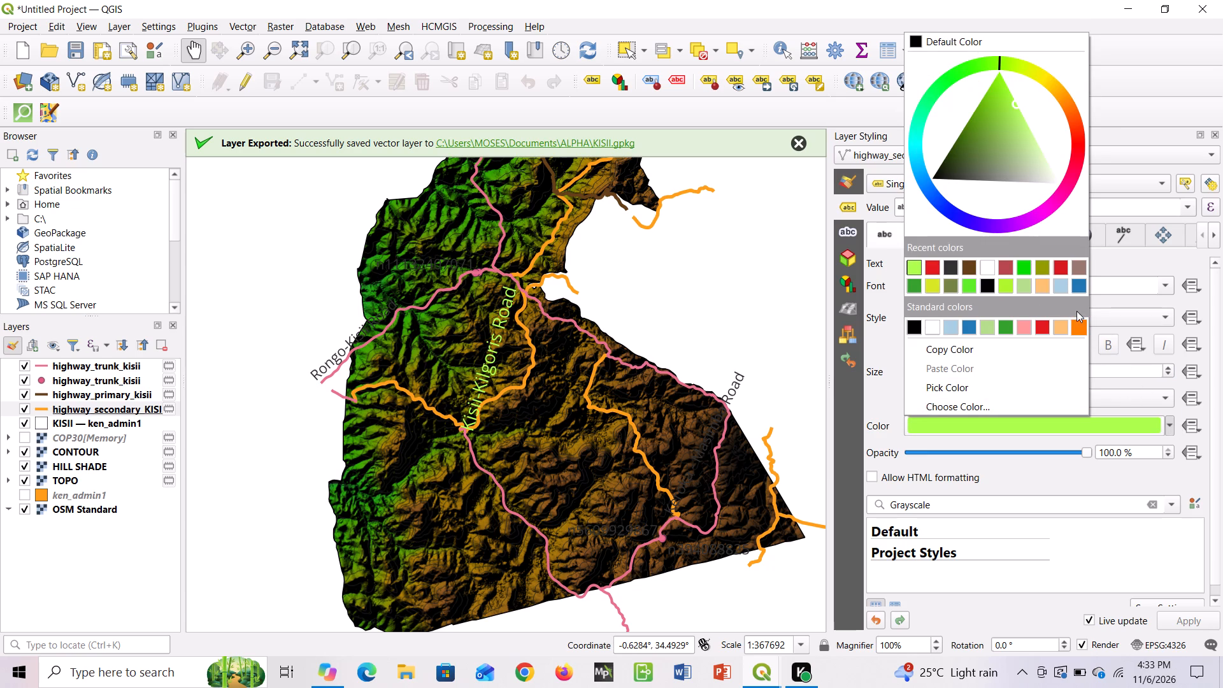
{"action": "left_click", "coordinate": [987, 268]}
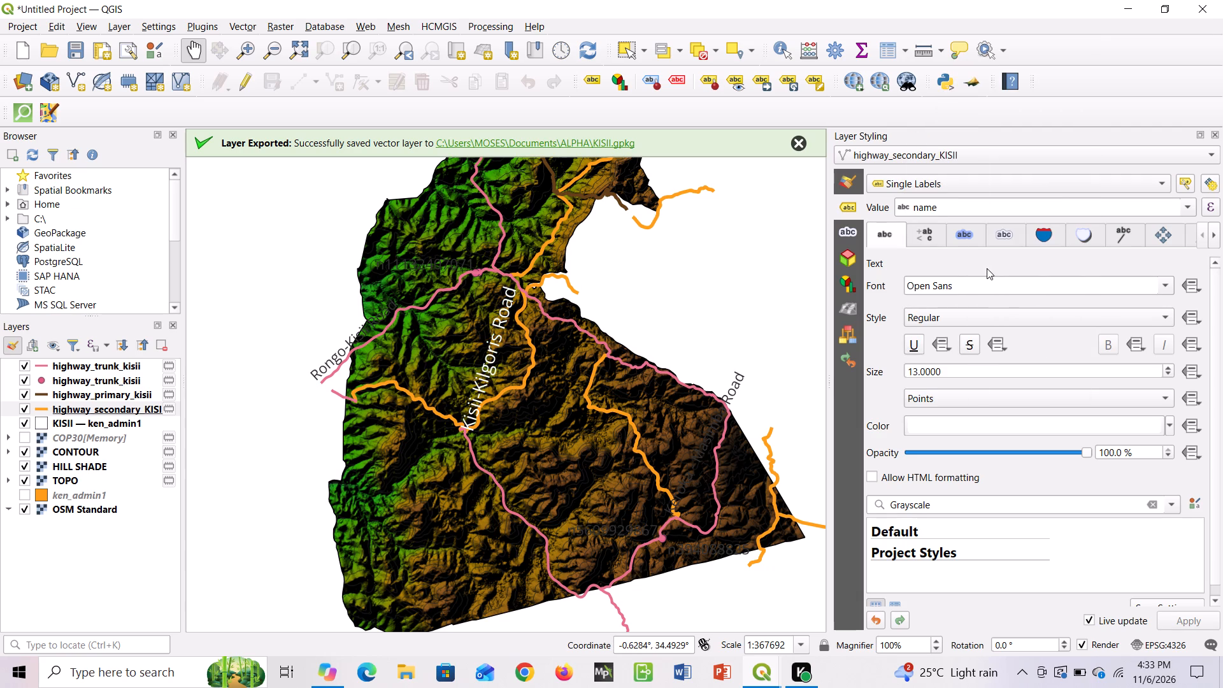
Try a strong blue for the secondary road label text, then set it to the standard light blue.
{"action": "left_click", "coordinate": [1169, 426]}
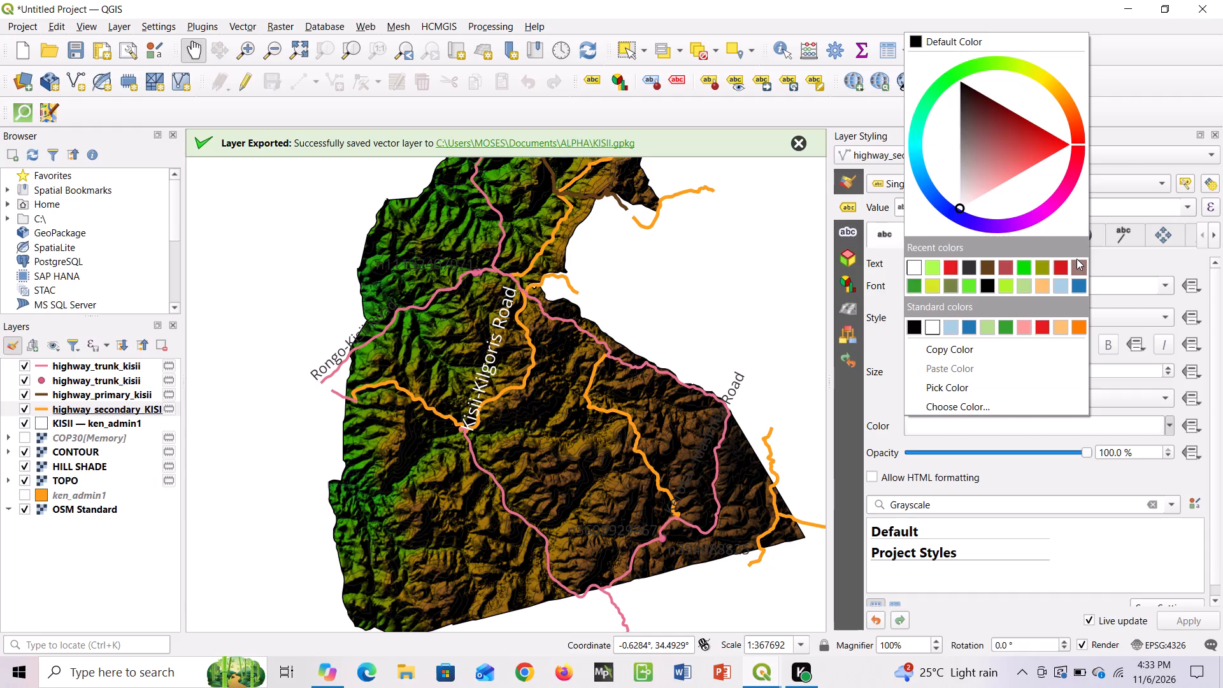
{"action": "left_click", "coordinate": [948, 213]}
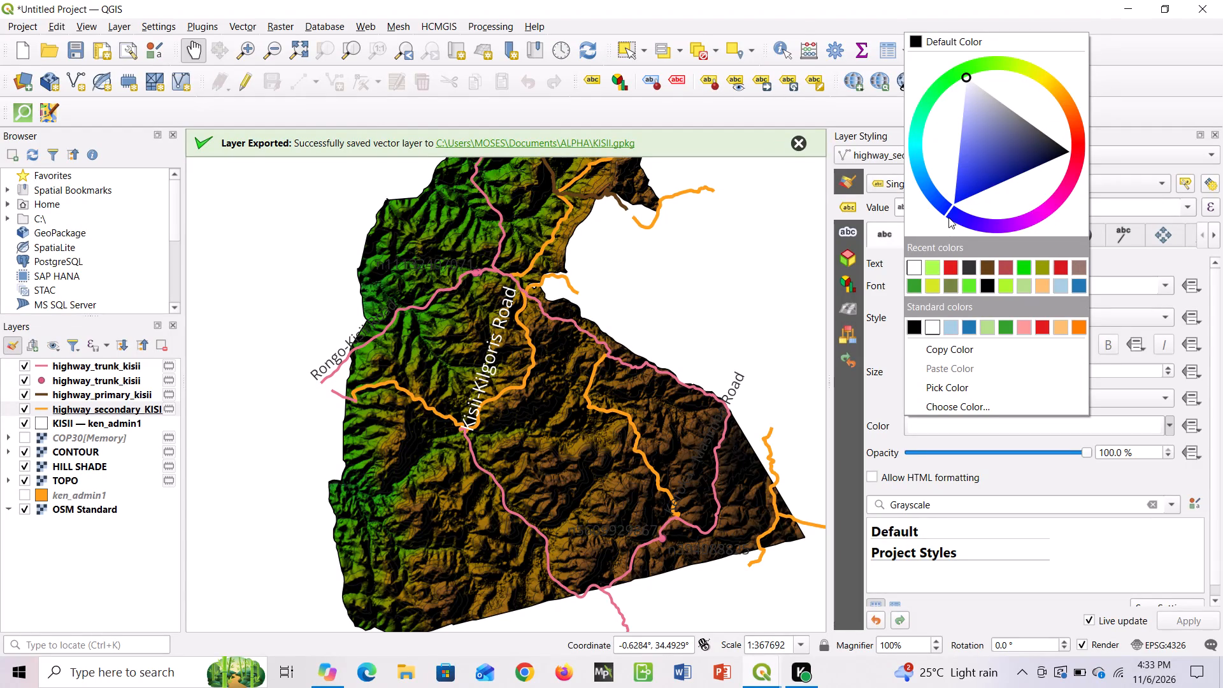
{"action": "left_click", "coordinate": [948, 217]}
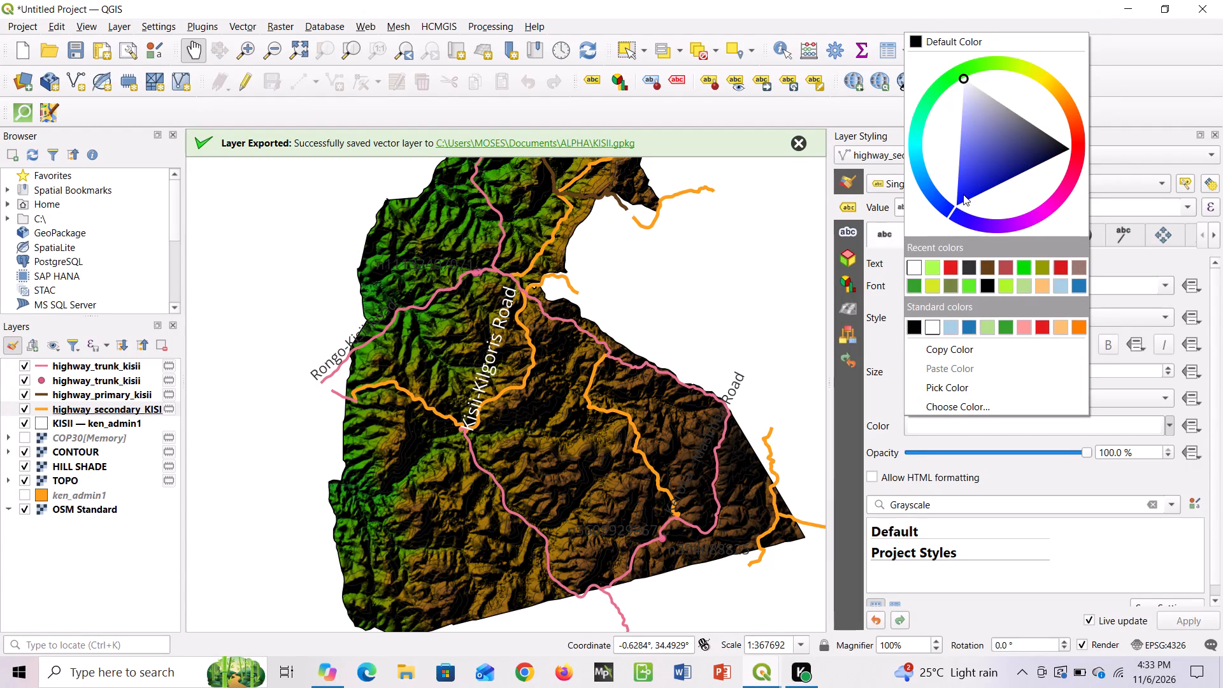
{"action": "left_click", "coordinate": [963, 194]}
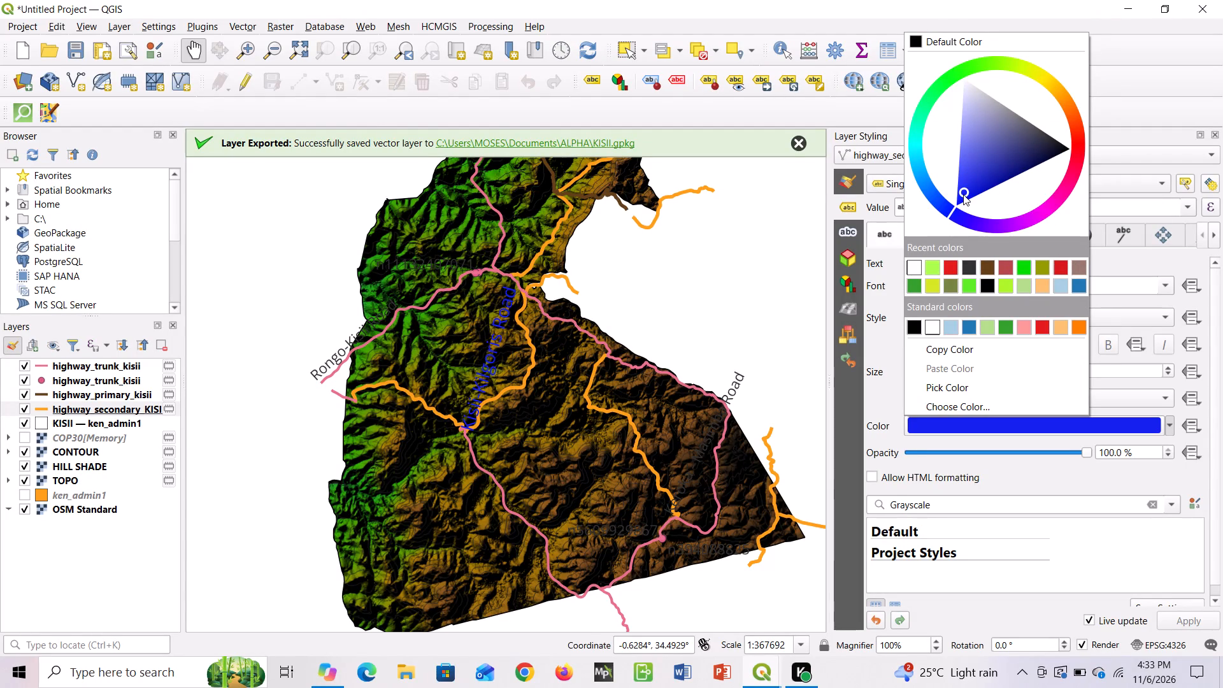
{"action": "left_click", "coordinate": [944, 328]}
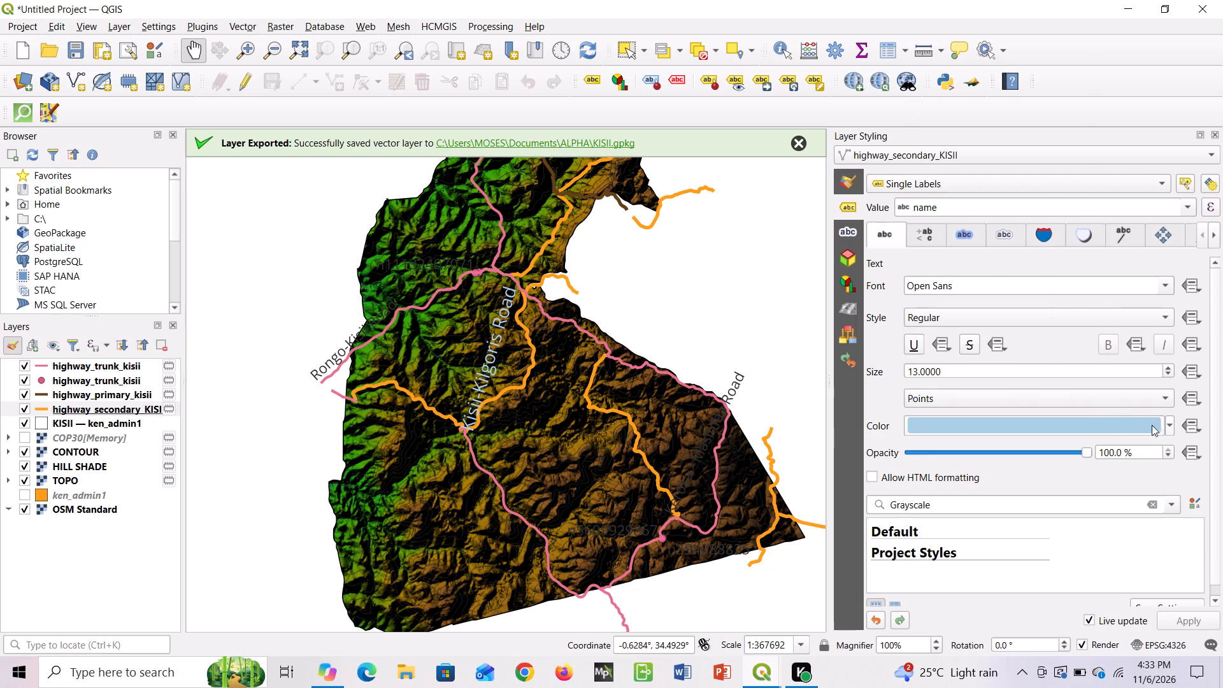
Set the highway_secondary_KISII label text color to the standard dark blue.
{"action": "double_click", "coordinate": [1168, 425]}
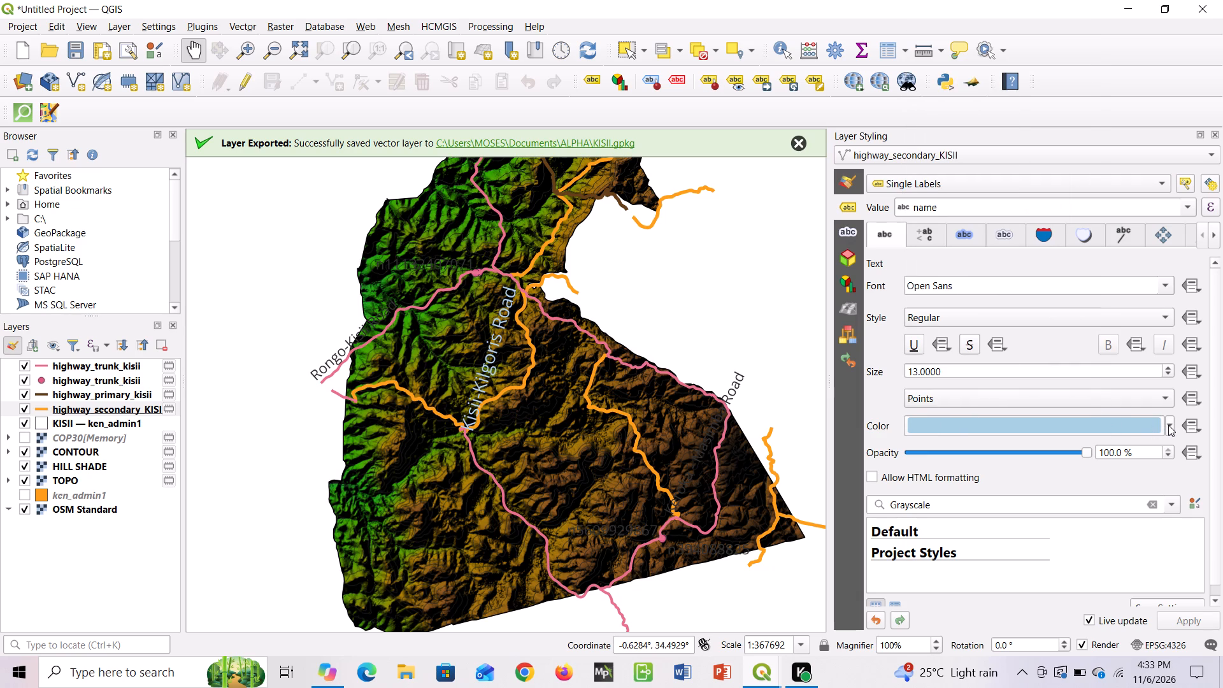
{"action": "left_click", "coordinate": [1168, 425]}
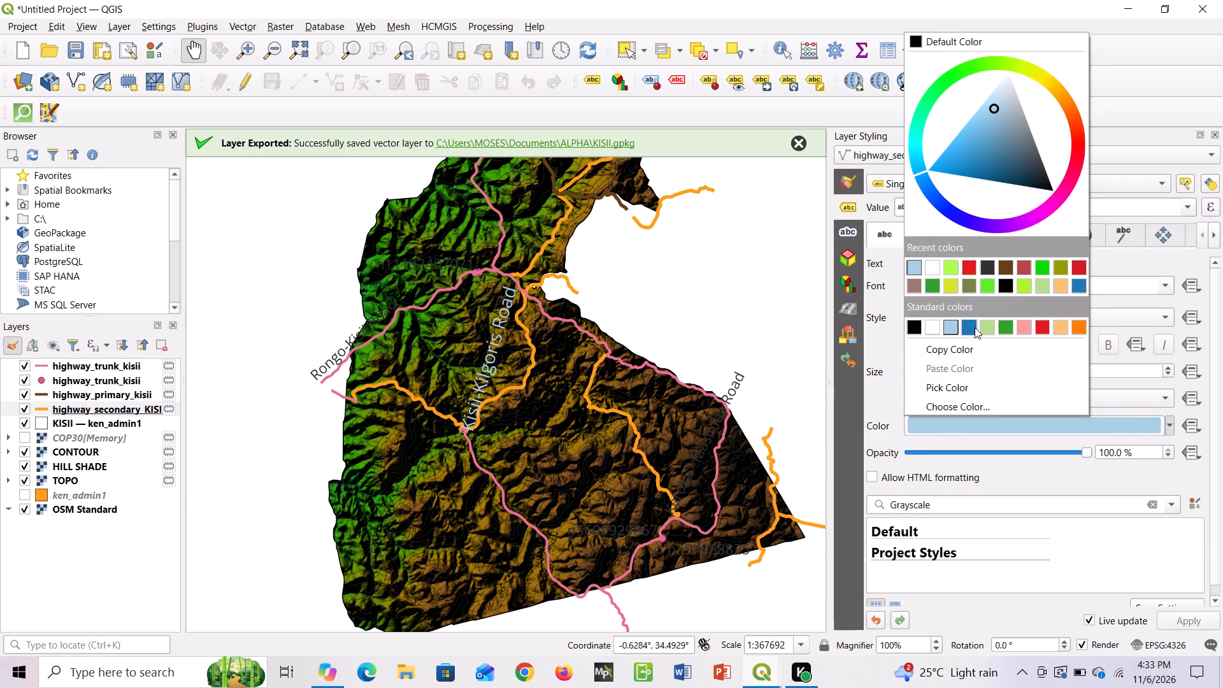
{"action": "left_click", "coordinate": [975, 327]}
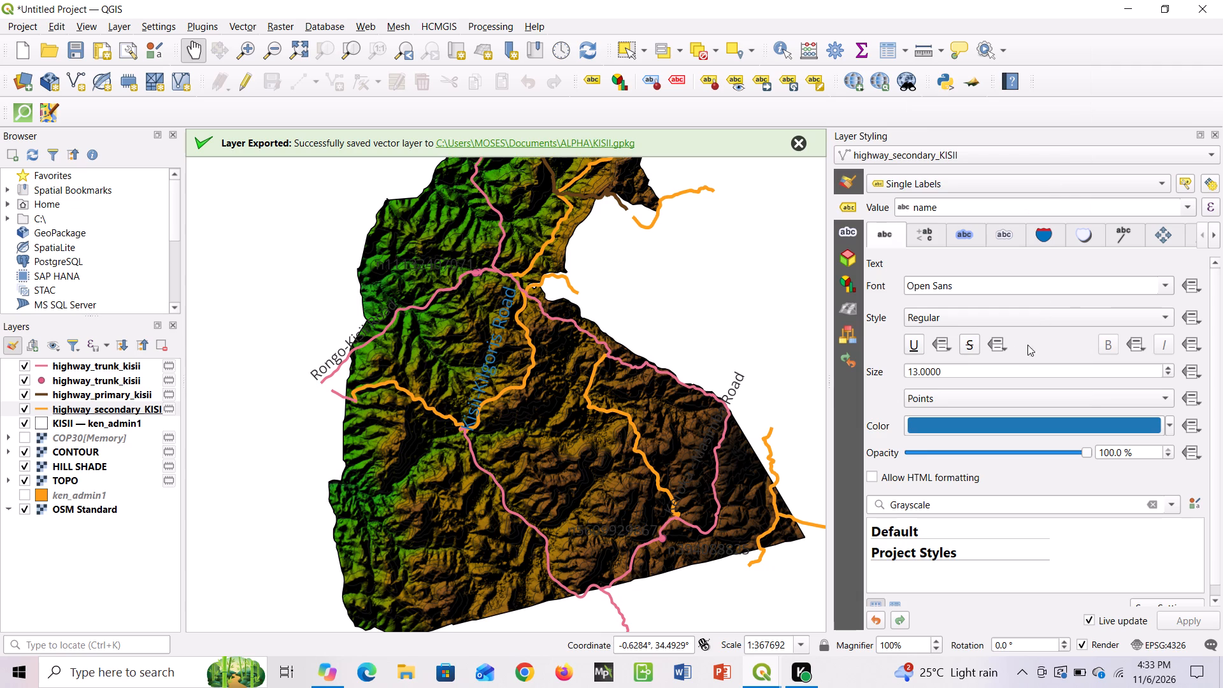
Choose a custom bright blue, about #1c74f9, for the highway_secondary_KISII label text and return to the label text settings.
{"action": "left_click", "coordinate": [1170, 423]}
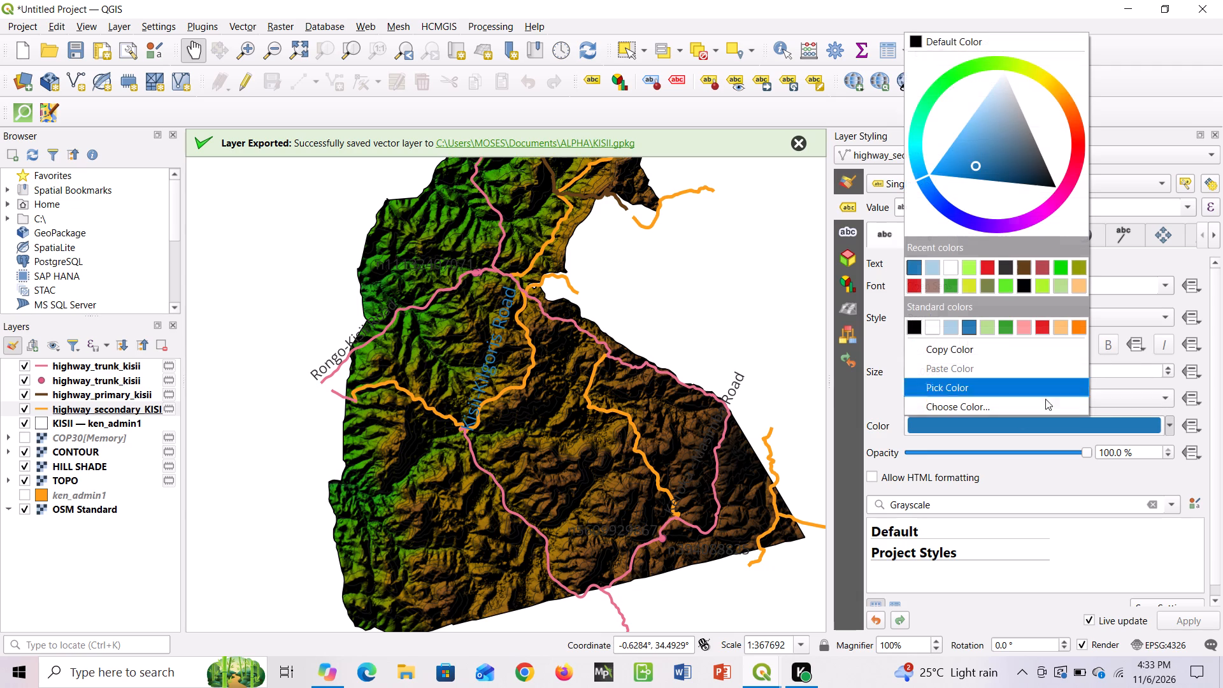
{"action": "left_click", "coordinate": [988, 408]}
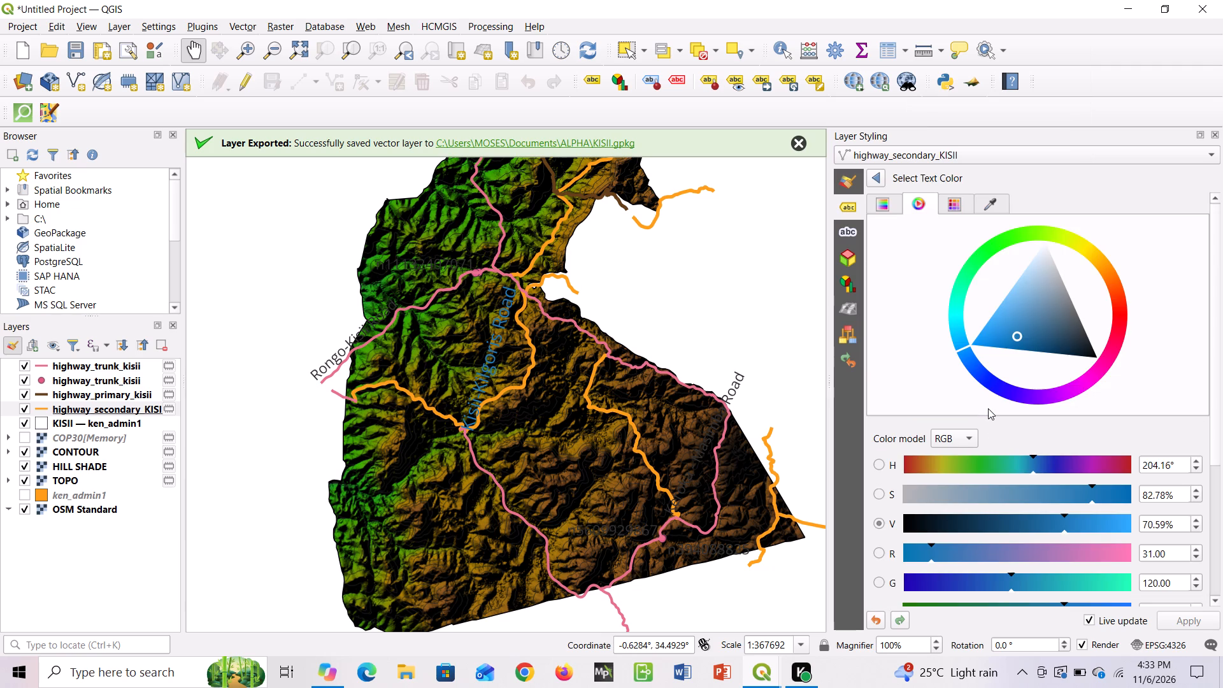
{"action": "left_click", "coordinate": [967, 367]}
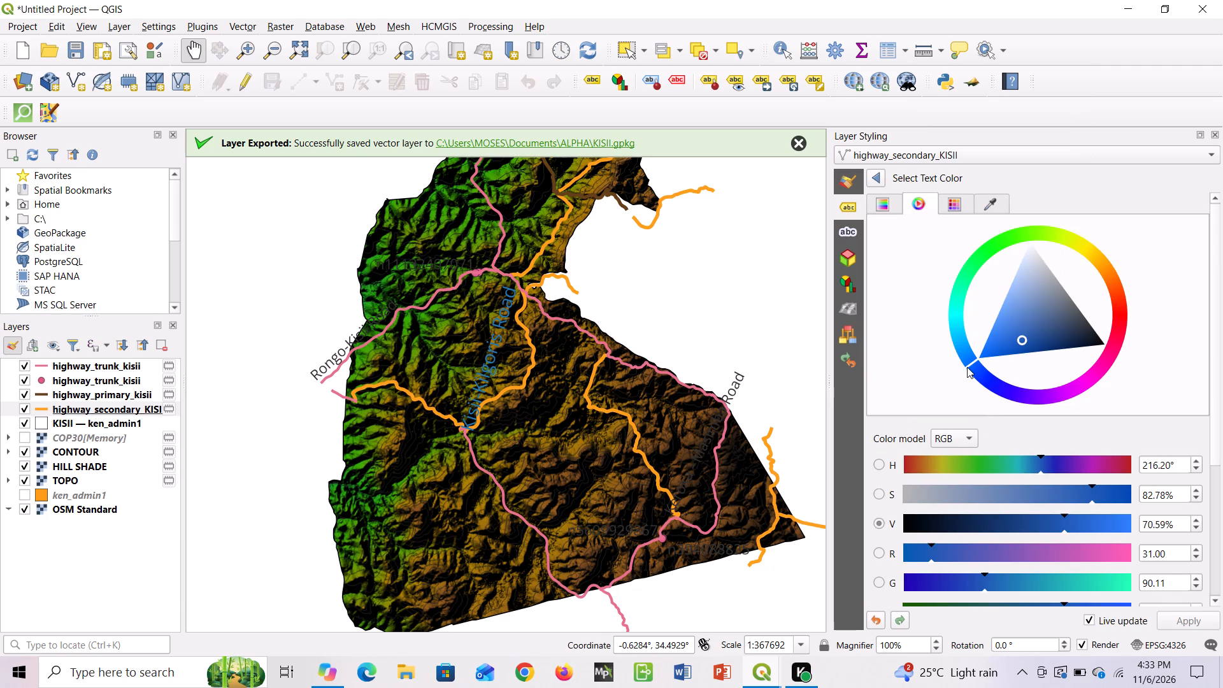
{"action": "left_click", "coordinate": [985, 347]}
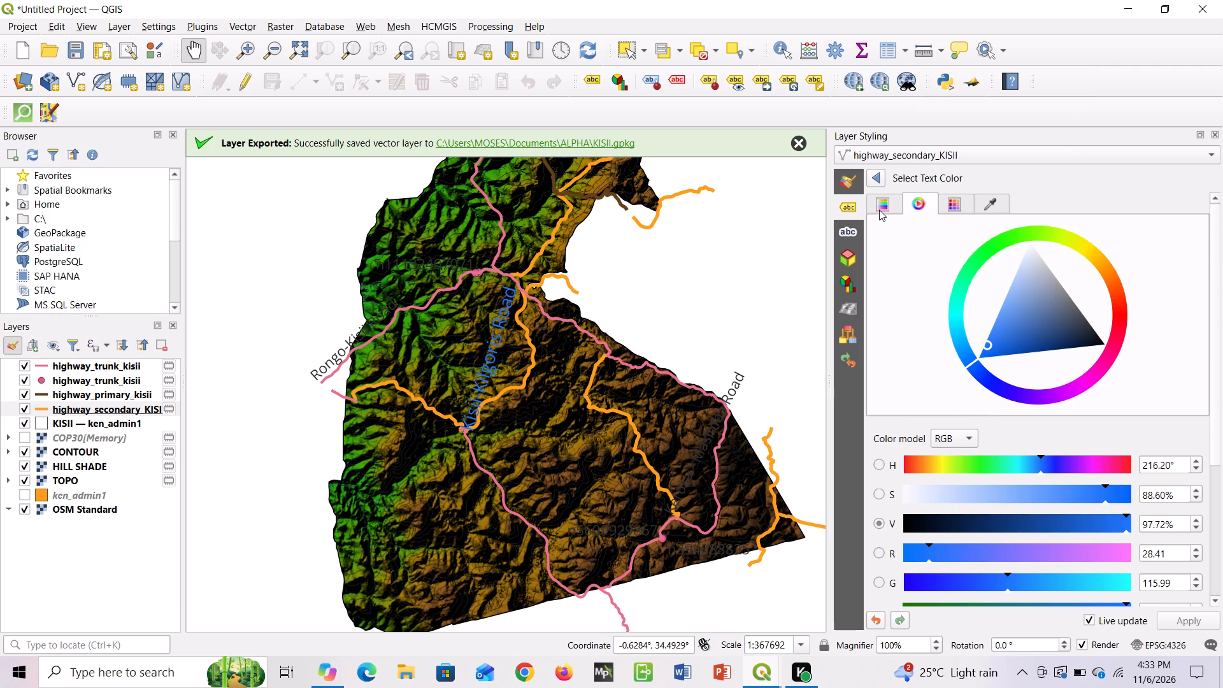
{"action": "left_click", "coordinate": [853, 236]}
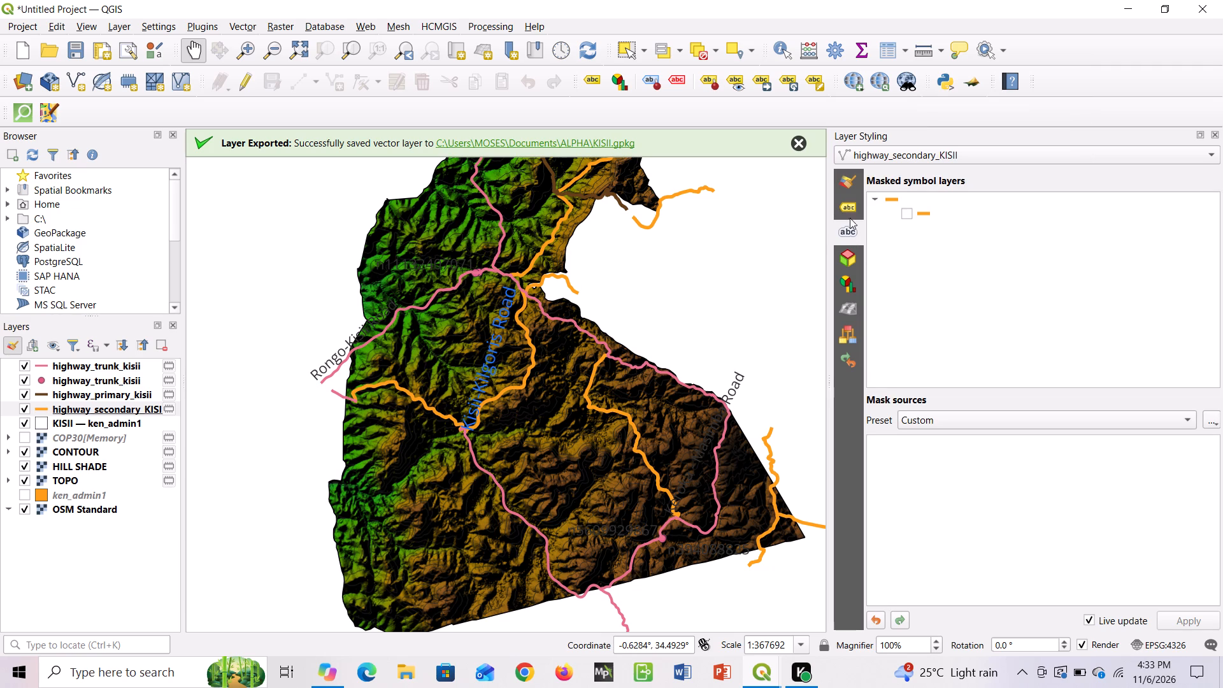
{"action": "left_click", "coordinate": [847, 207]}
{"action": "left_click", "coordinate": [847, 207]}
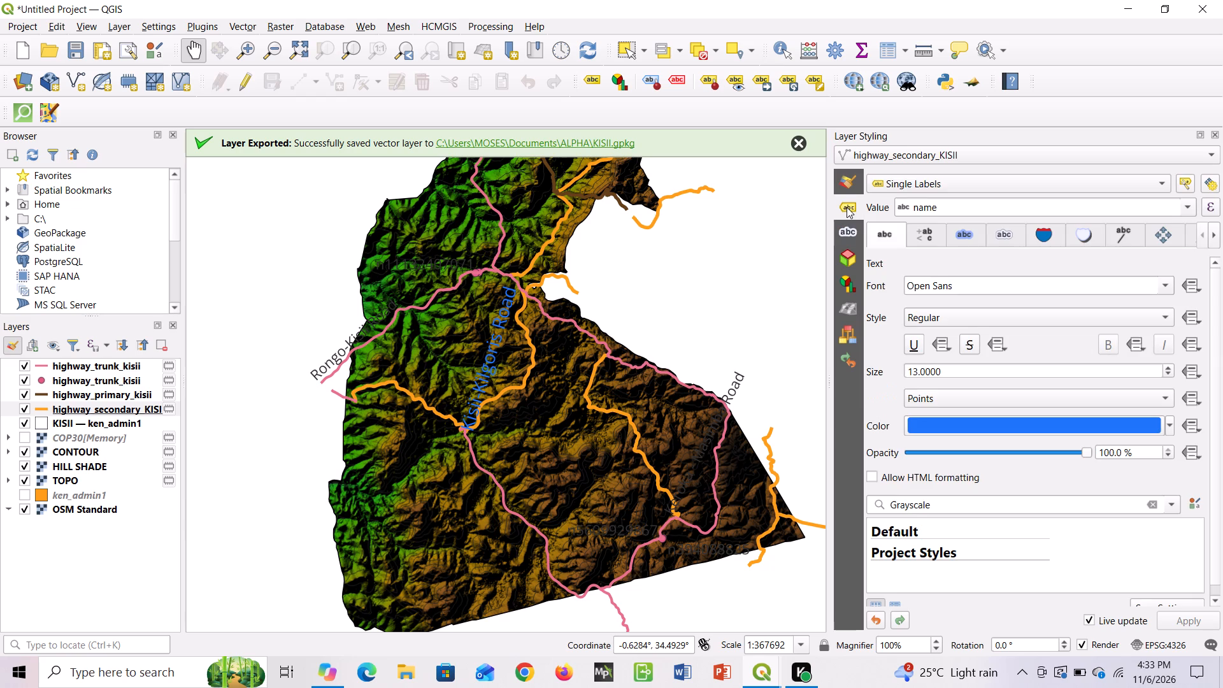
Open the color choices for the highway_secondary_KISII label text.
{"action": "left_click", "coordinate": [1168, 426]}
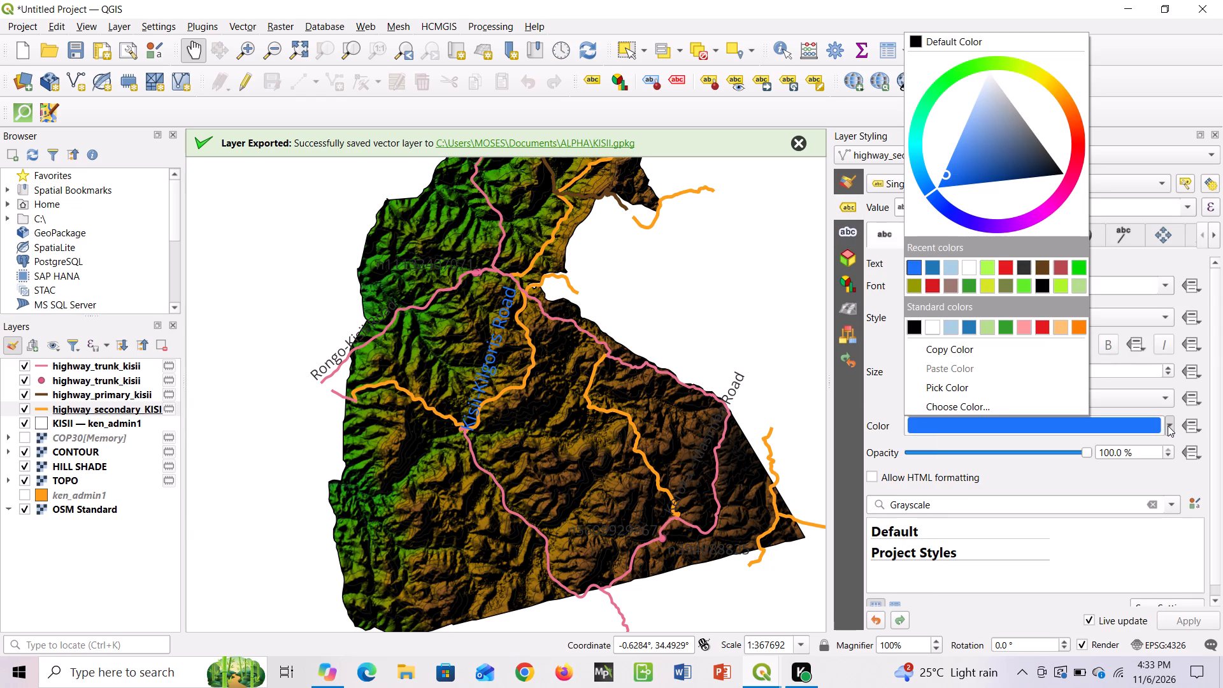